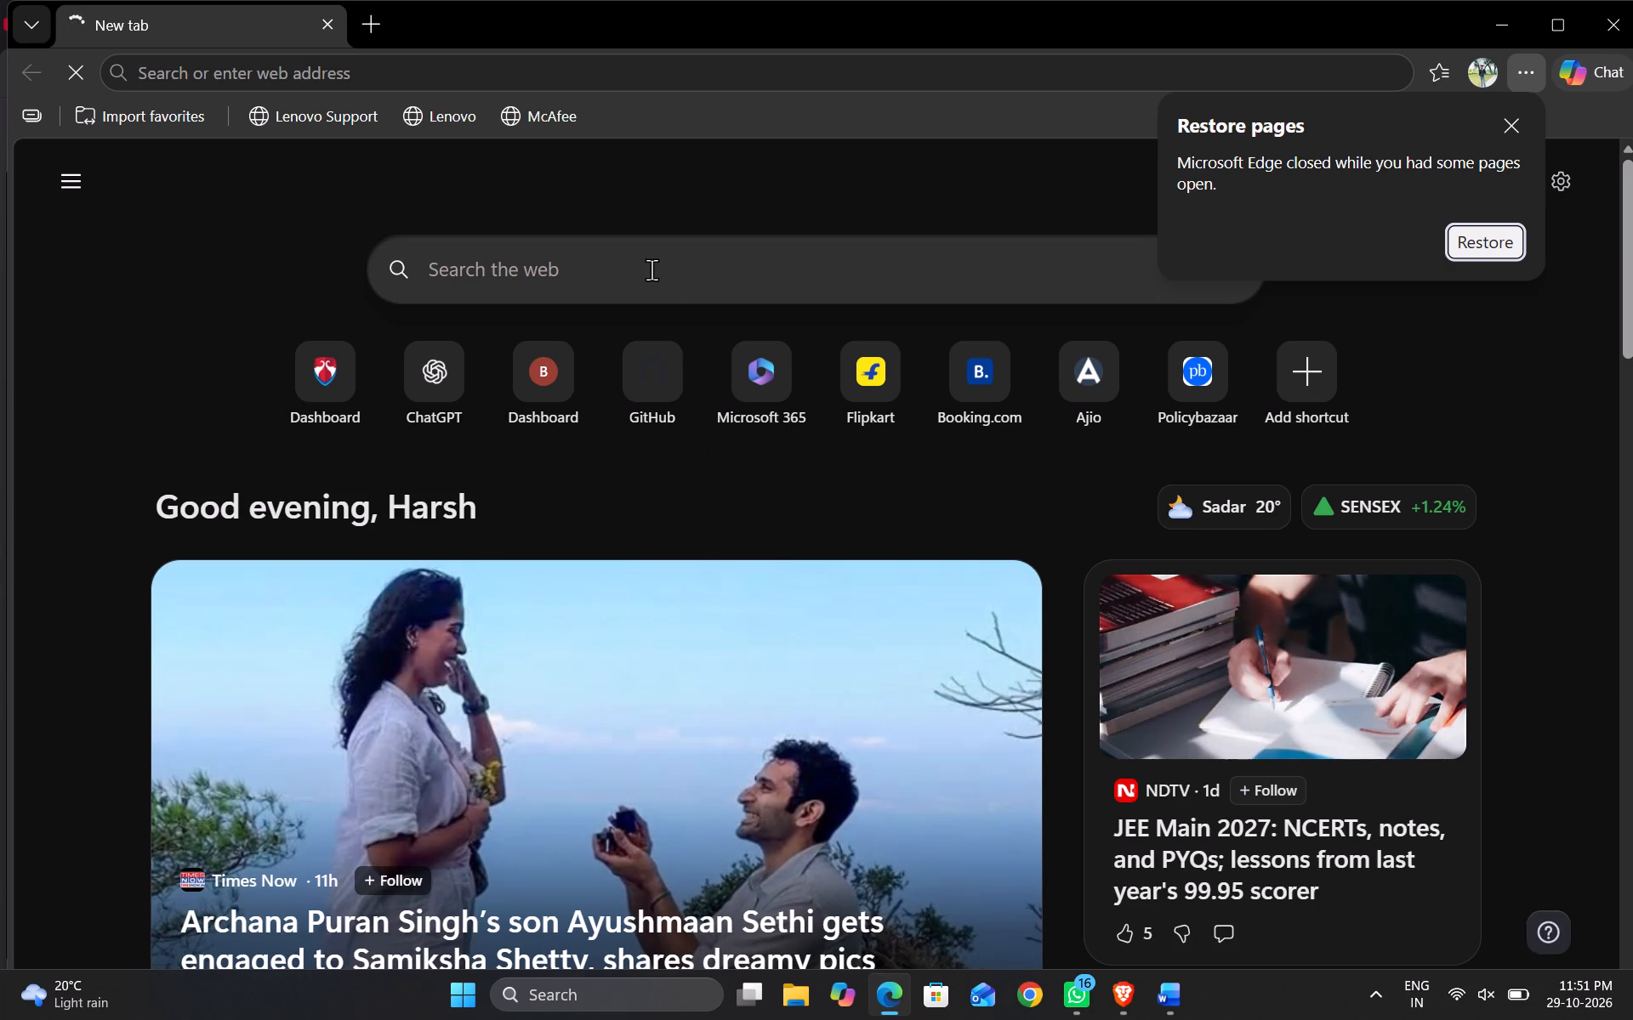
{"action": "left_click", "coordinate": [650, 269]}
{"action": "type", "text": "youtu"}
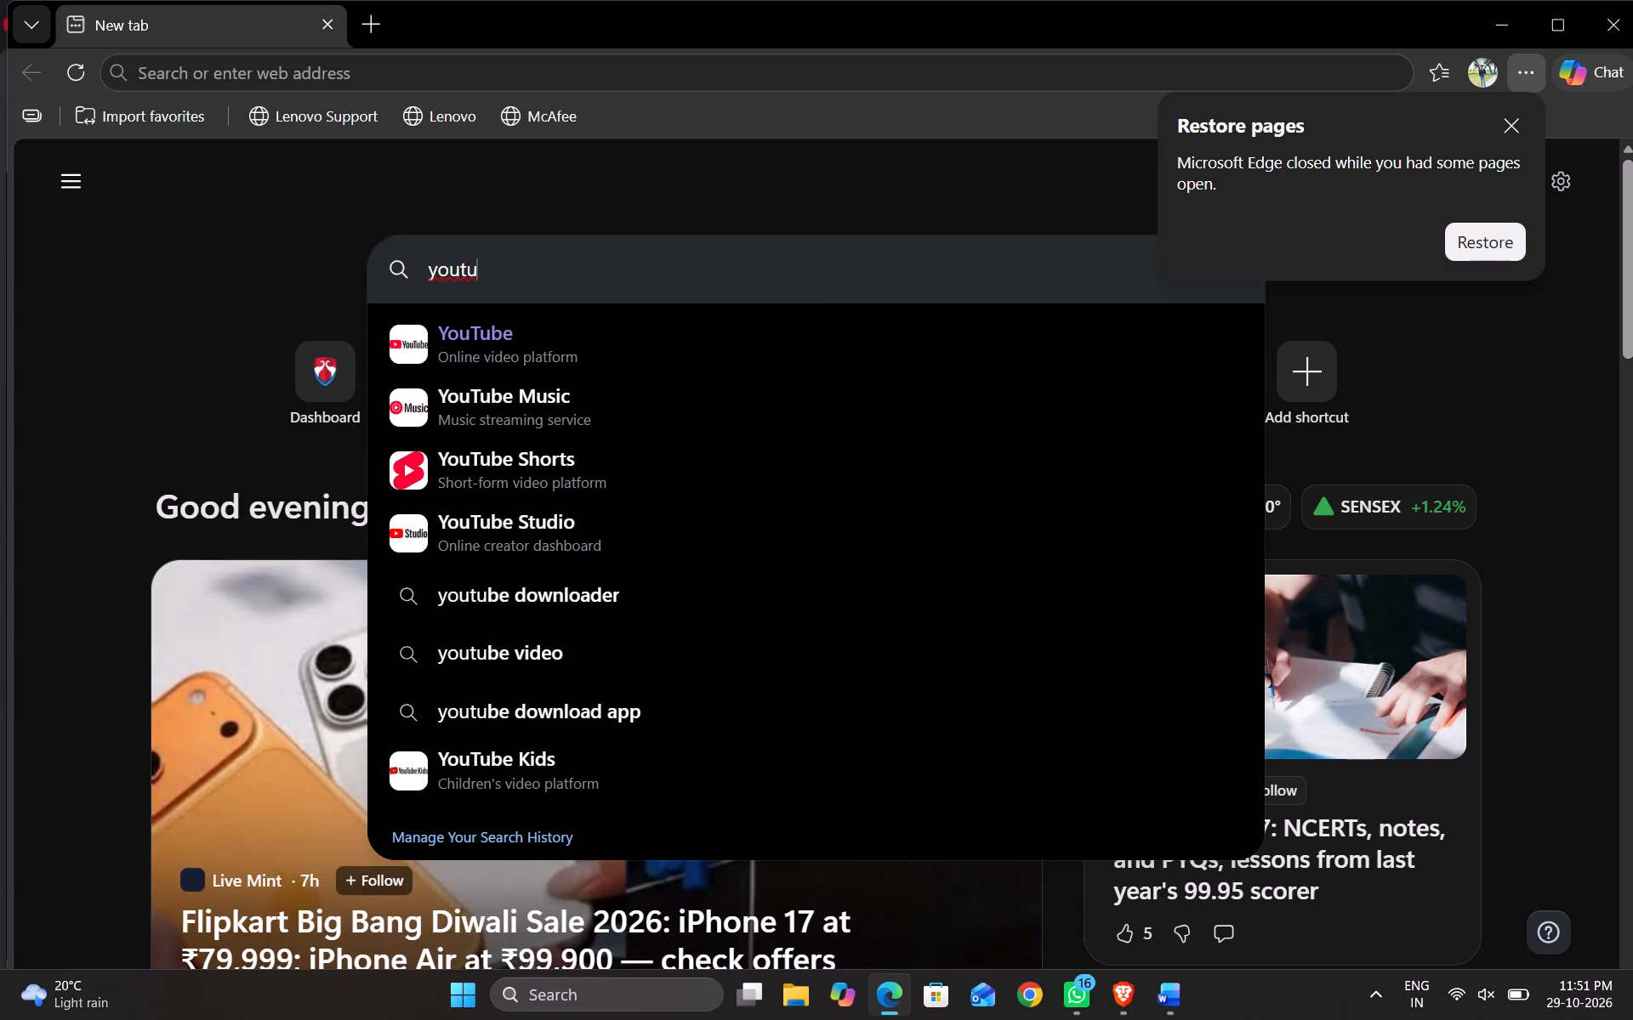
{"action": "left_click", "coordinate": [538, 359]}
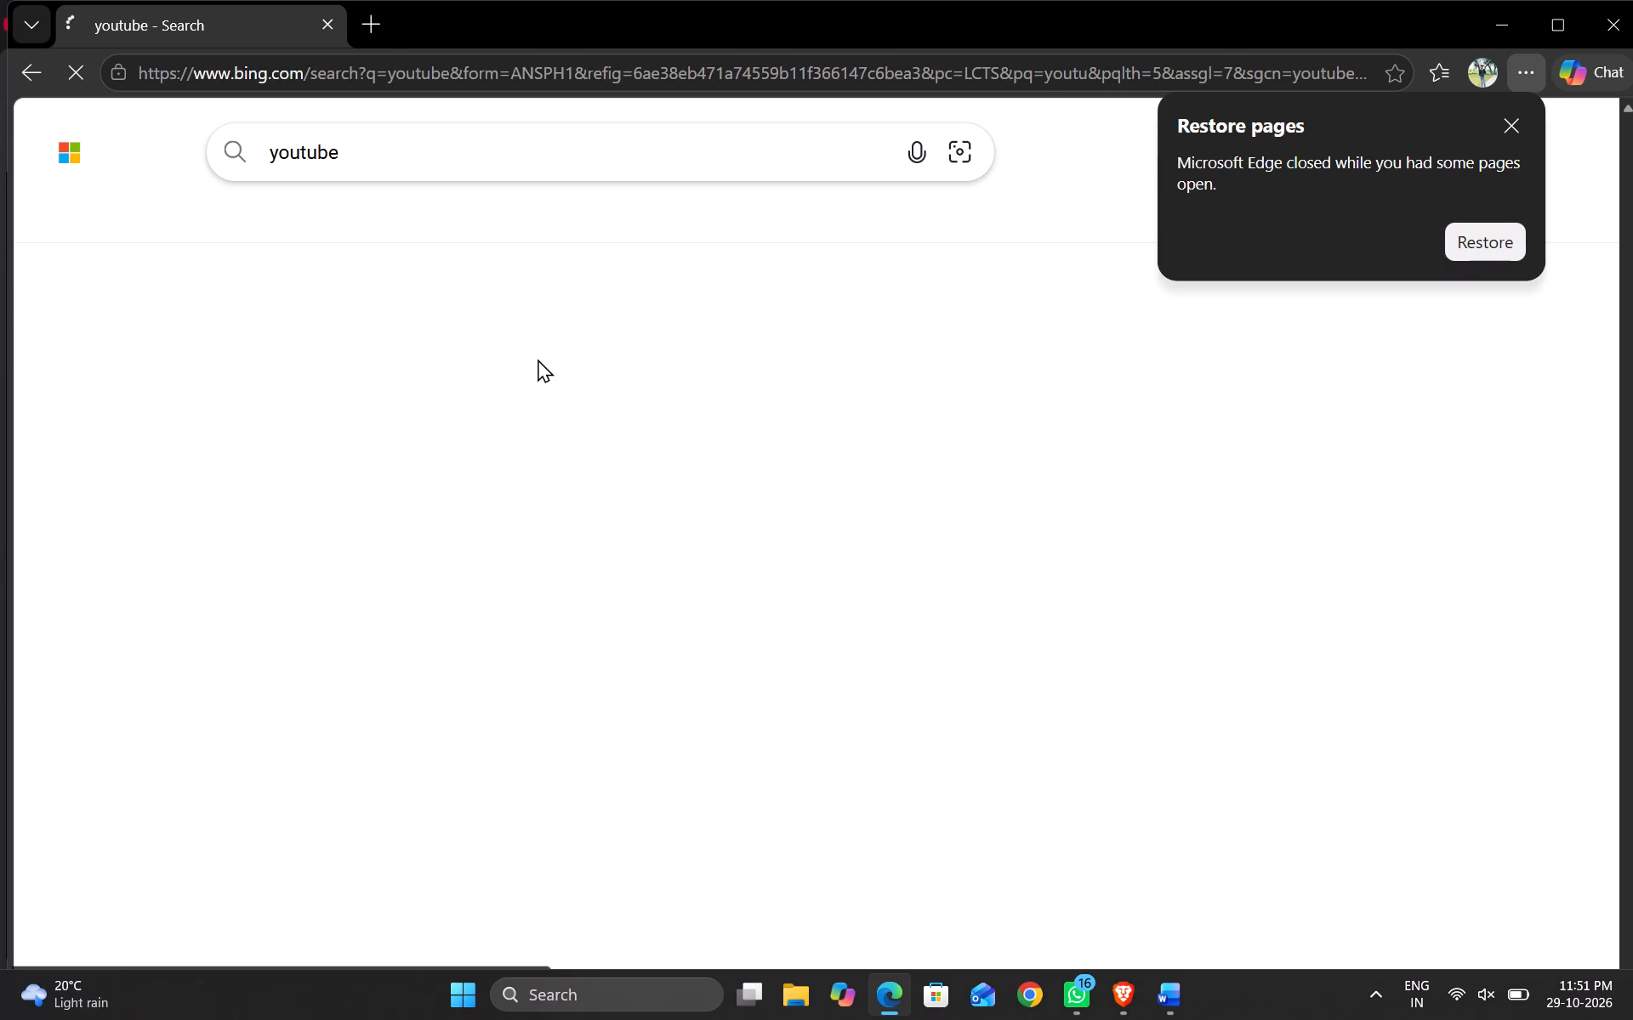
{"action": "left_click", "coordinate": [291, 398]}
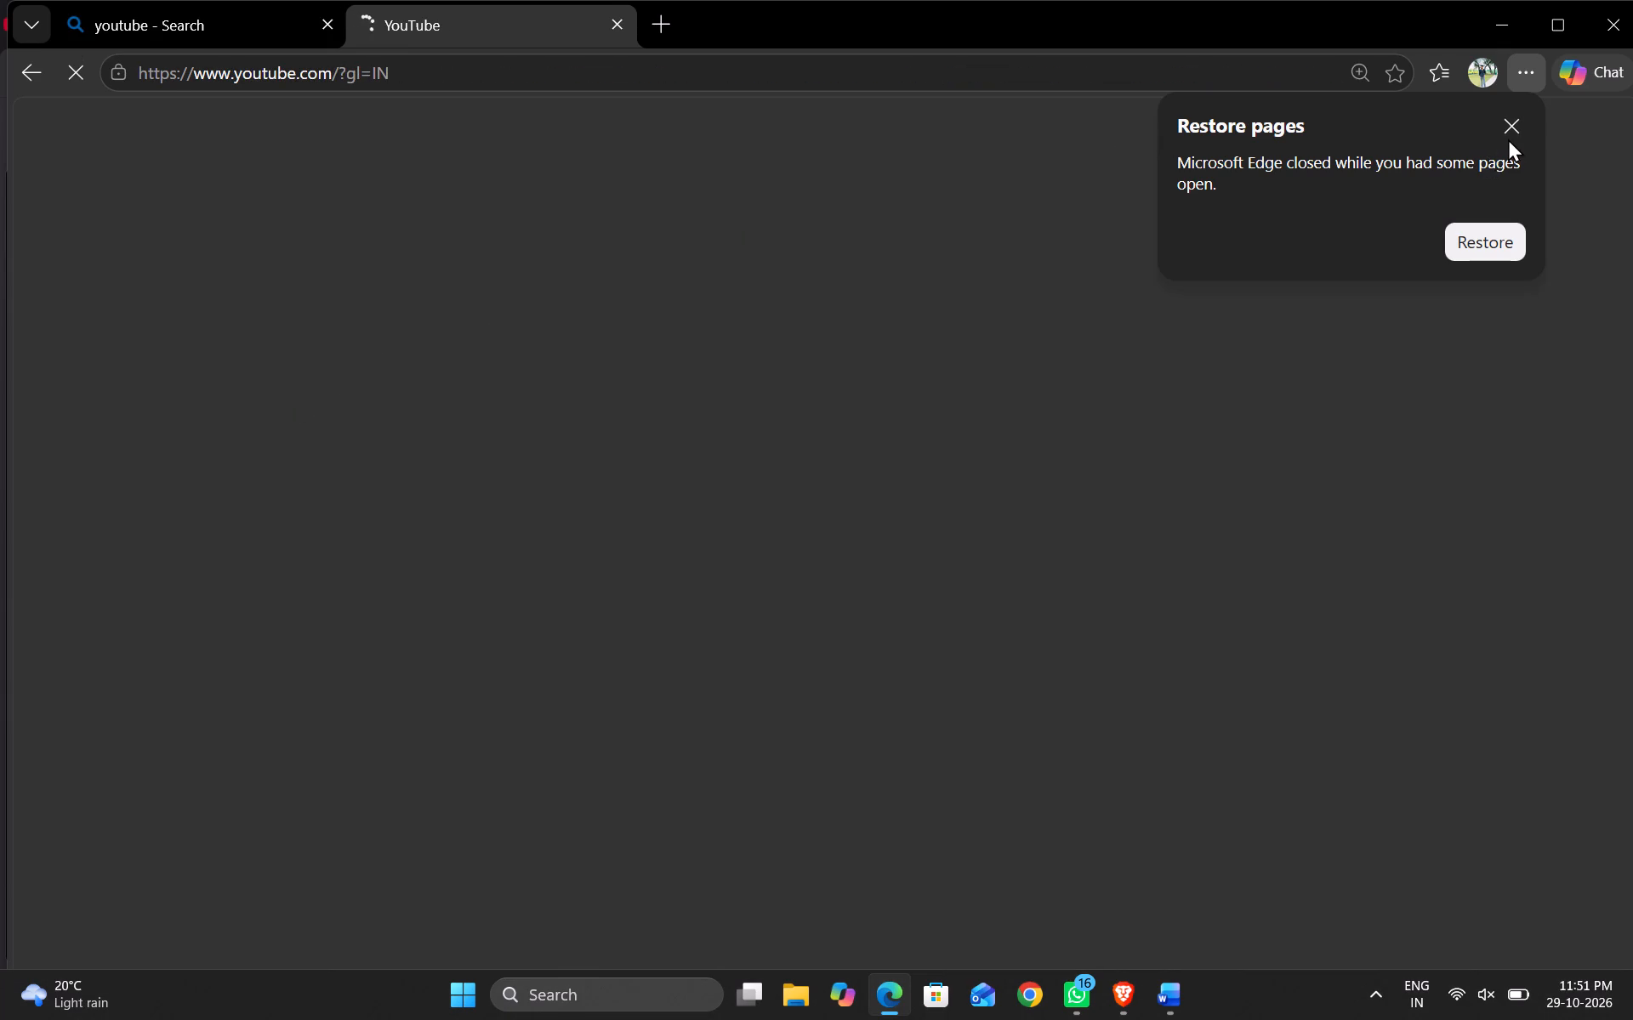
{"action": "left_click", "coordinate": [1508, 139]}
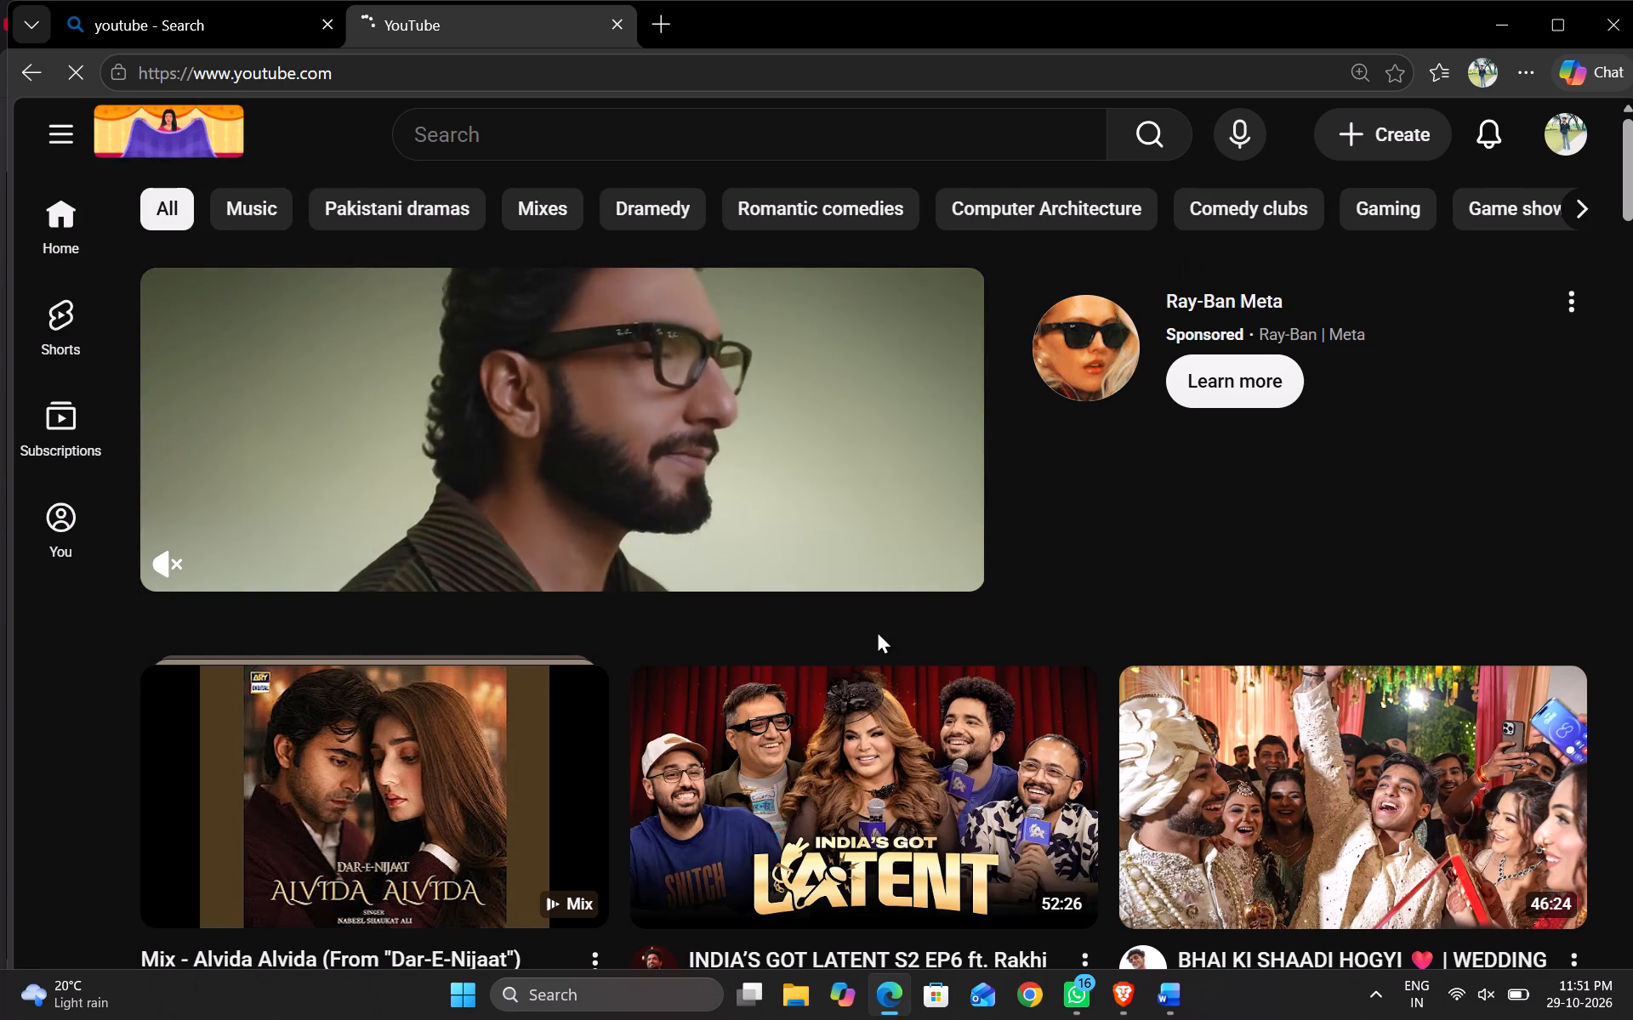
Play the "Alvida Alvida (From Dar-E-Nijaat)" mix from the YouTube home feed, collapse its playlist and skip the ad.
{"action": "scroll", "coordinate": [1005, 541], "scroll_direction": "down", "scroll_amount": 1}
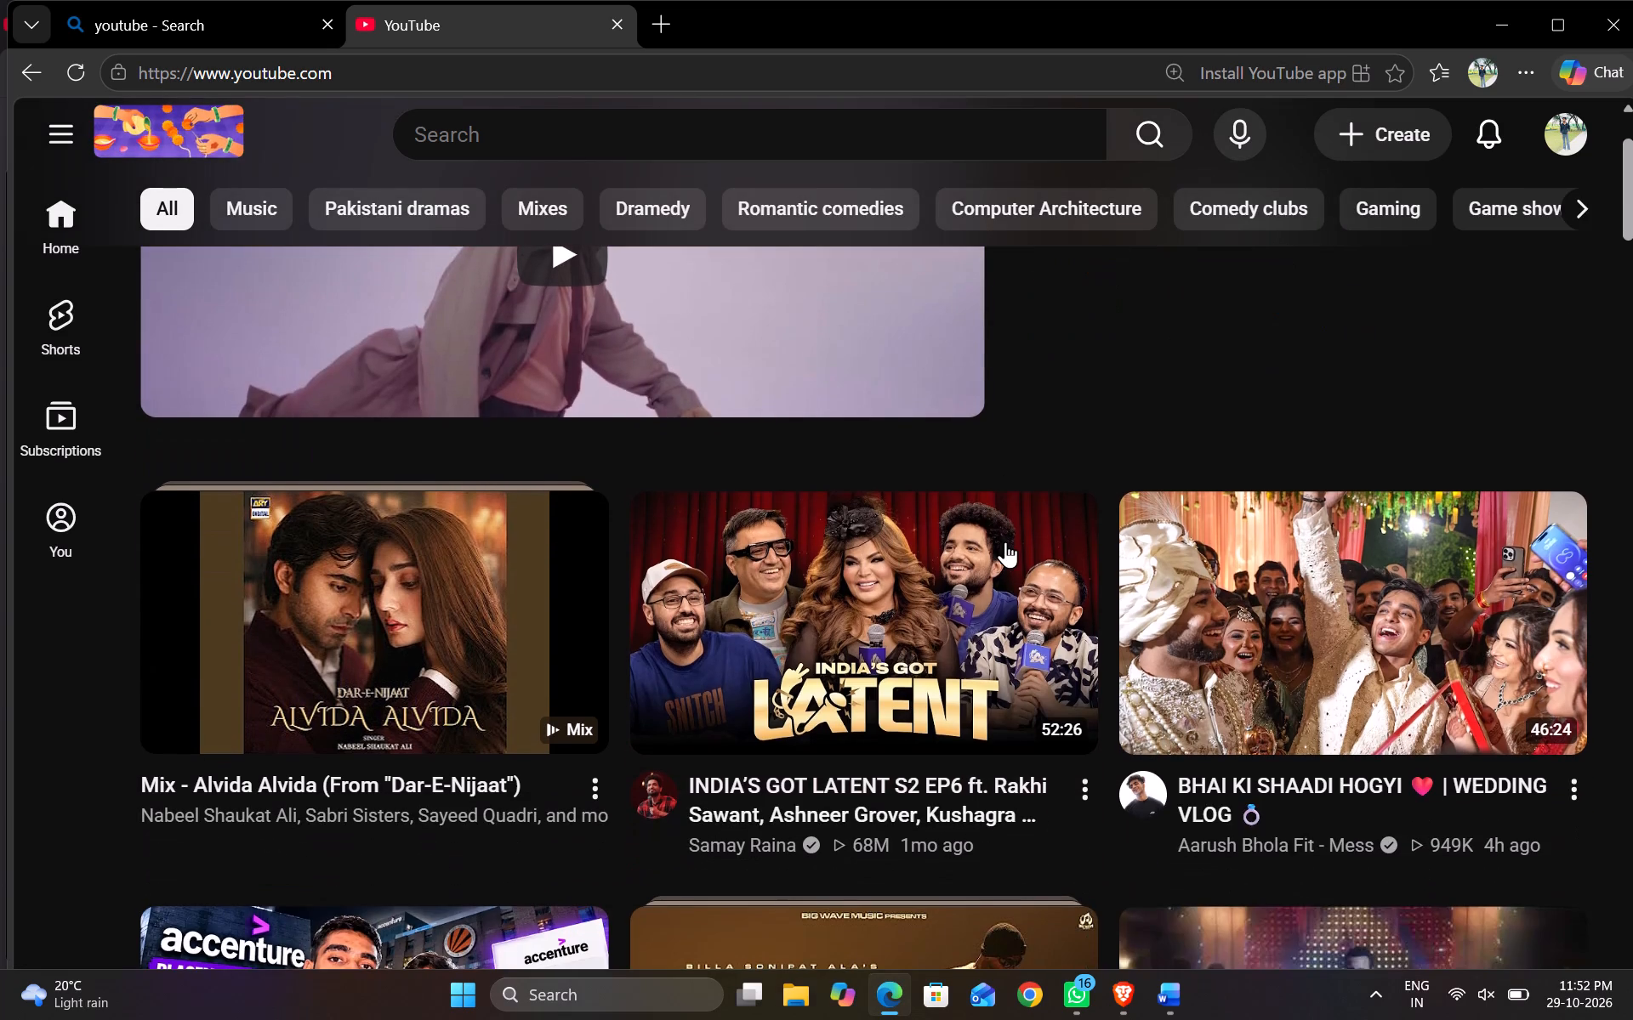
{"action": "scroll", "coordinate": [1005, 541], "scroll_direction": "down", "scroll_amount": 1}
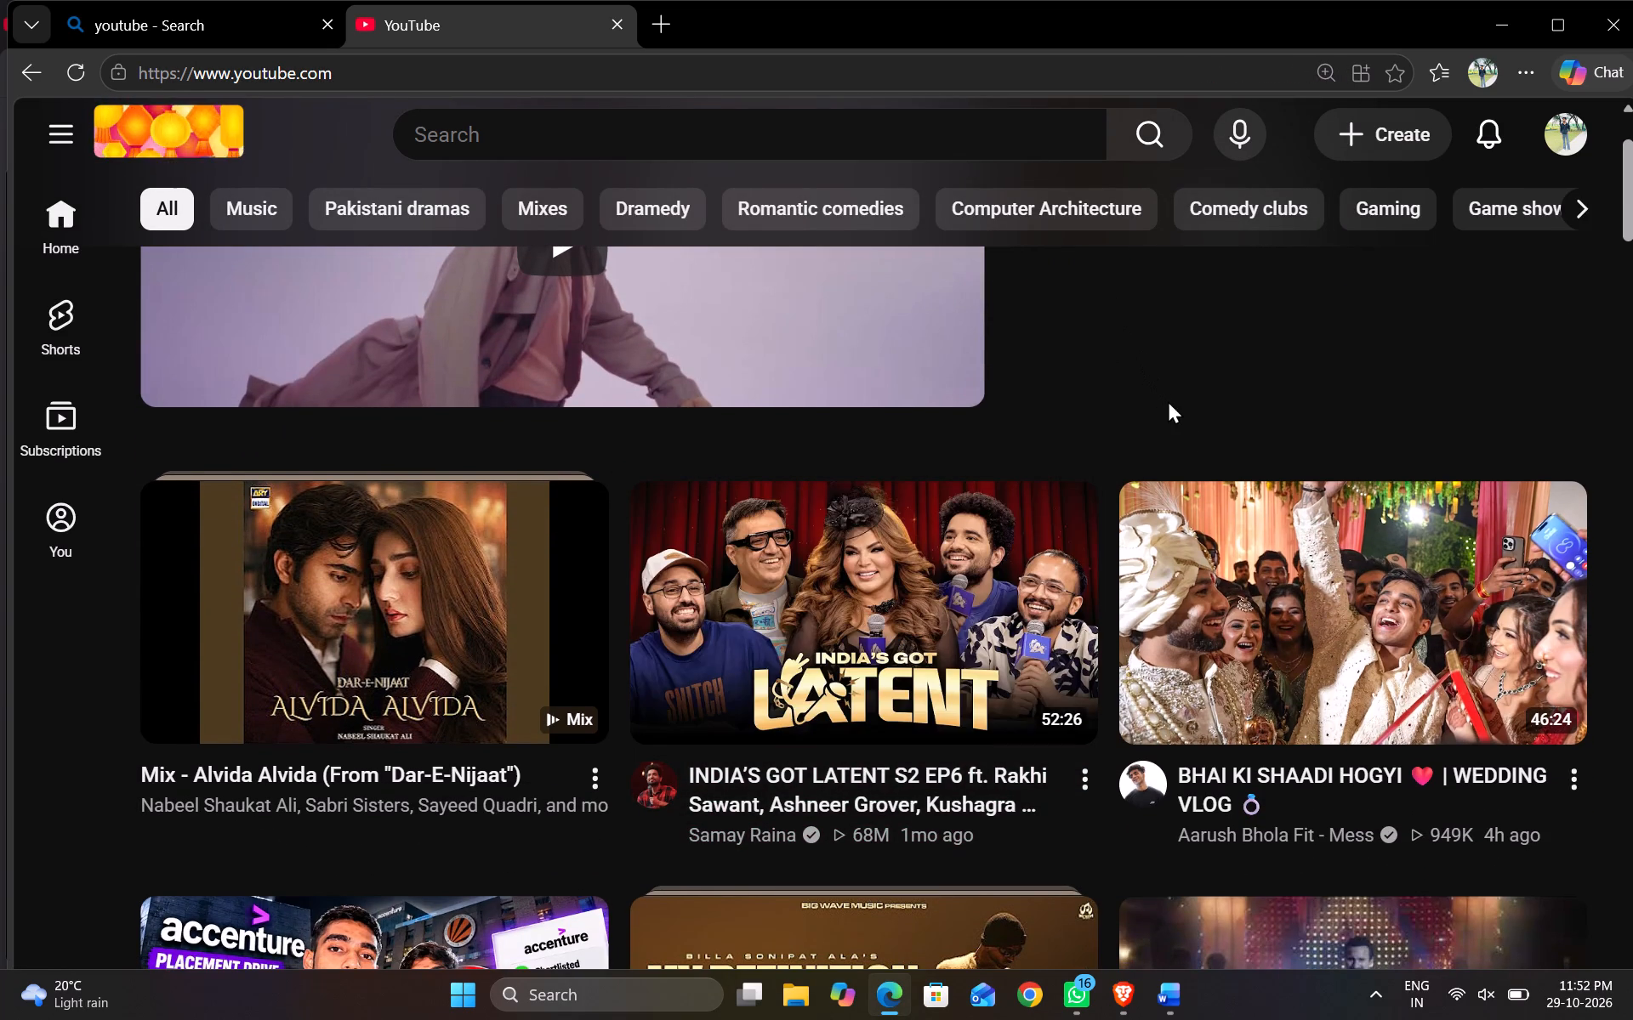
{"action": "scroll", "coordinate": [507, 551], "scroll_direction": "down", "scroll_amount": 2}
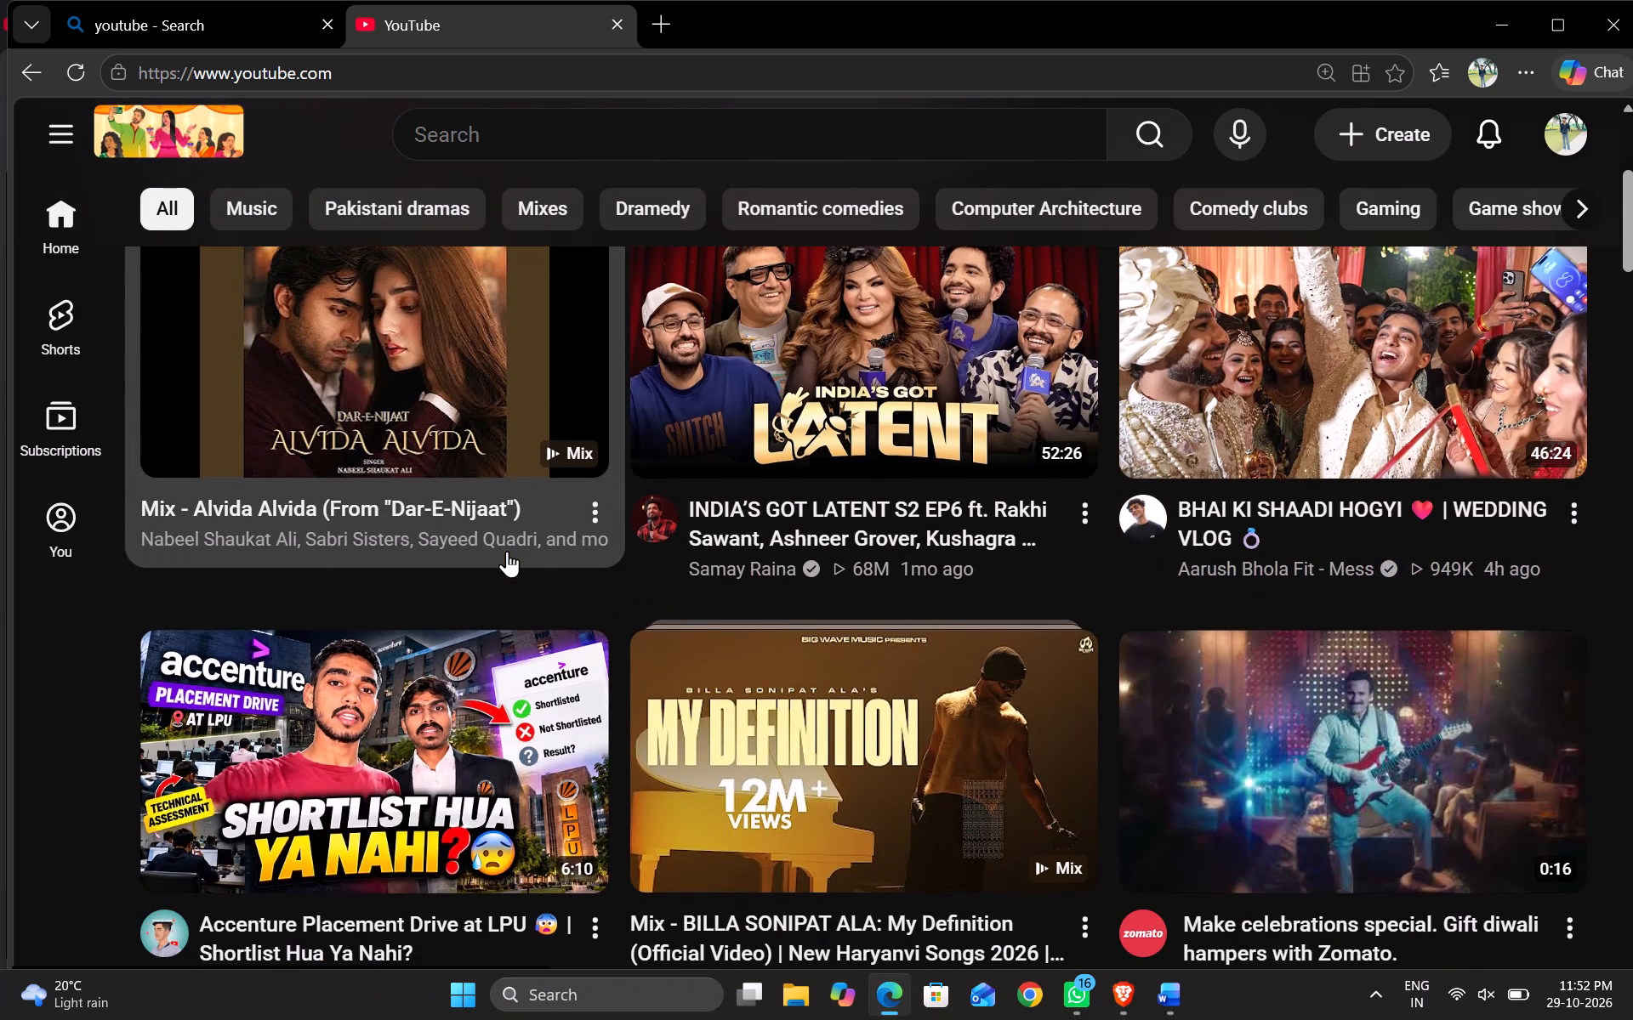
{"action": "left_click", "coordinate": [452, 381]}
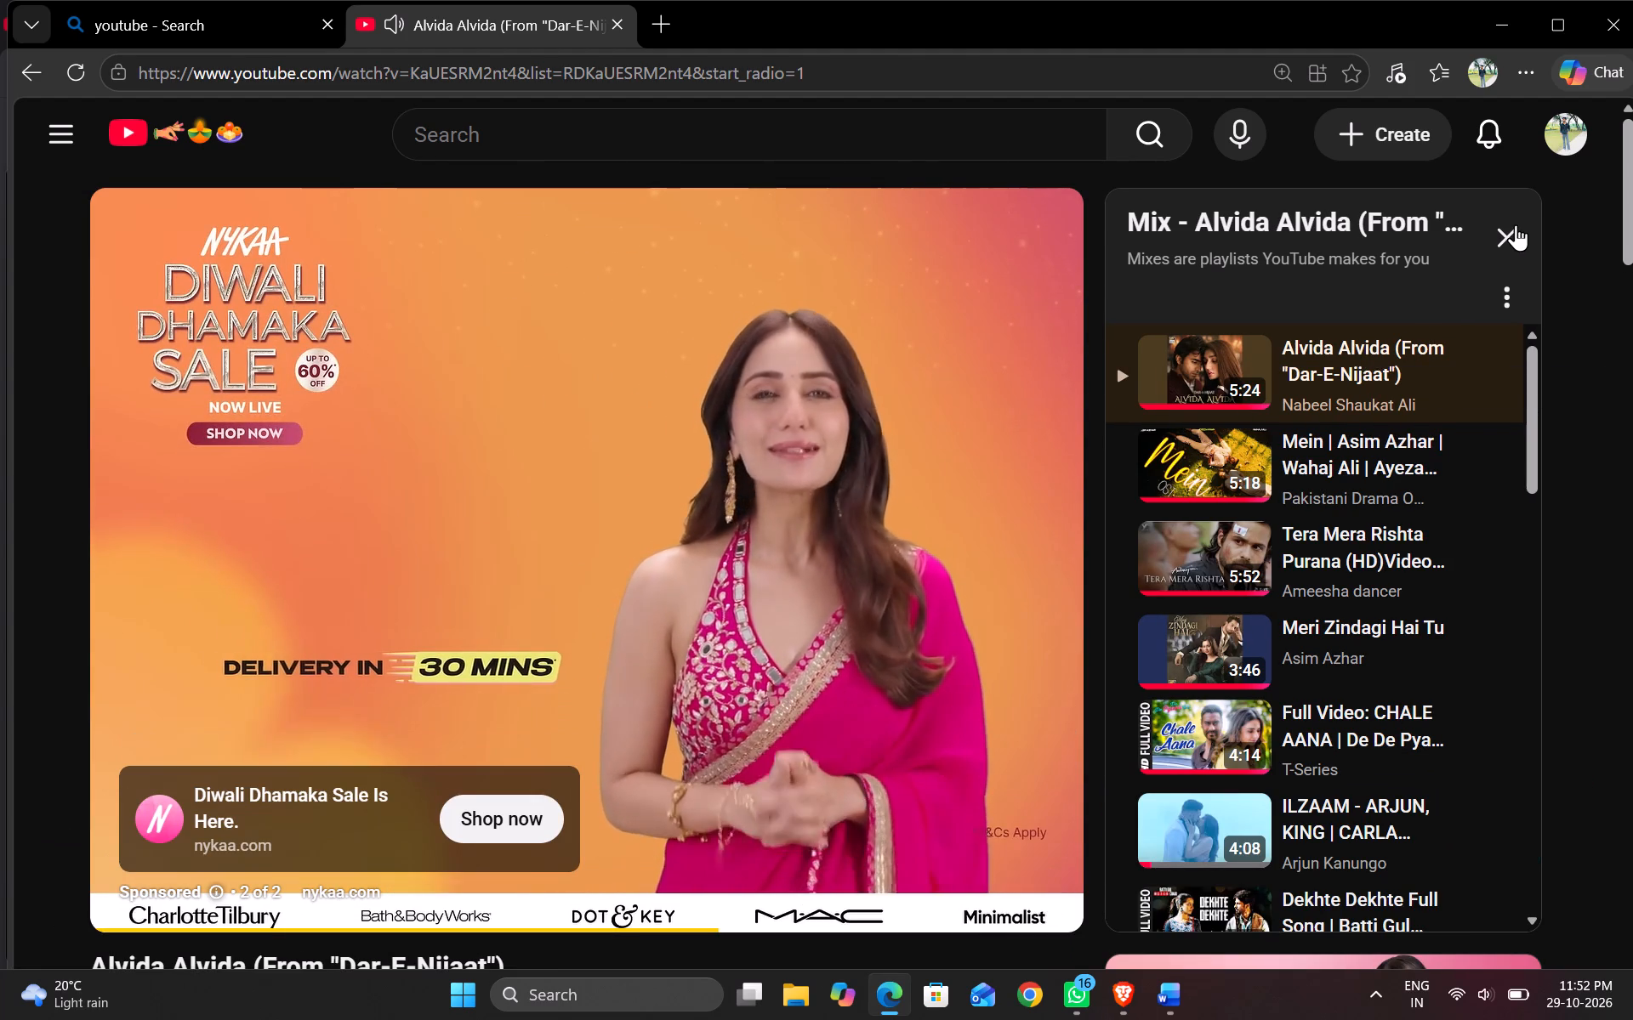
{"action": "left_click", "coordinate": [1516, 224]}
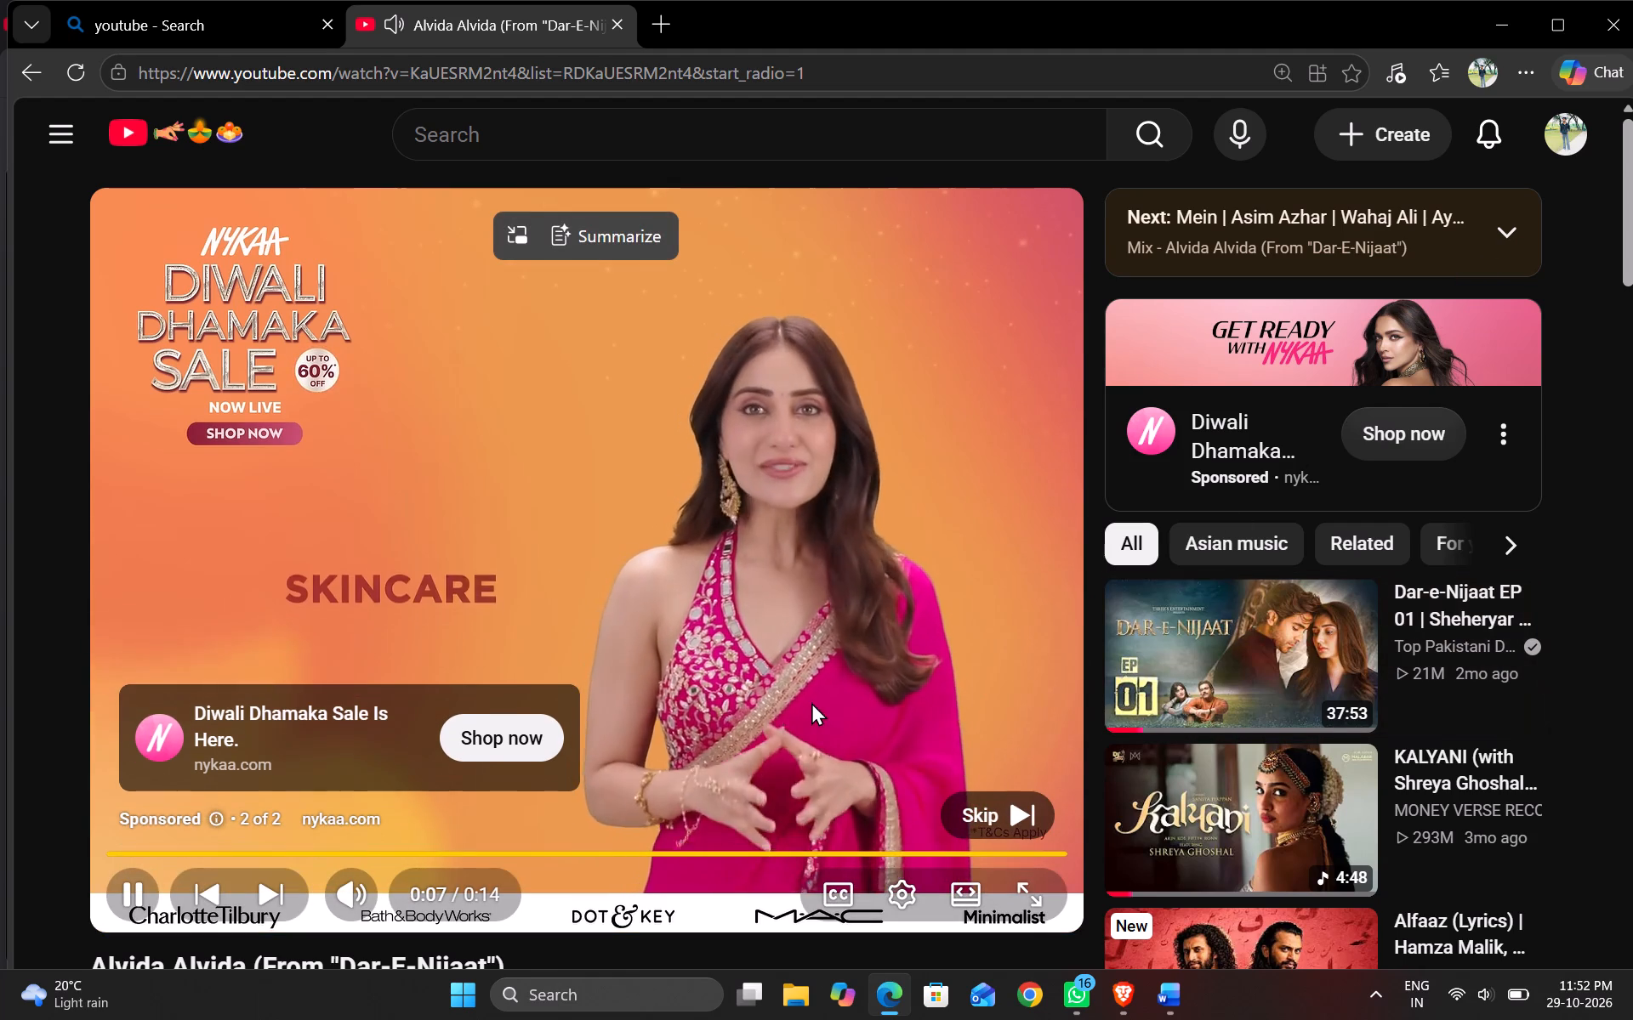
{"action": "left_click", "coordinate": [987, 806]}
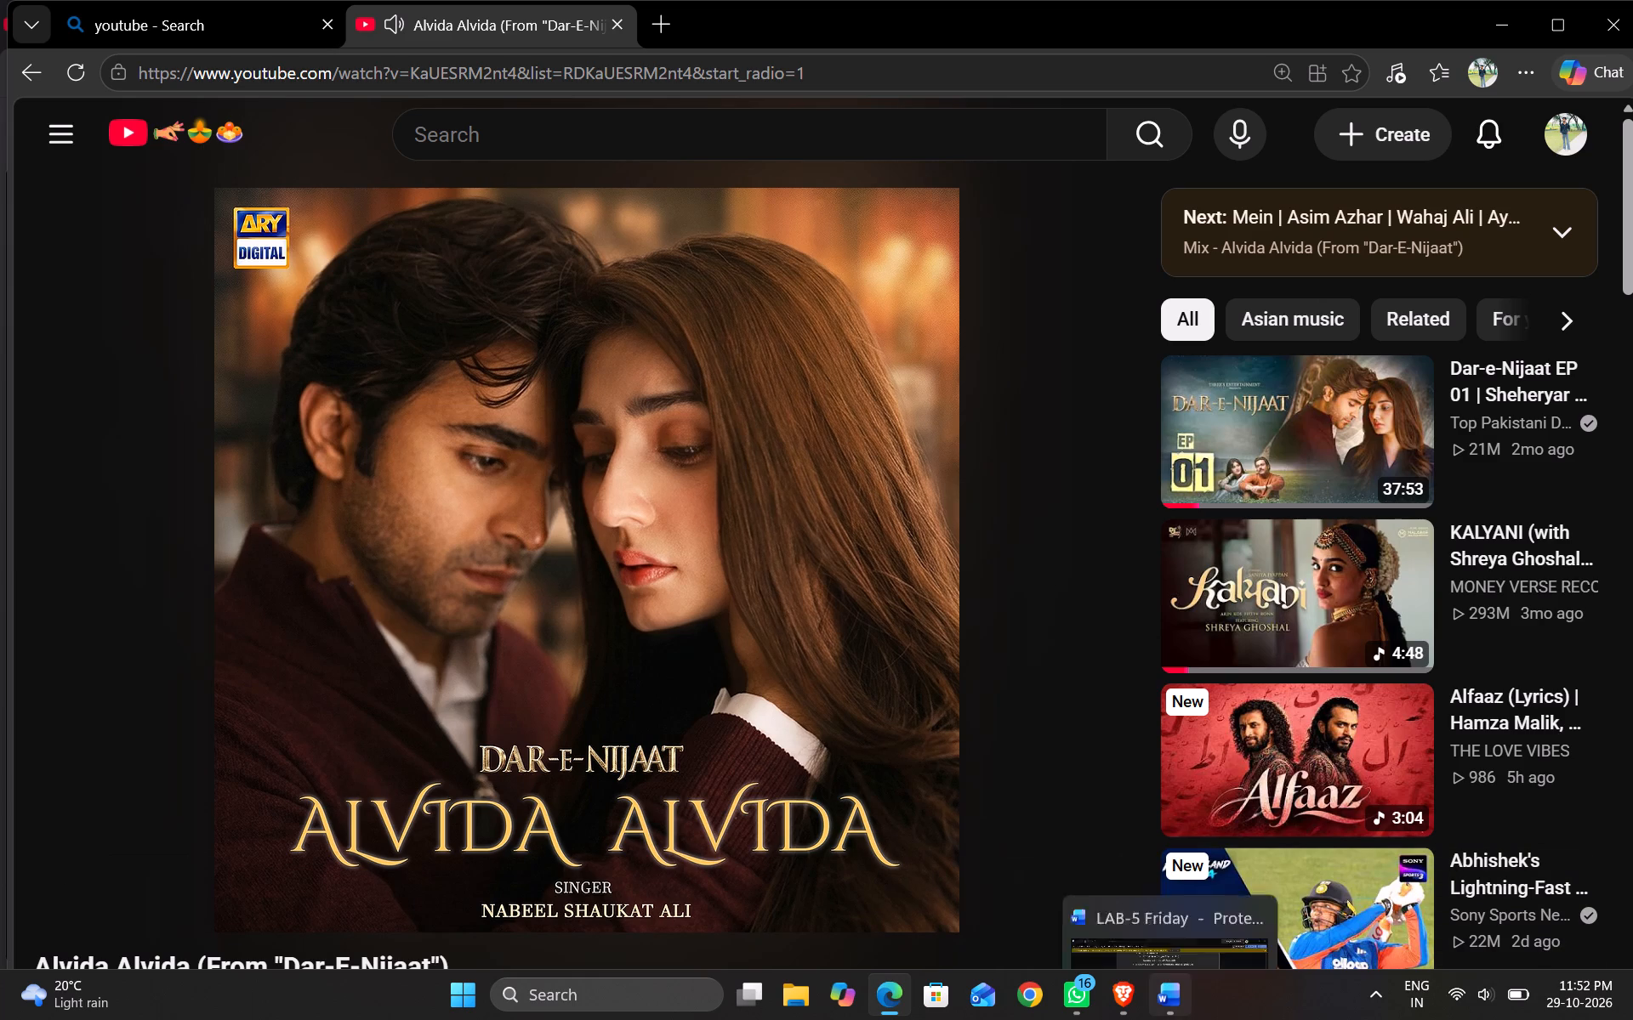
{"action": "left_click", "coordinate": [1119, 1001]}
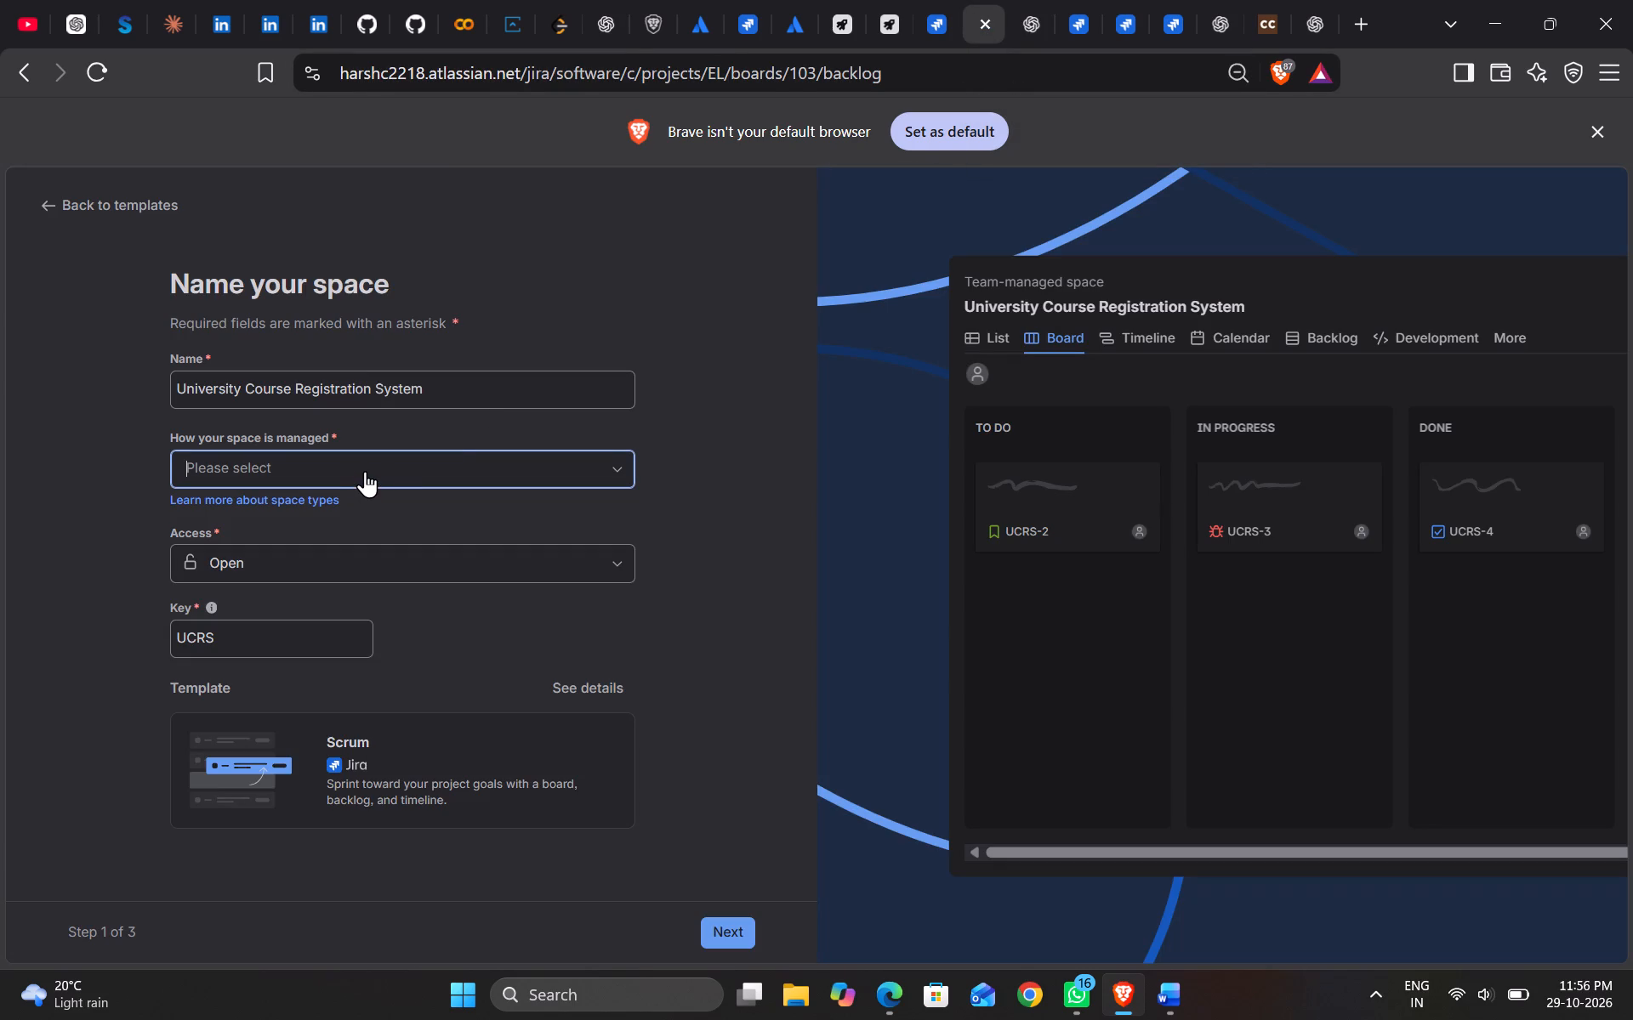
{"action": "left_click", "coordinate": [365, 471]}
{"action": "left_click", "coordinate": [340, 532]}
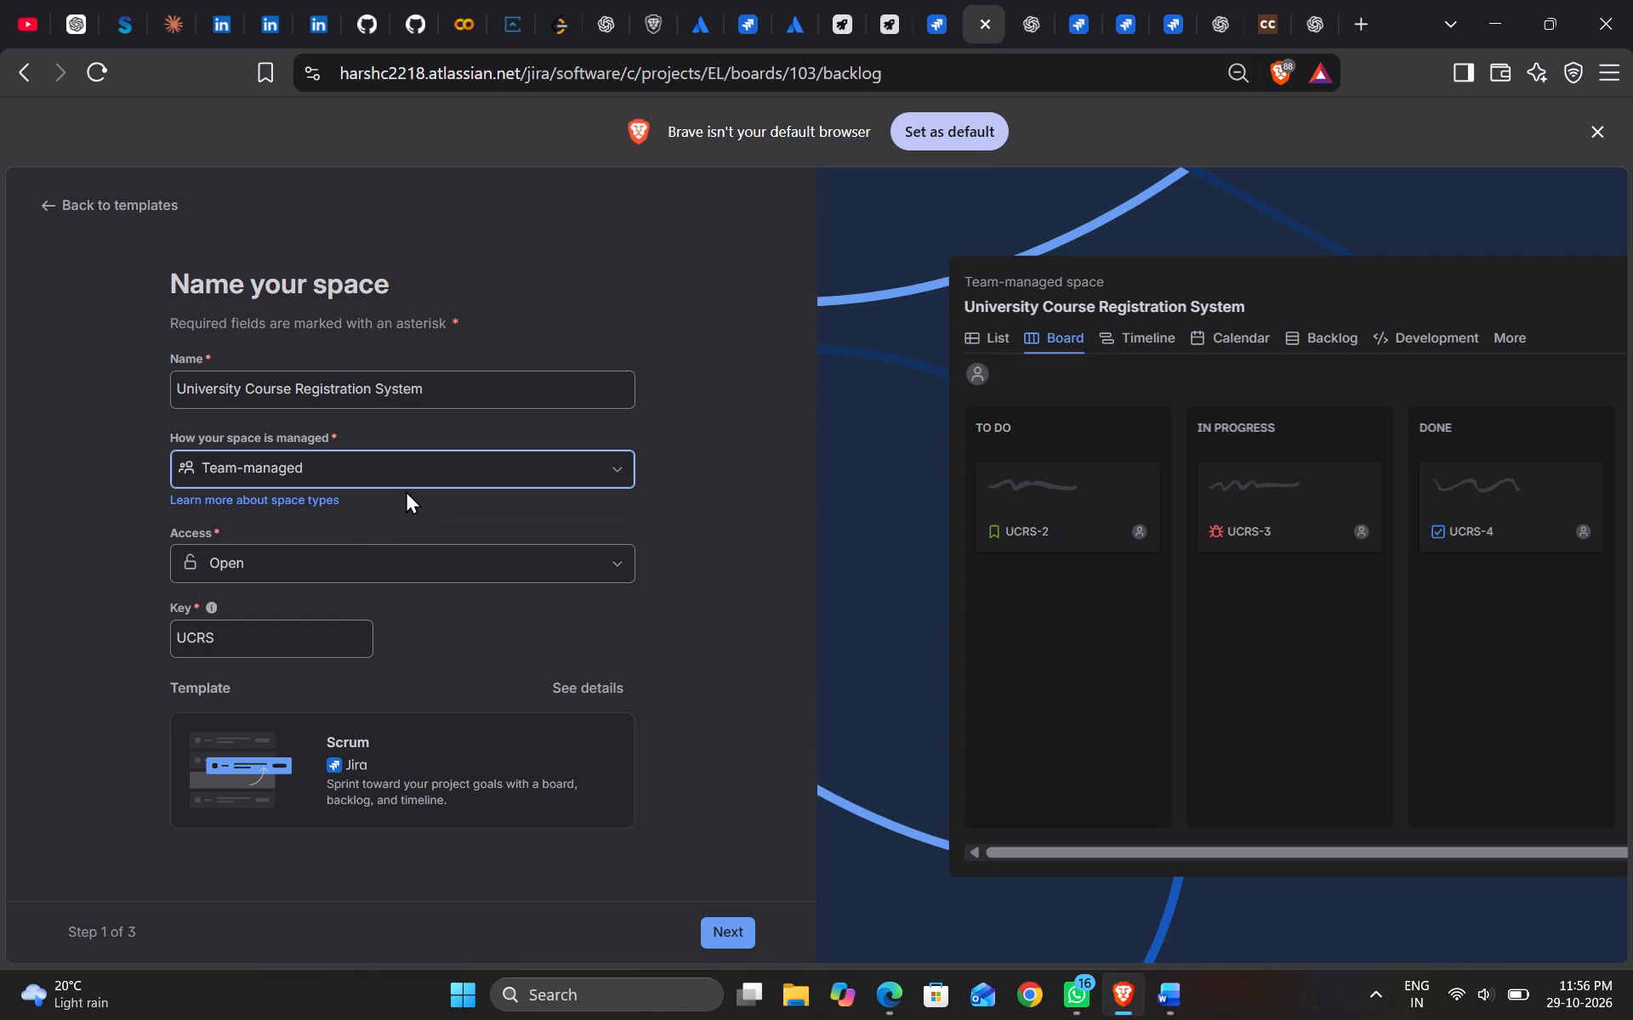
{"action": "left_click", "coordinate": [424, 481]}
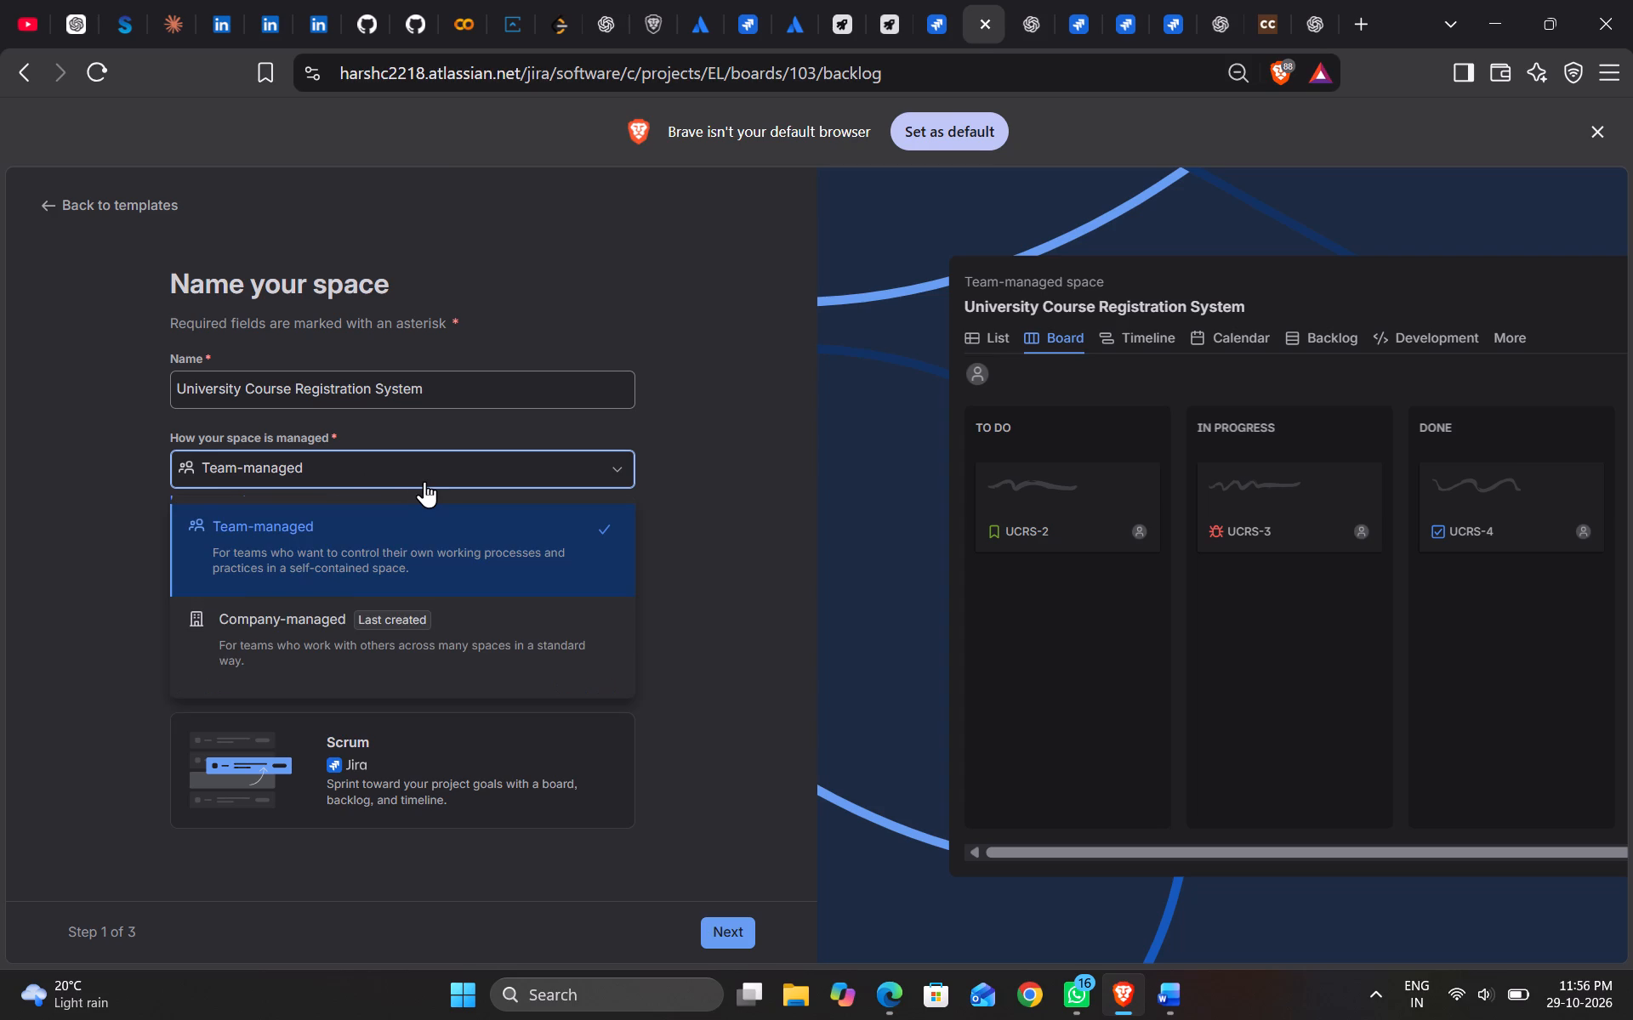
{"action": "left_click", "coordinate": [424, 481]}
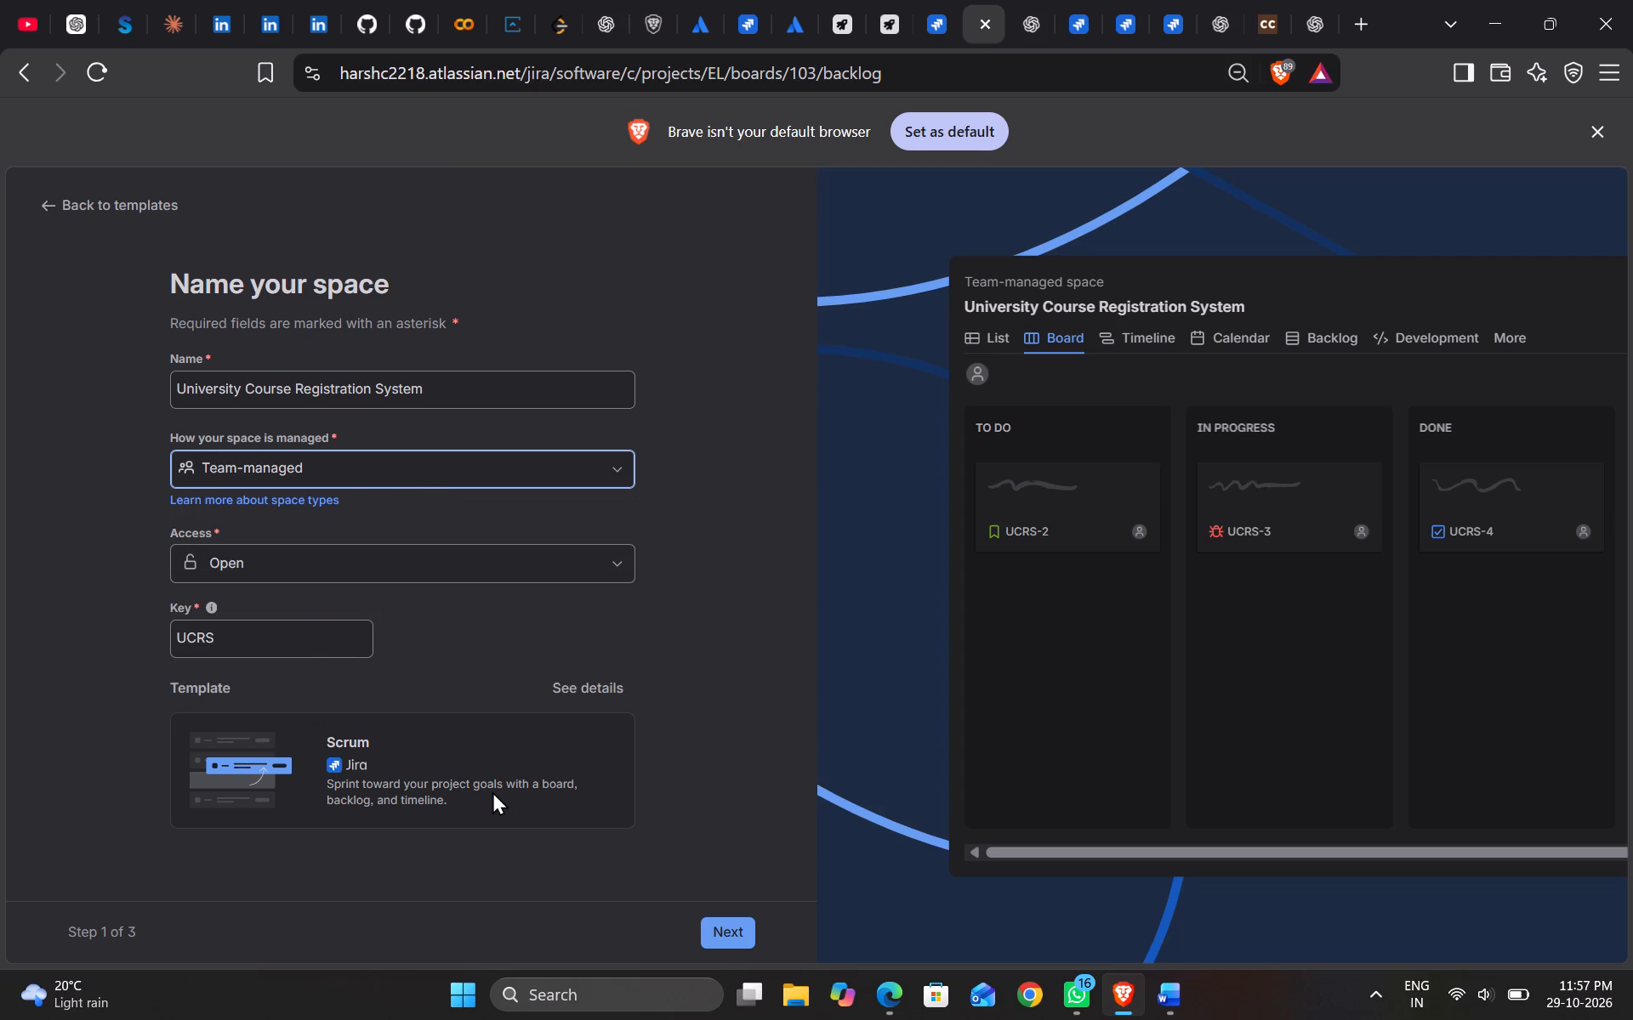
{"action": "scroll", "coordinate": [492, 791], "scroll_direction": "down", "scroll_amount": 1}
Create the space with the default work types, statuses and views, and skip inviting team members.
{"action": "left_click", "coordinate": [729, 922]}
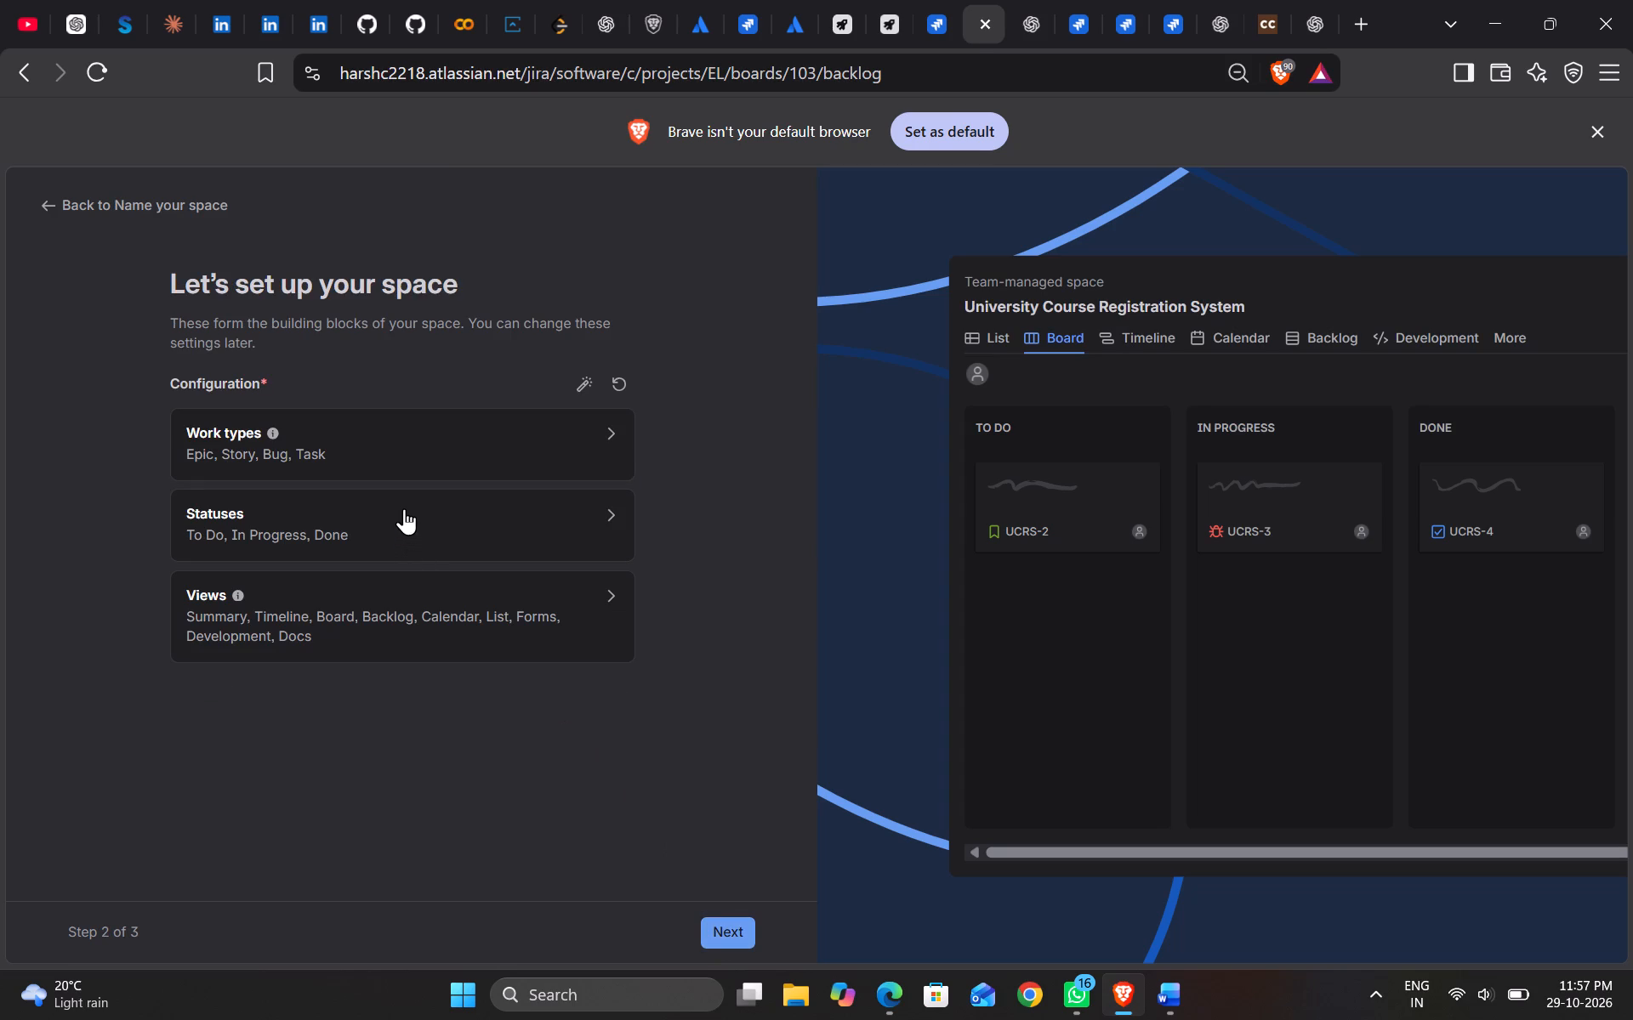
{"action": "left_click", "coordinate": [724, 931]}
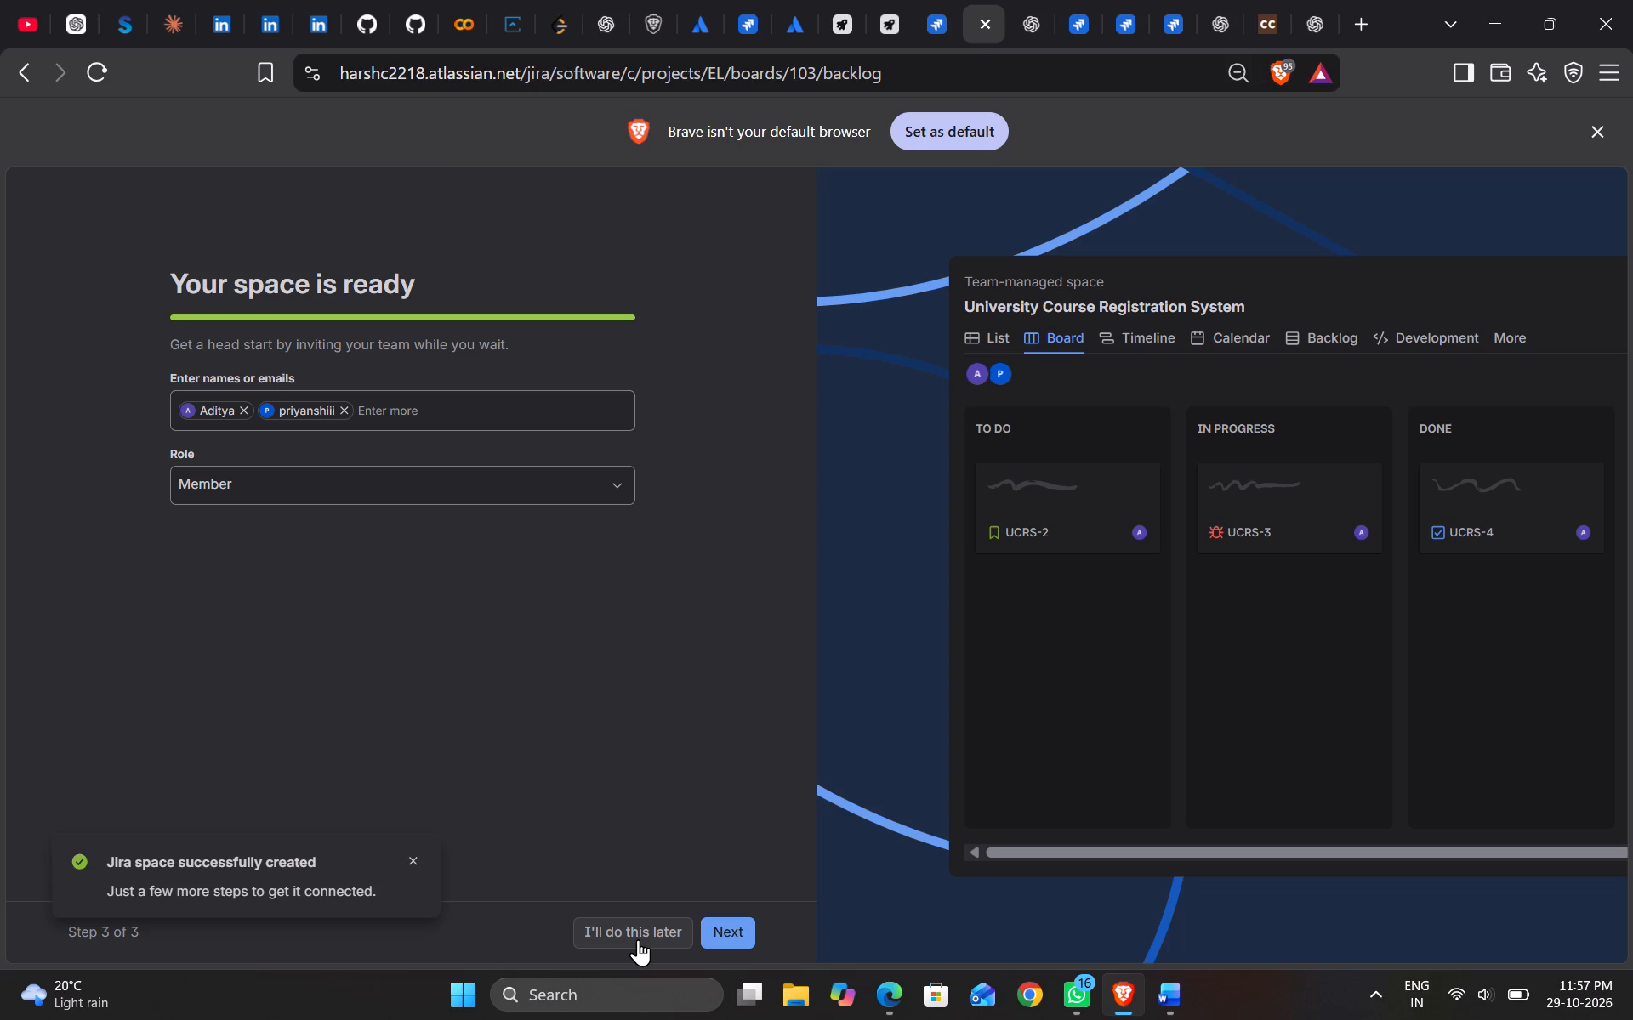
{"action": "left_click", "coordinate": [638, 939]}
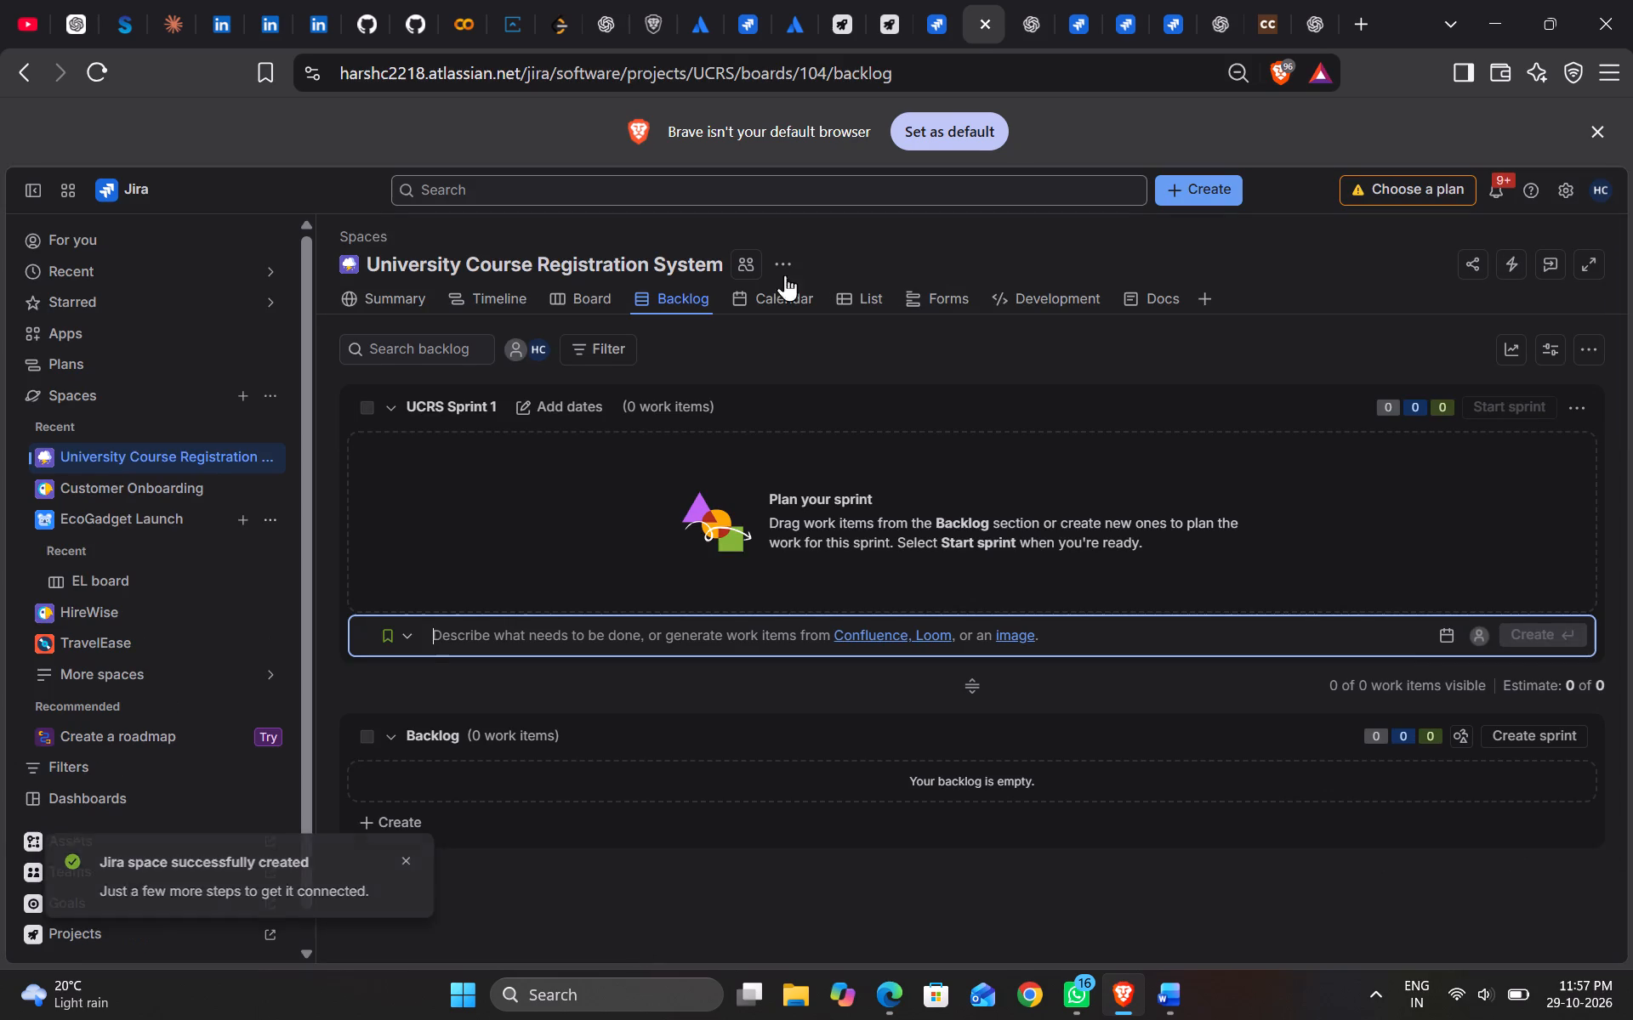
Check ChatGPT's Step 2 instructions for creating the first Epic.
{"action": "left_click", "coordinate": [1016, 33]}
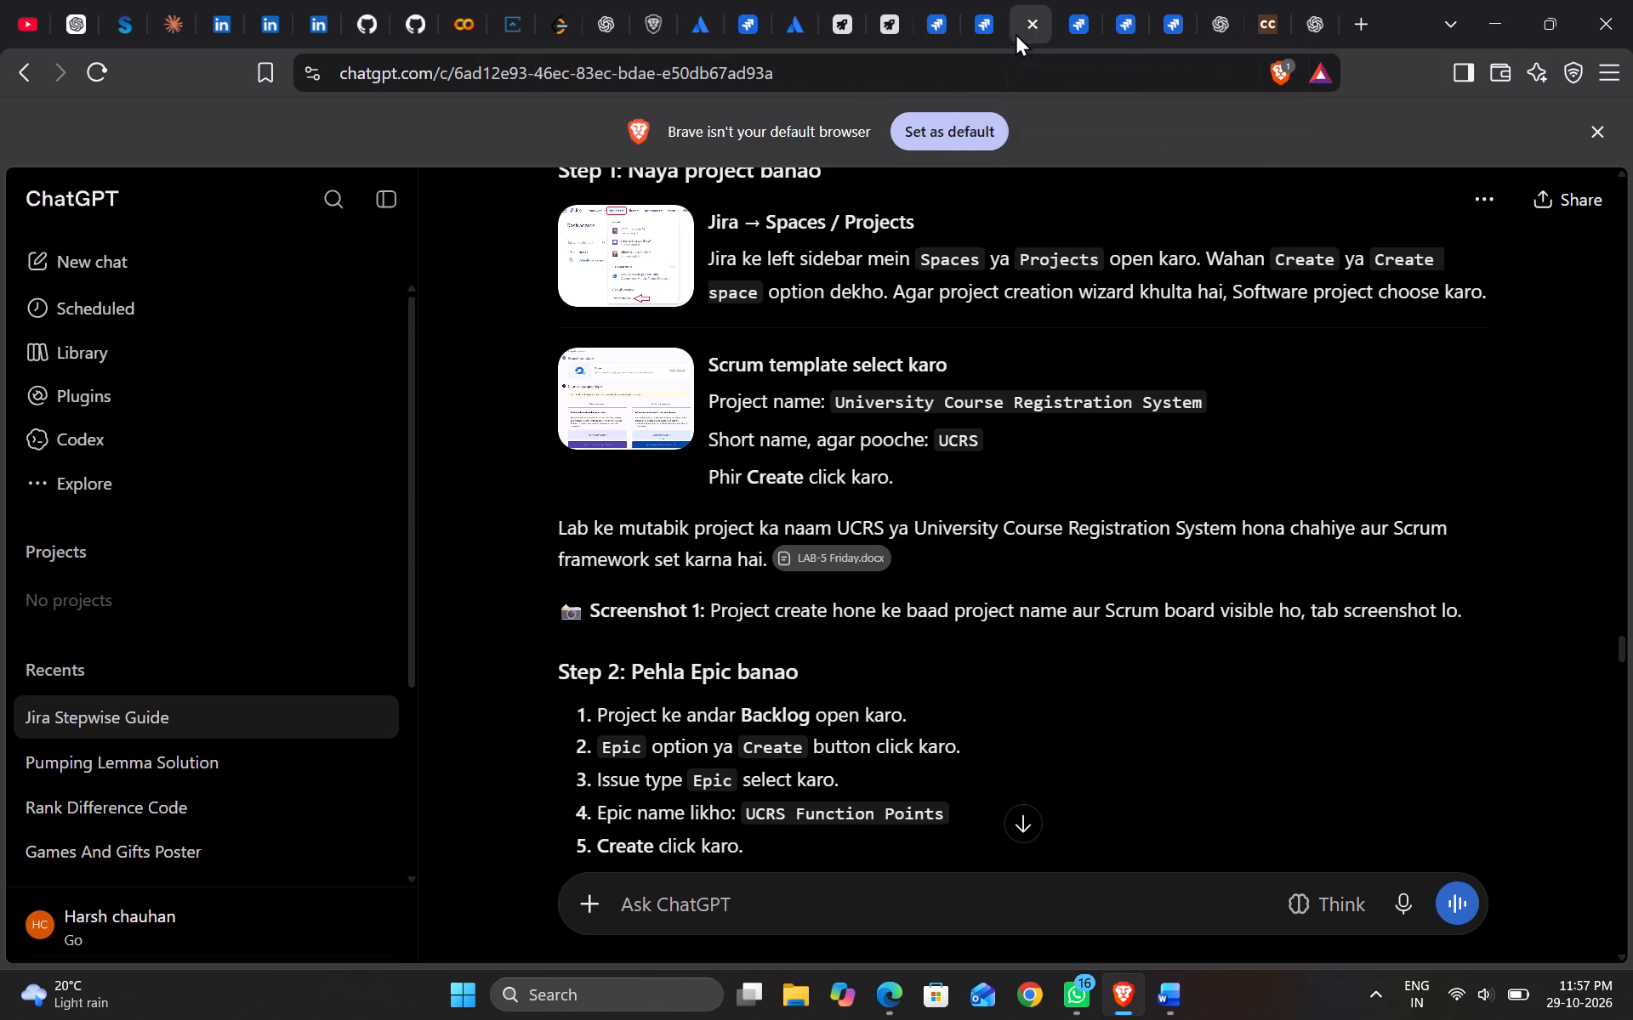
{"action": "scroll", "coordinate": [890, 519], "scroll_direction": "down", "scroll_amount": 3}
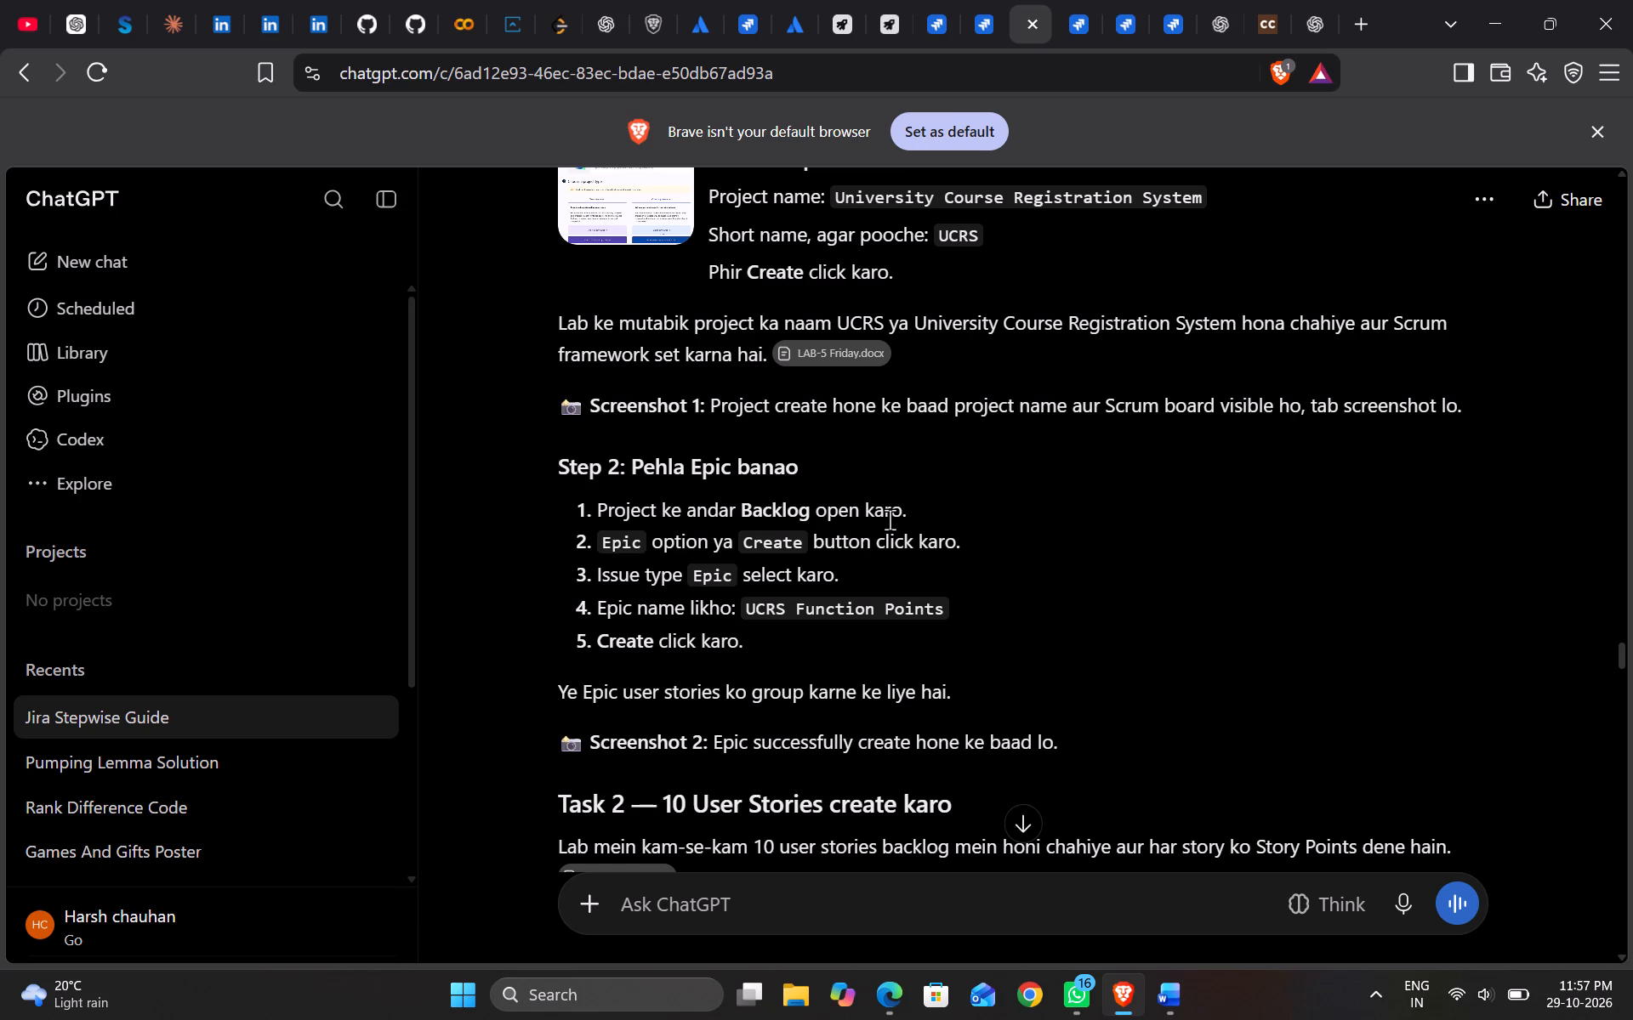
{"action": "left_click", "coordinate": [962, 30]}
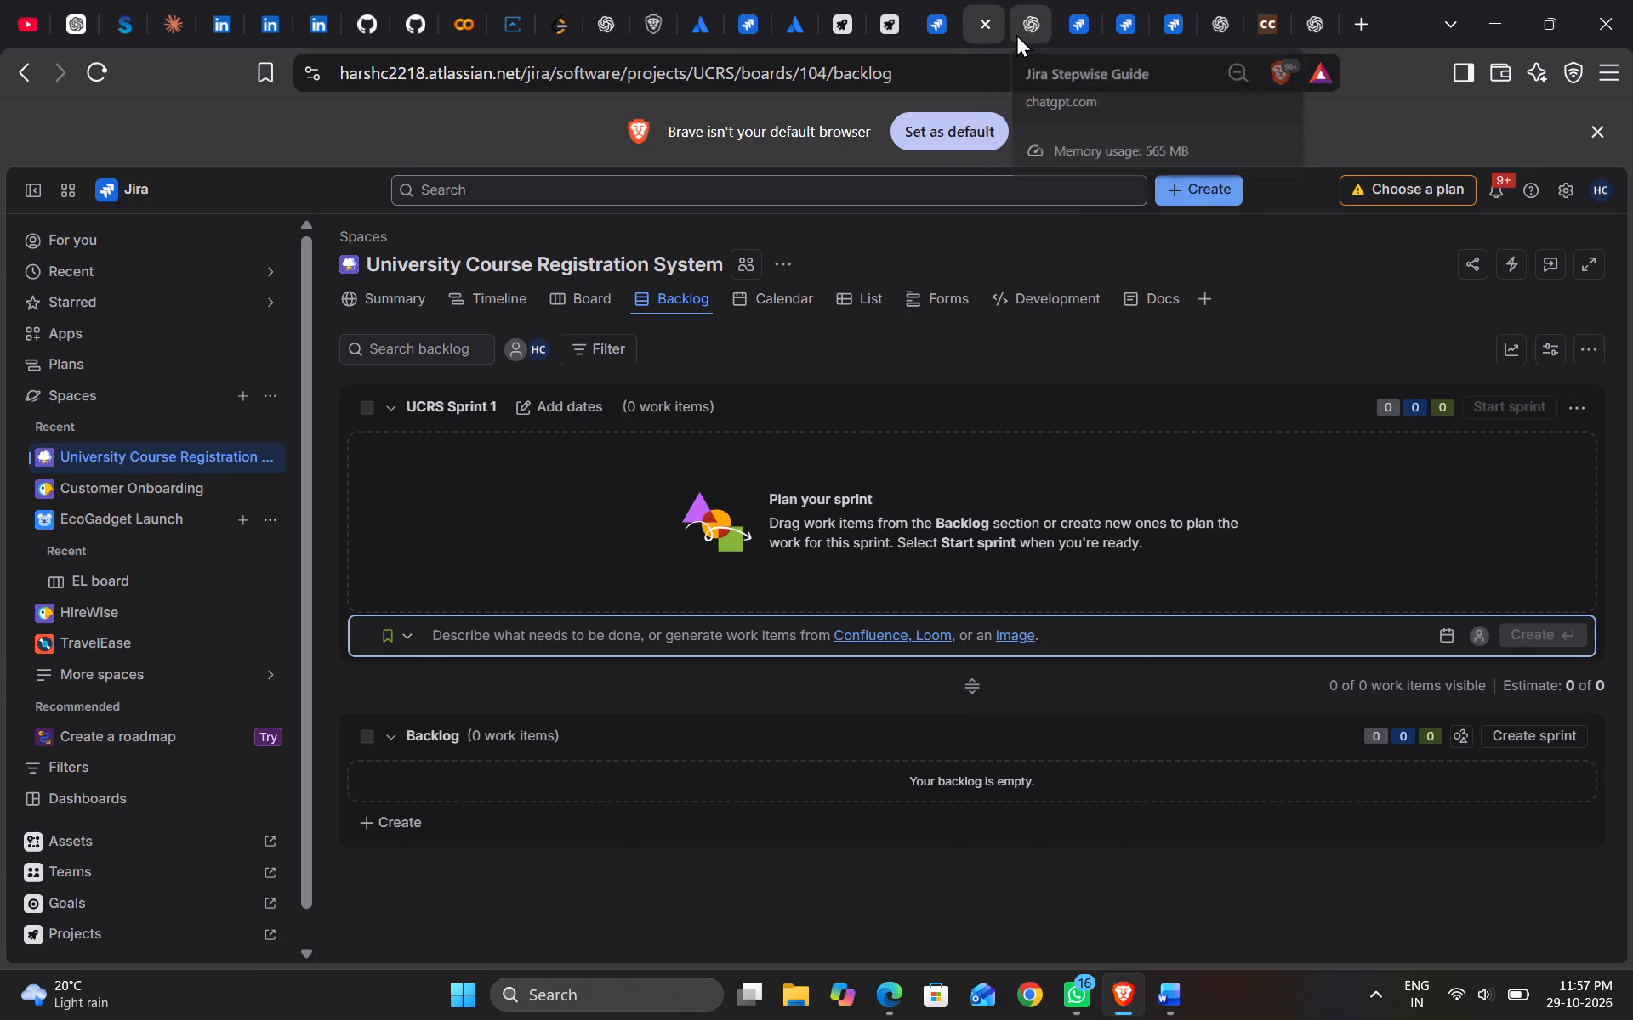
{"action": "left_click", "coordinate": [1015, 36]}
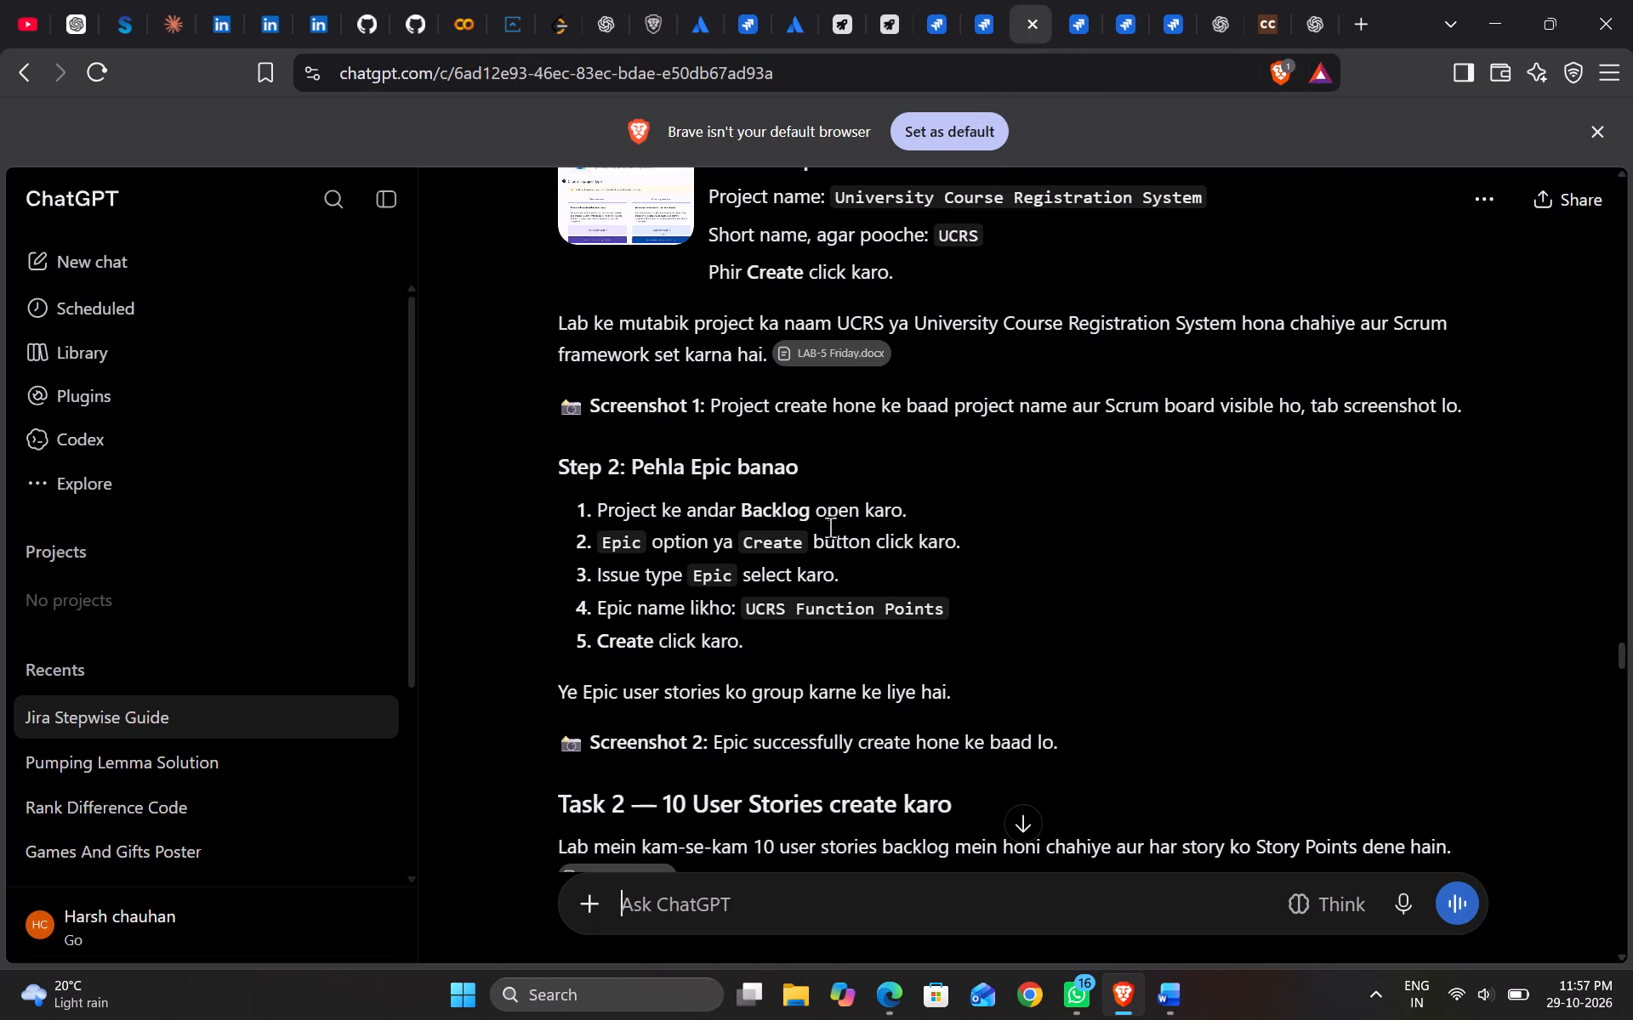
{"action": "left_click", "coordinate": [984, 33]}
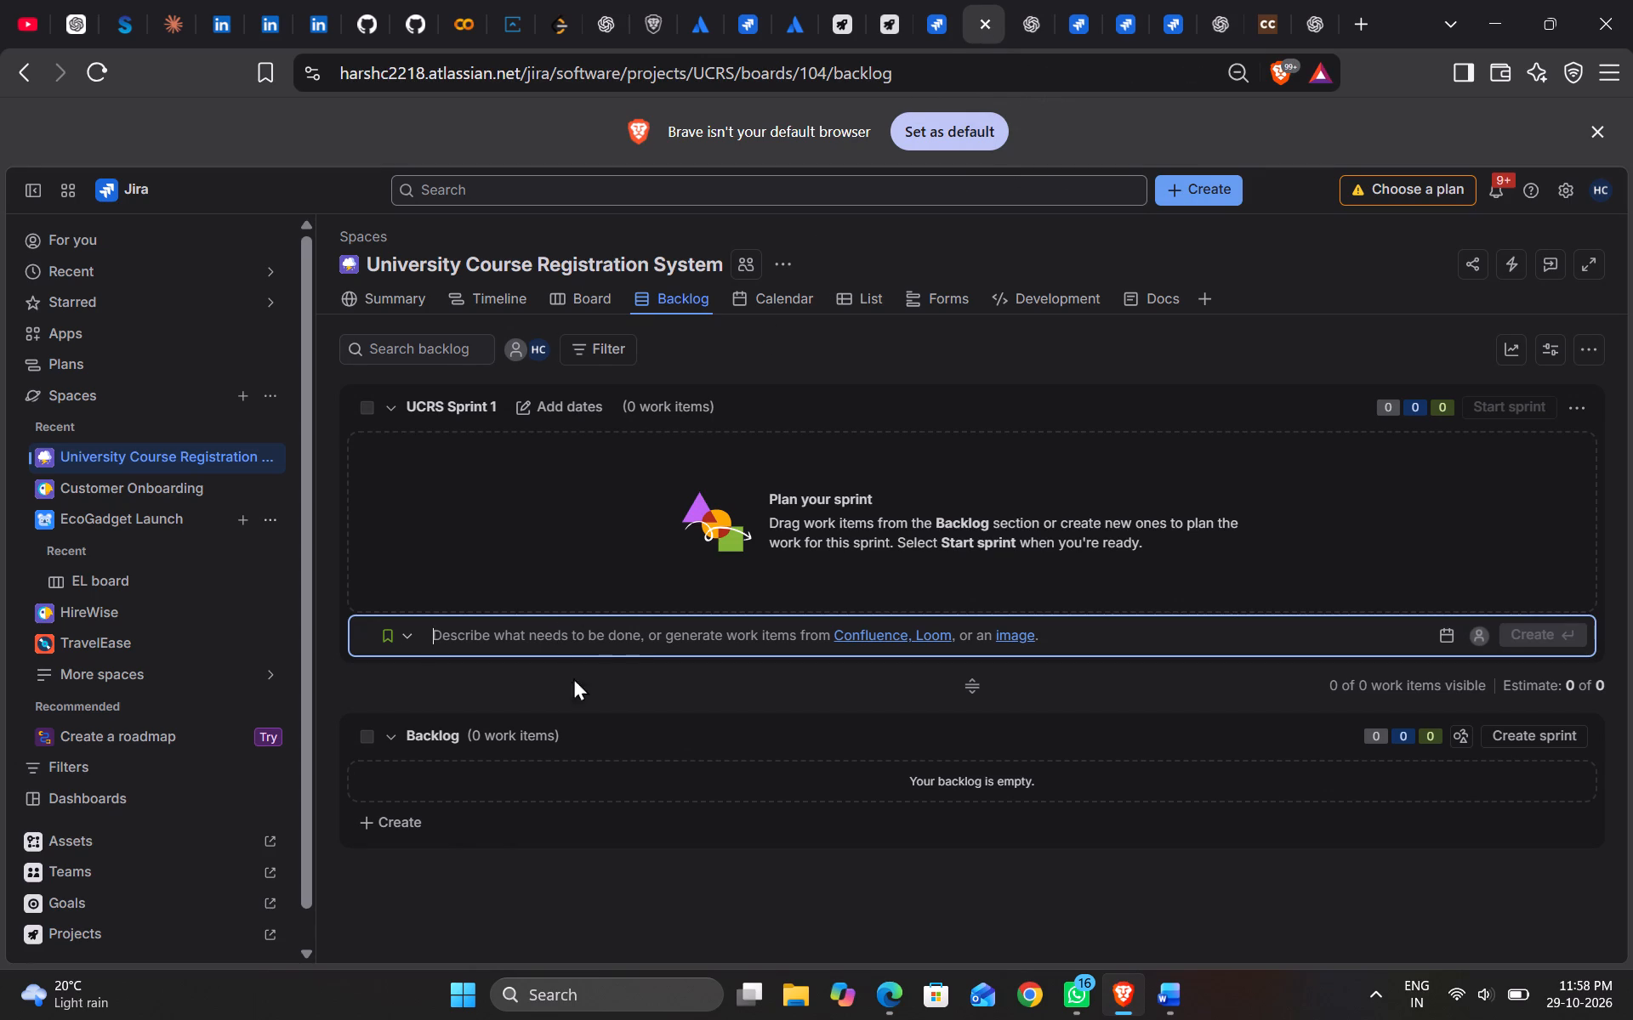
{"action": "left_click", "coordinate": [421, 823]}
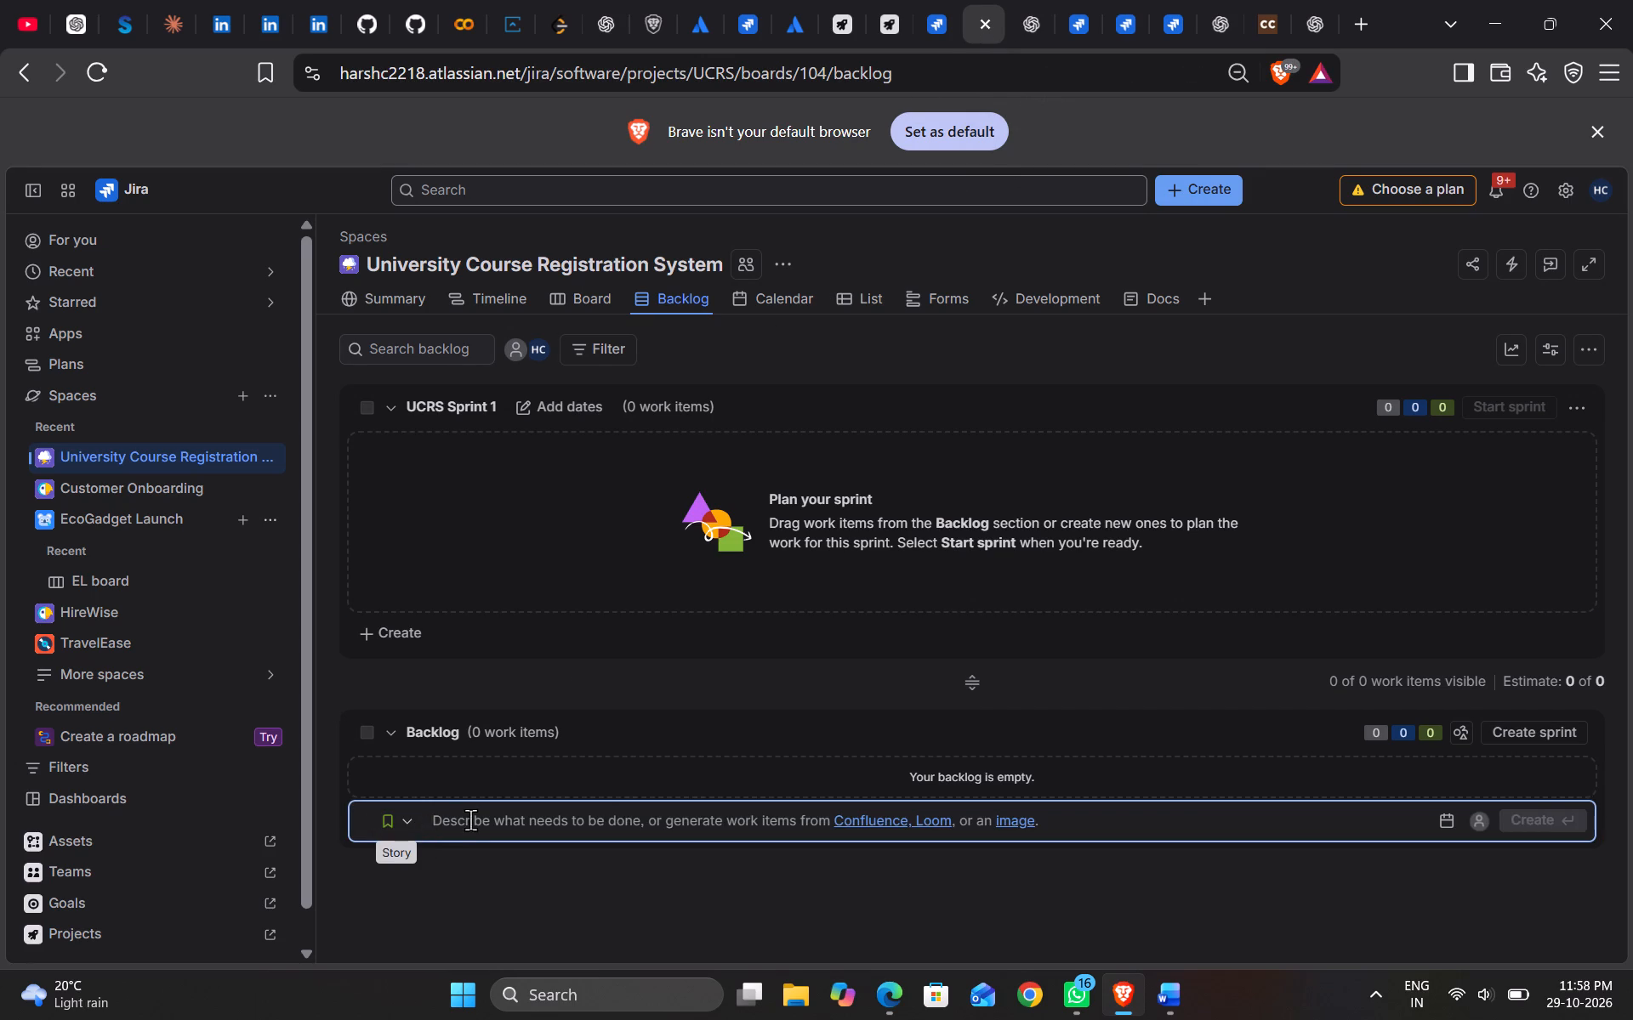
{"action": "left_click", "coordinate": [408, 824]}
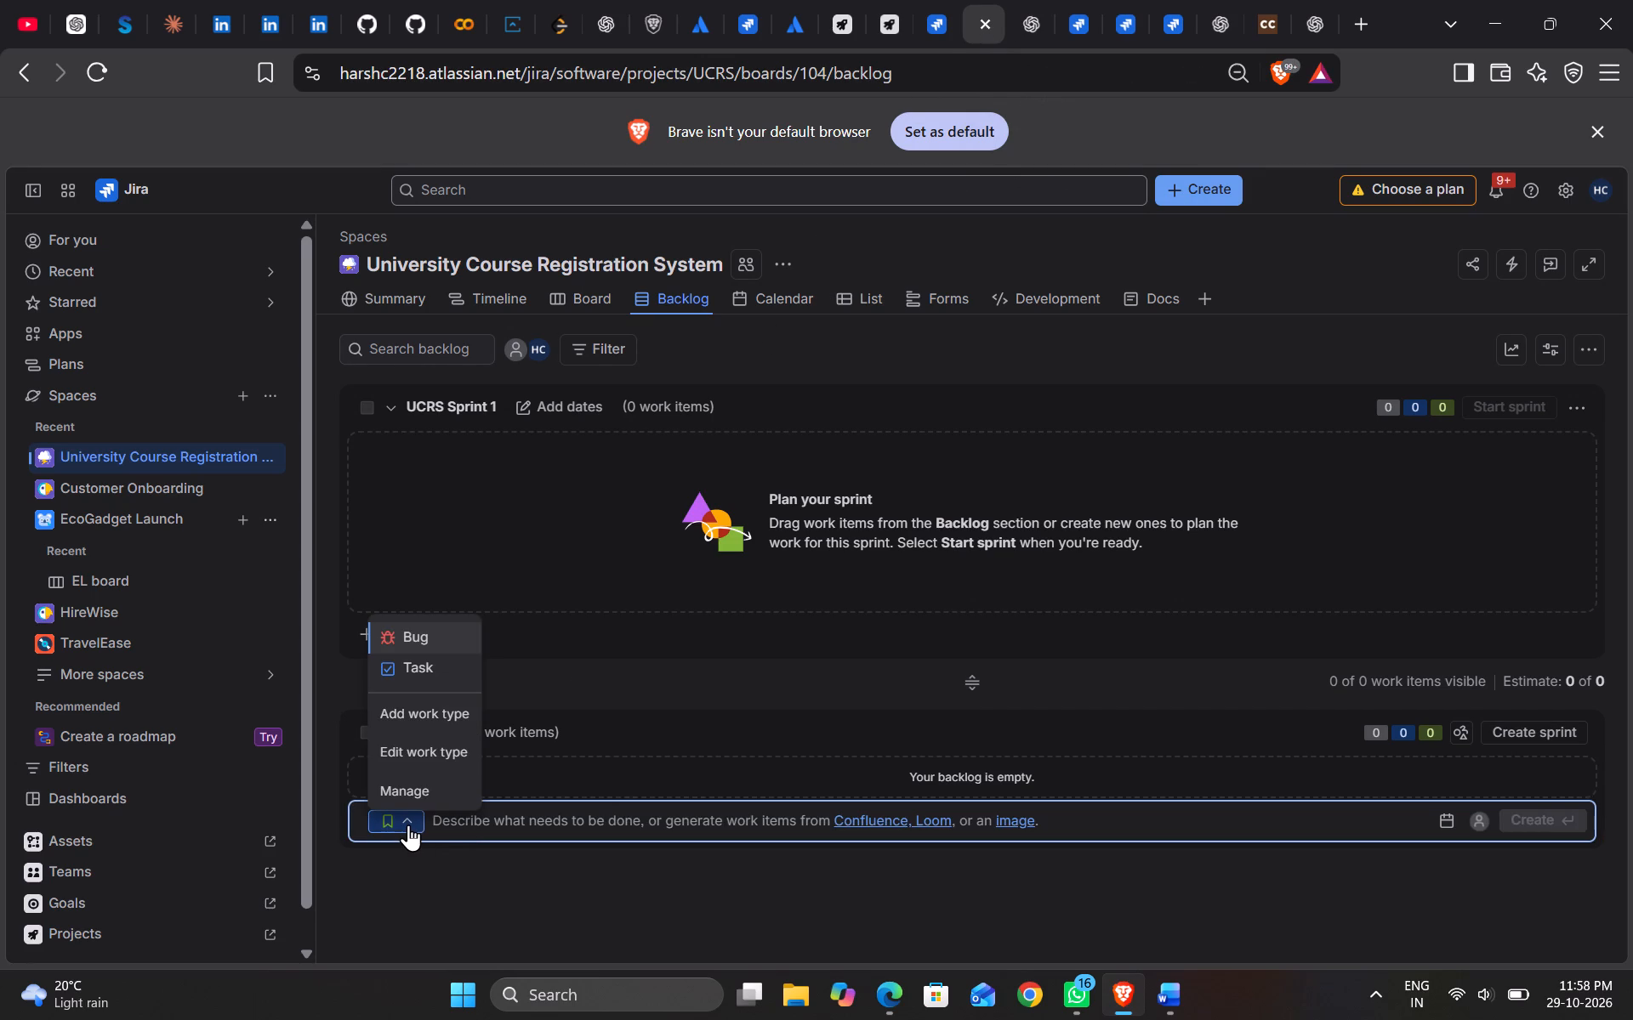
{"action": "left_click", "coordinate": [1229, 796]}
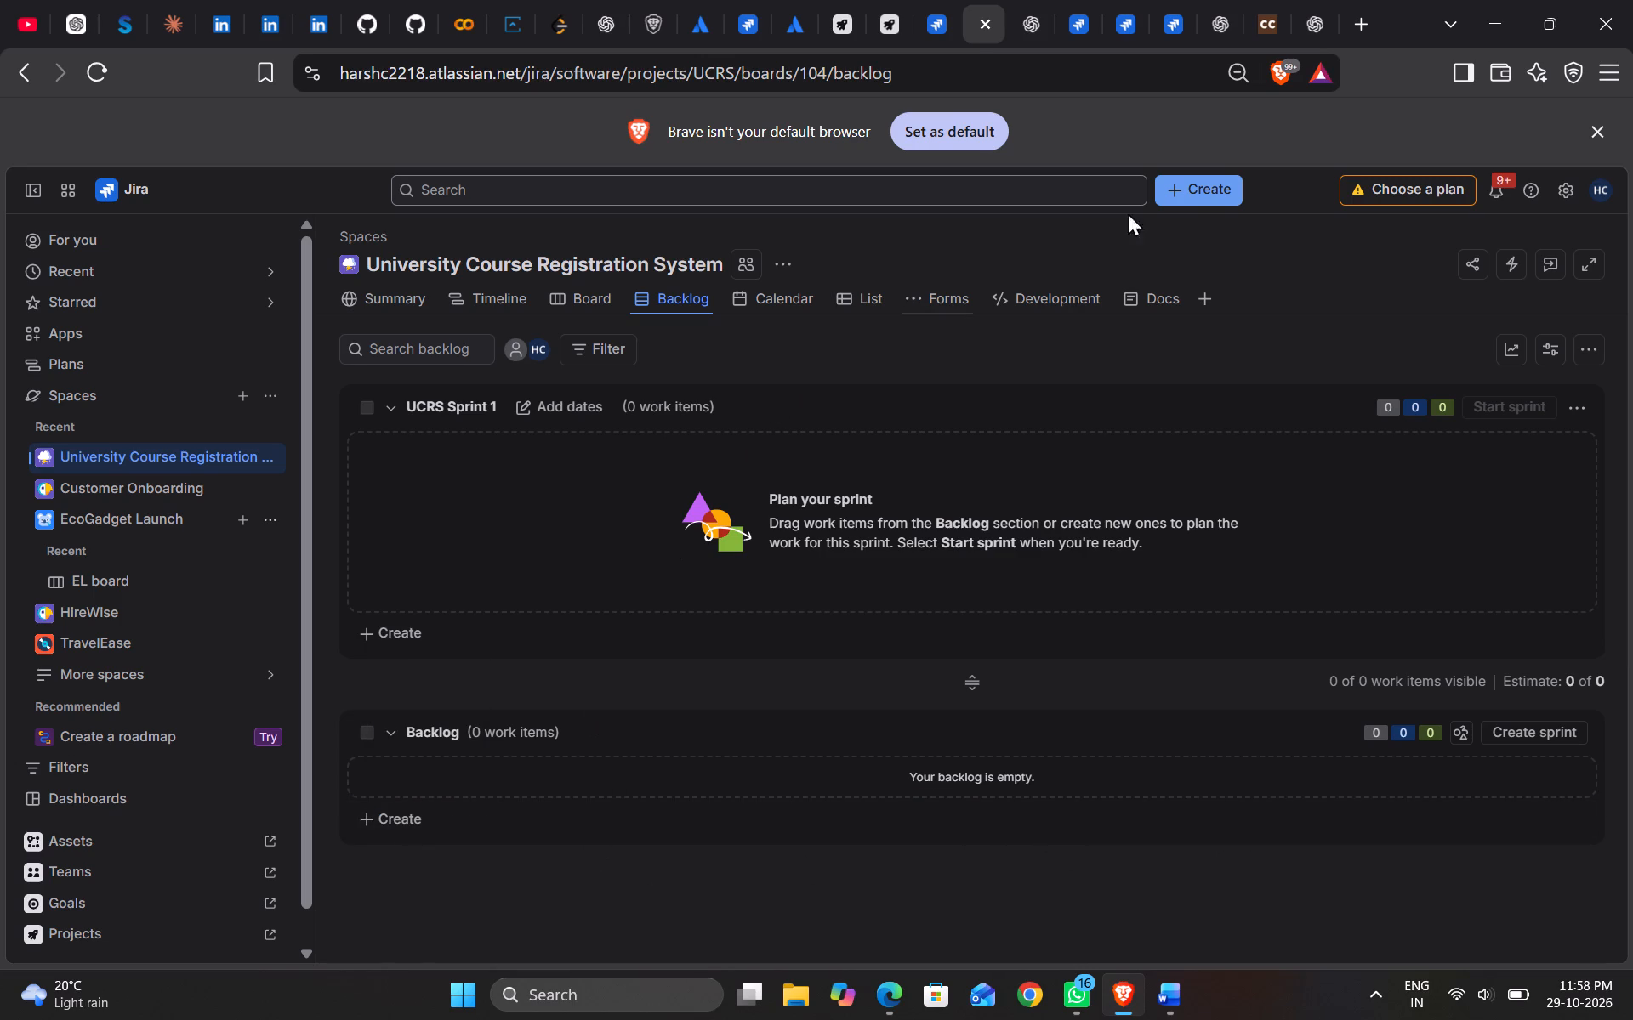
Create an Epic in the UCRS space with the summary UCRS Function Points, copied from ChatGPT's Step 2 instructions.
{"action": "left_click", "coordinate": [1218, 195]}
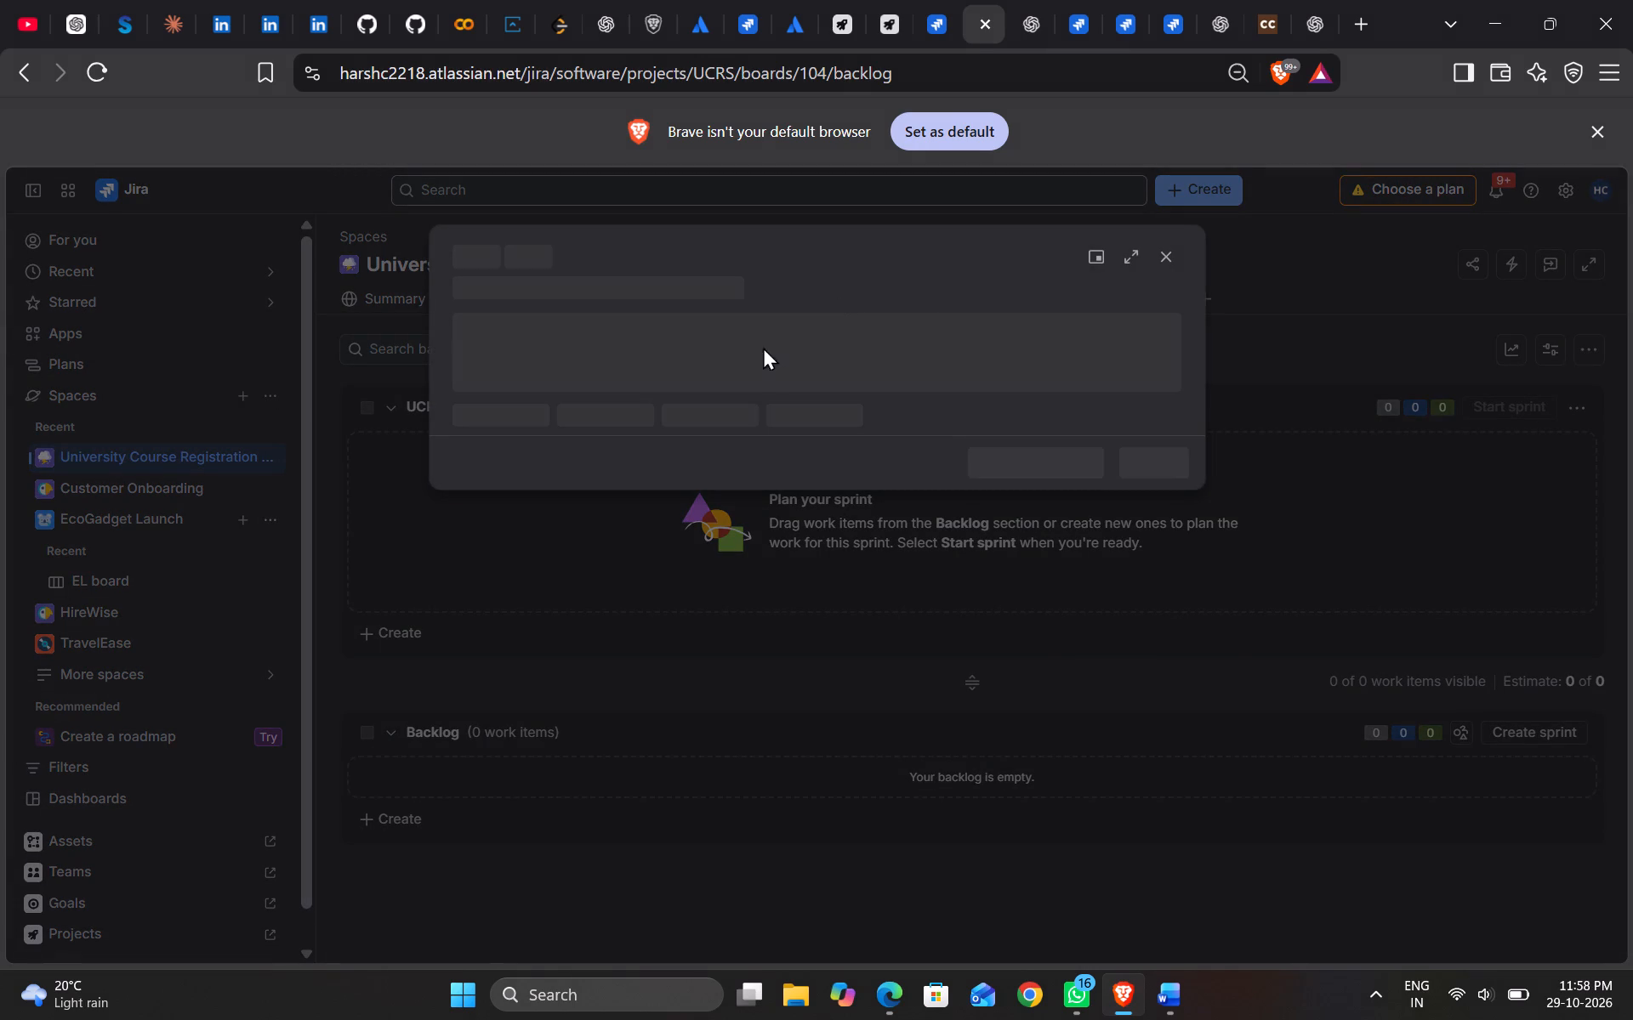
{"action": "left_click", "coordinate": [580, 267]}
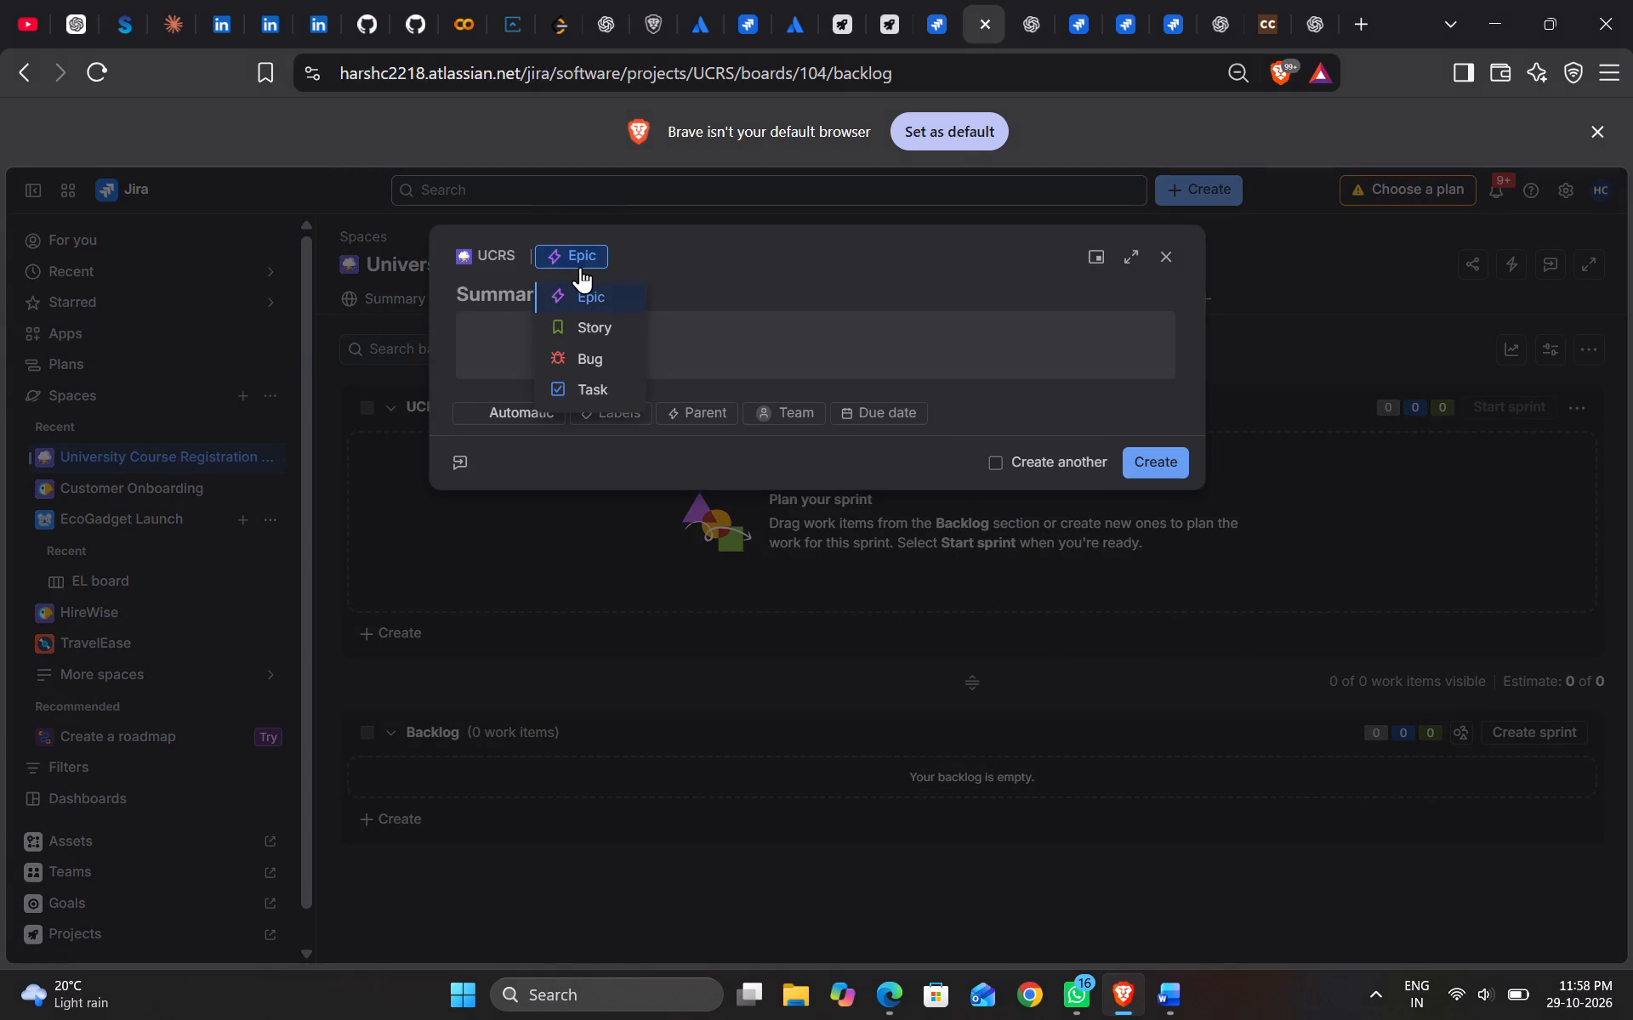
{"action": "left_click", "coordinate": [580, 267]}
{"action": "left_click", "coordinate": [1025, 28]}
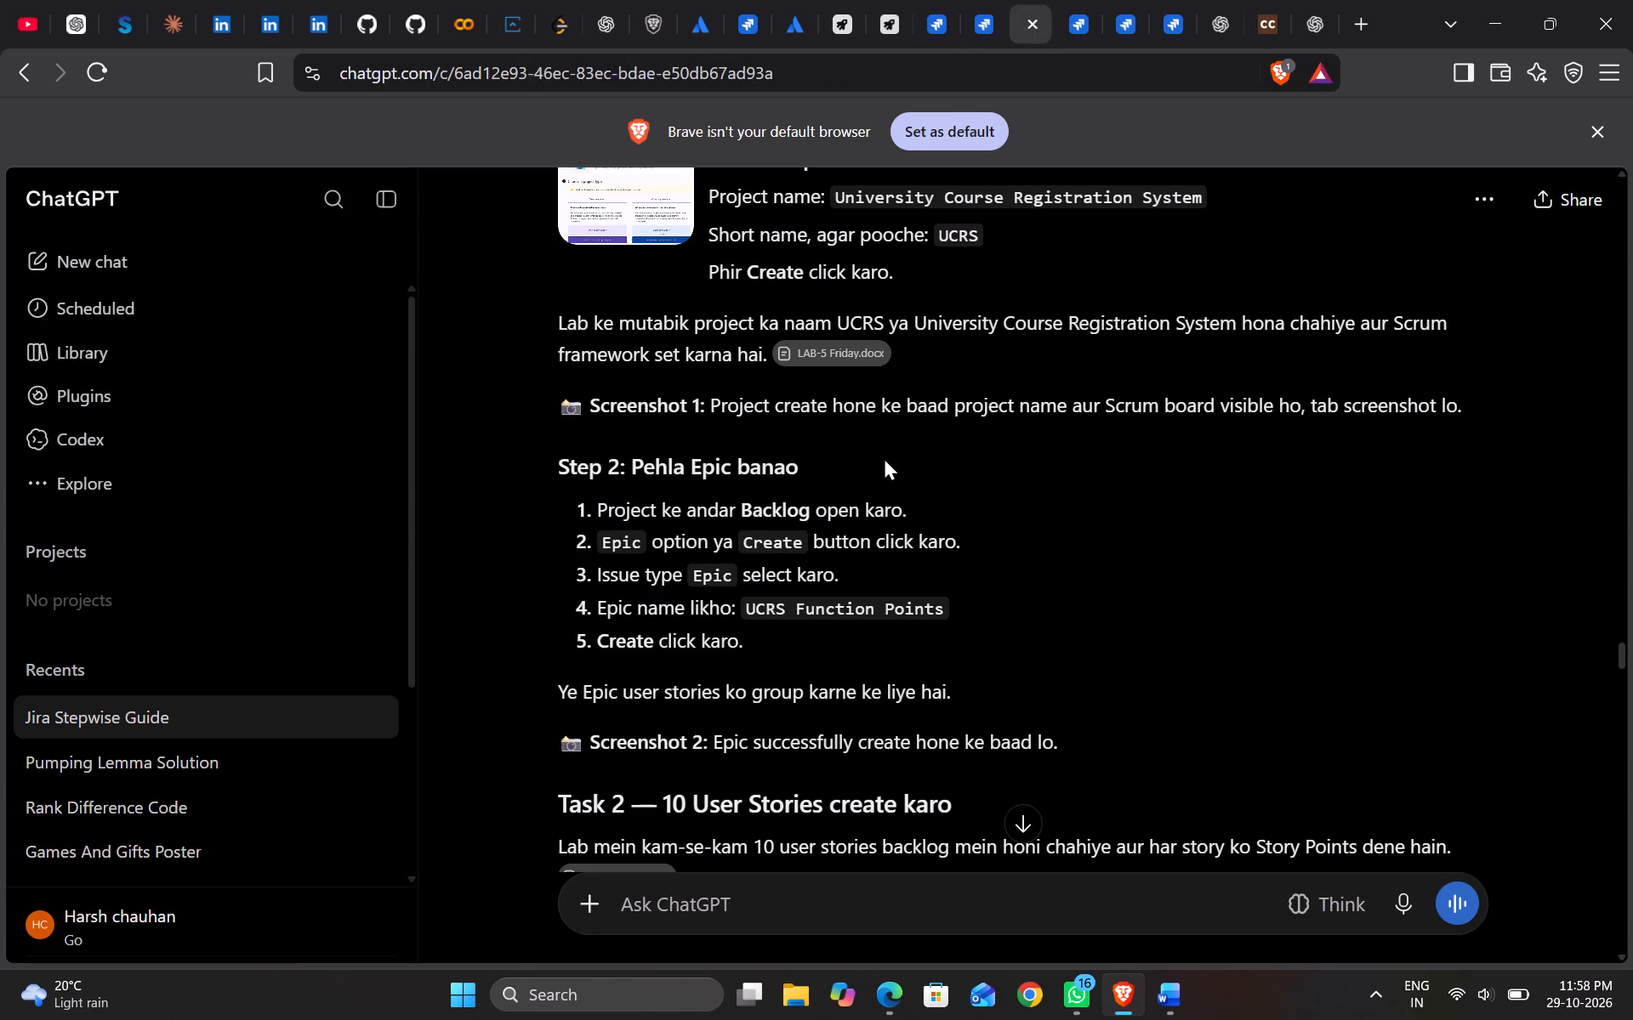
{"action": "left_click_drag", "start_coordinate": [945, 603], "coordinate": [919, 603]}
{"action": "left_click_drag", "start_coordinate": [919, 603], "coordinate": [742, 616]}
{"action": "key", "text": "ctrl+c"}
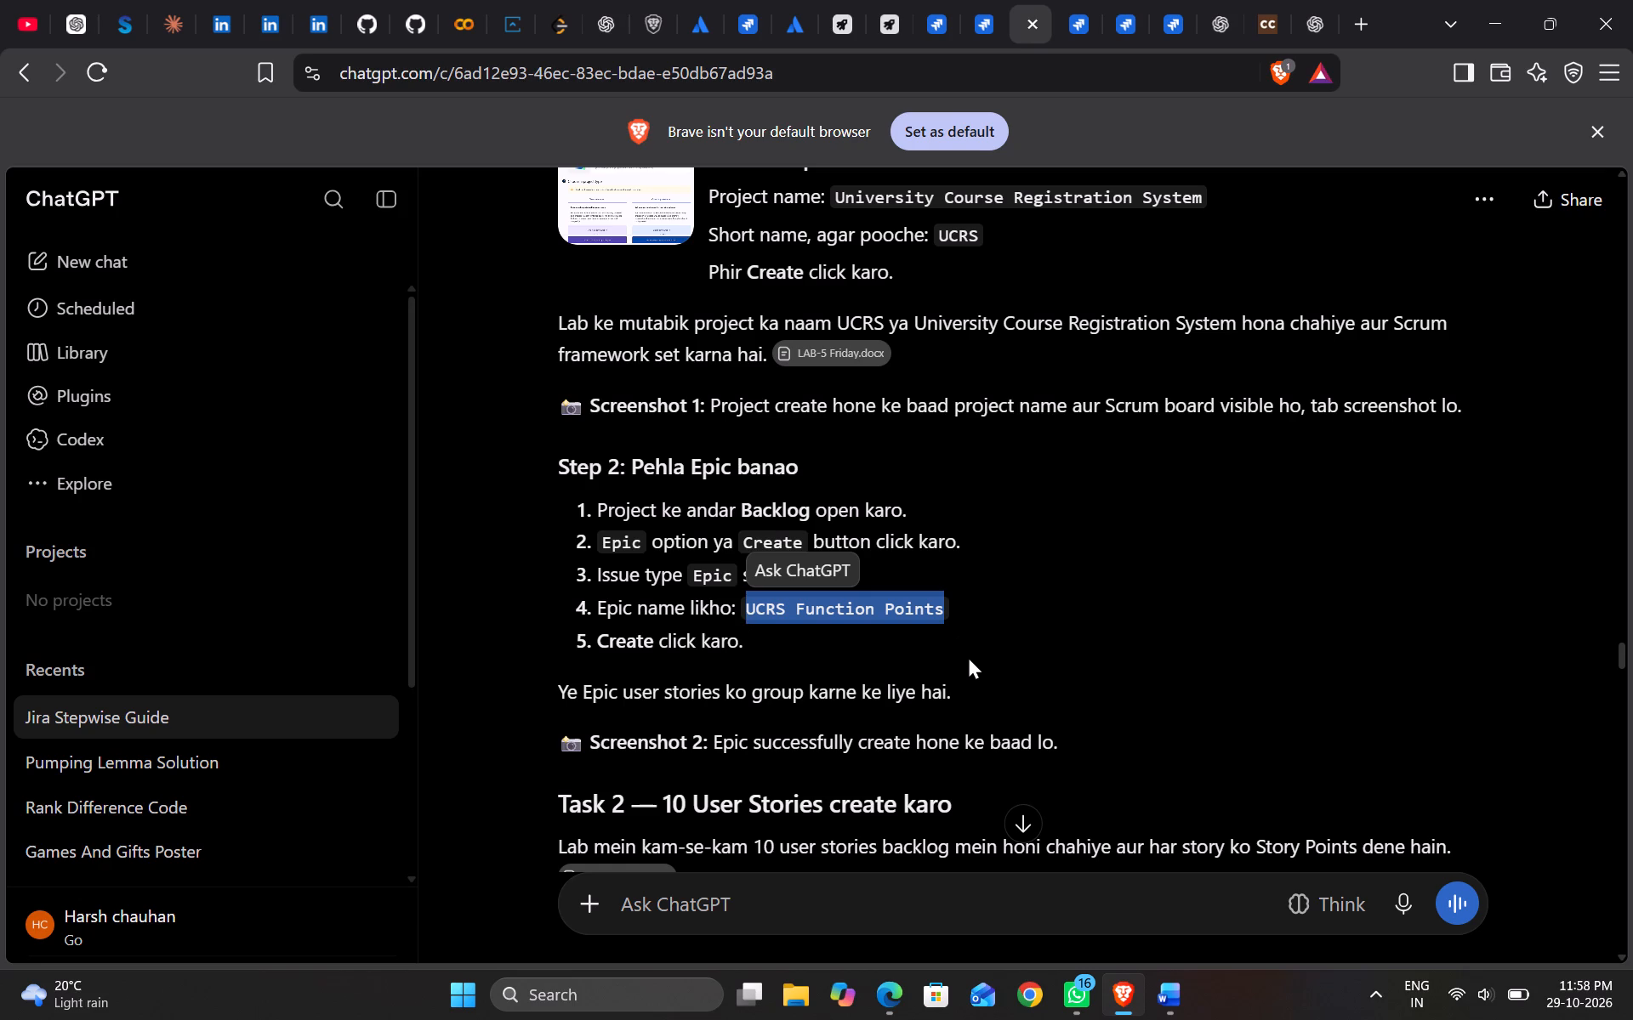
{"action": "left_click", "coordinate": [968, 656]}
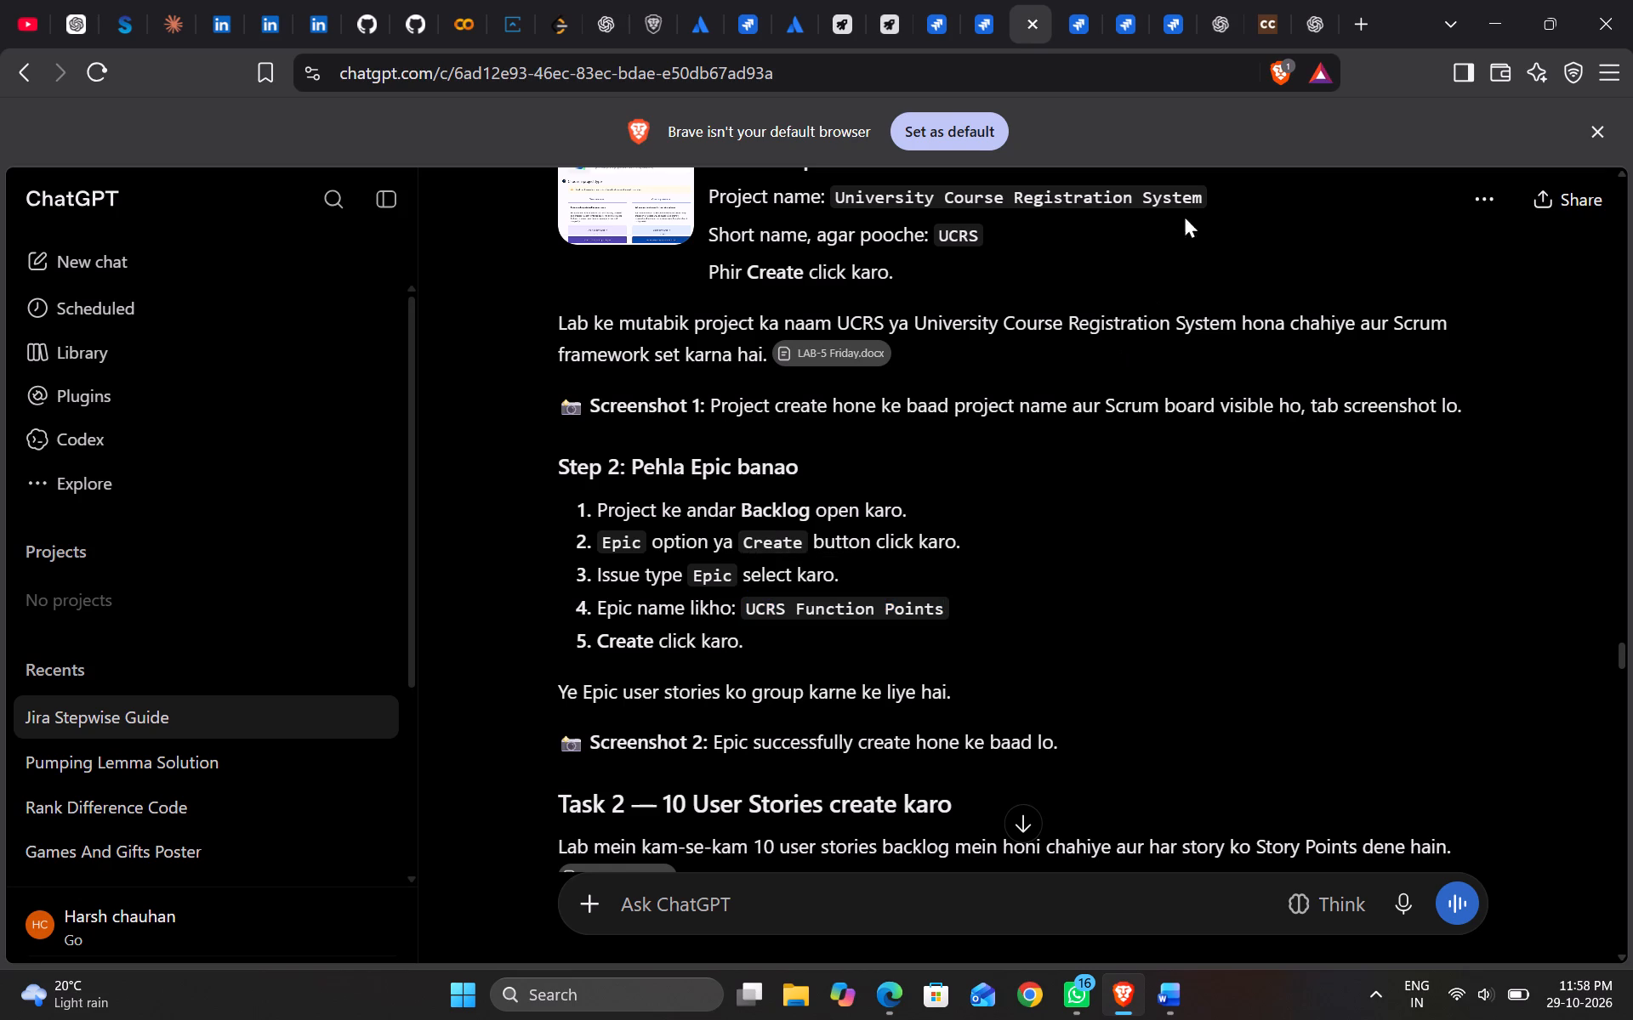
{"action": "left_click", "coordinate": [993, 32]}
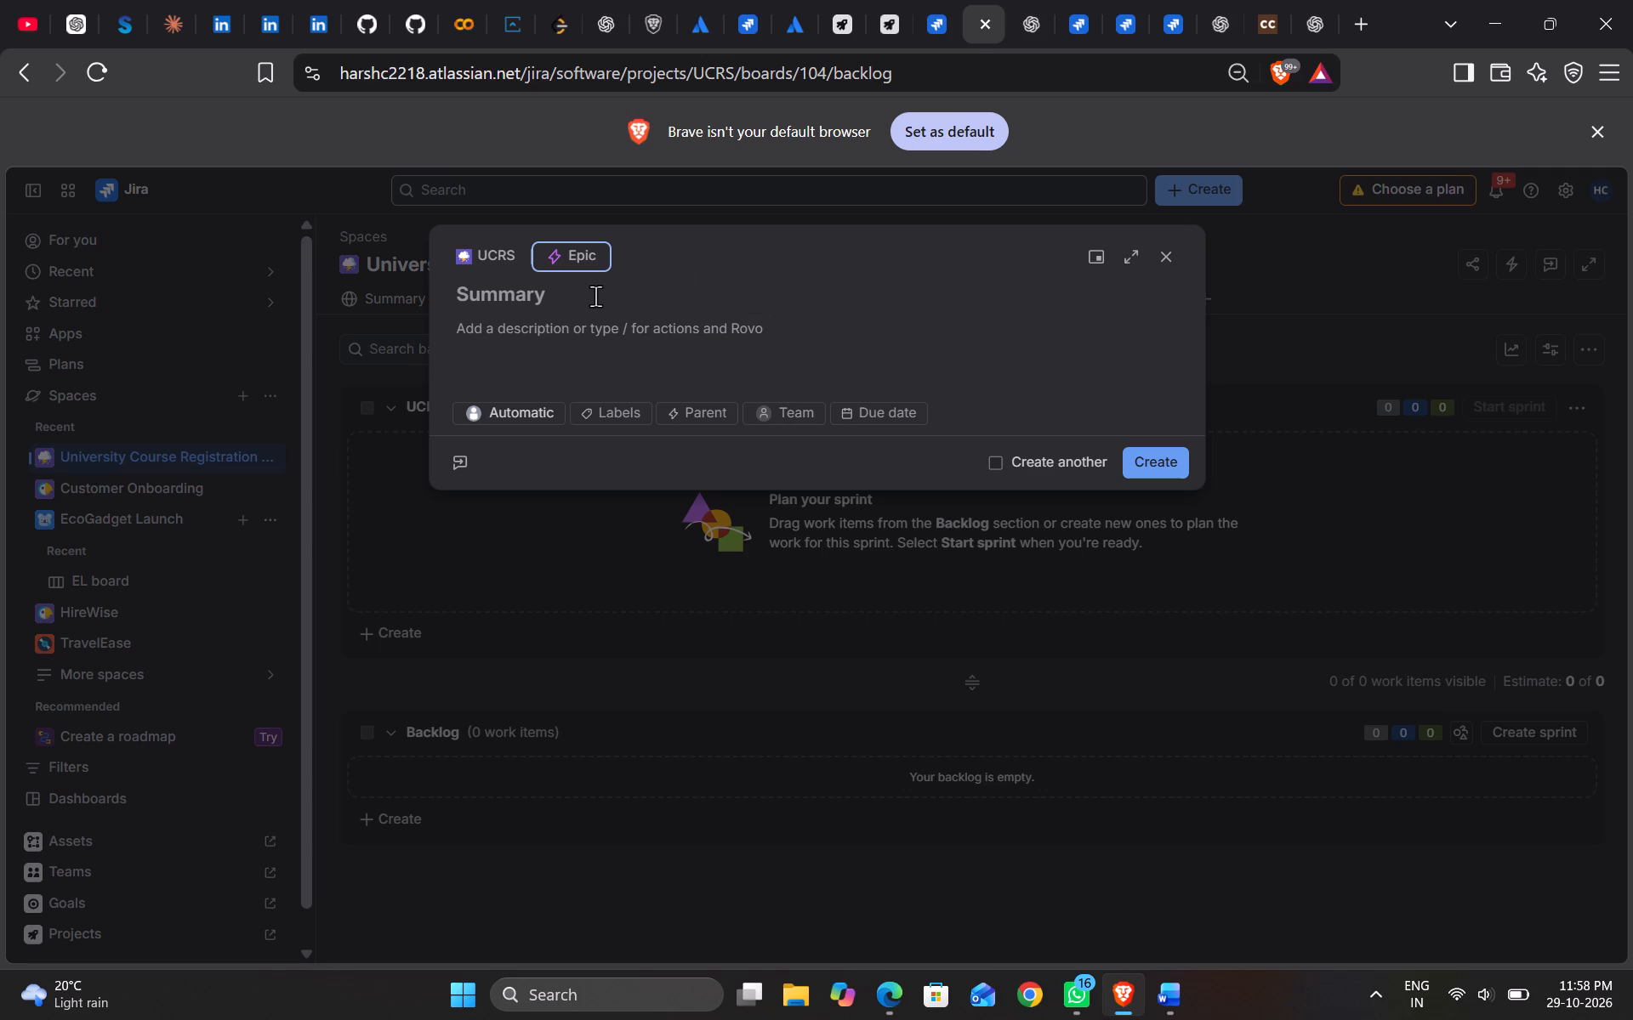
{"action": "left_click", "coordinate": [595, 296]}
{"action": "key", "text": "ctrl+v"}
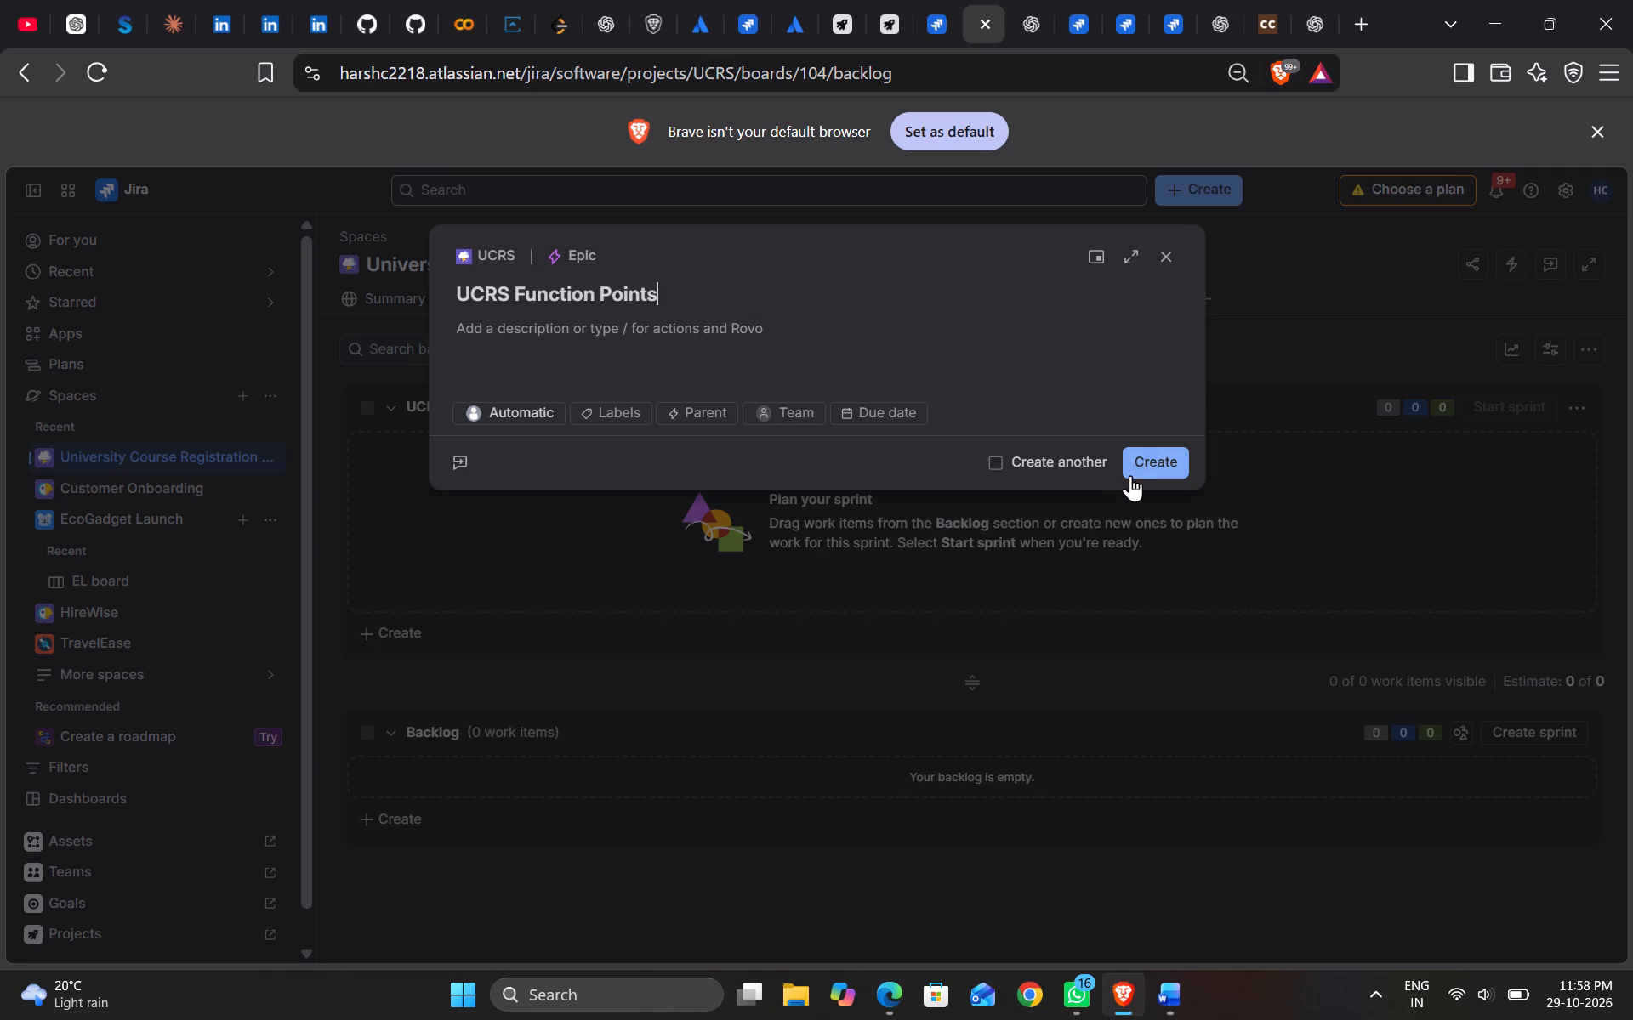
{"action": "left_click", "coordinate": [1153, 472]}
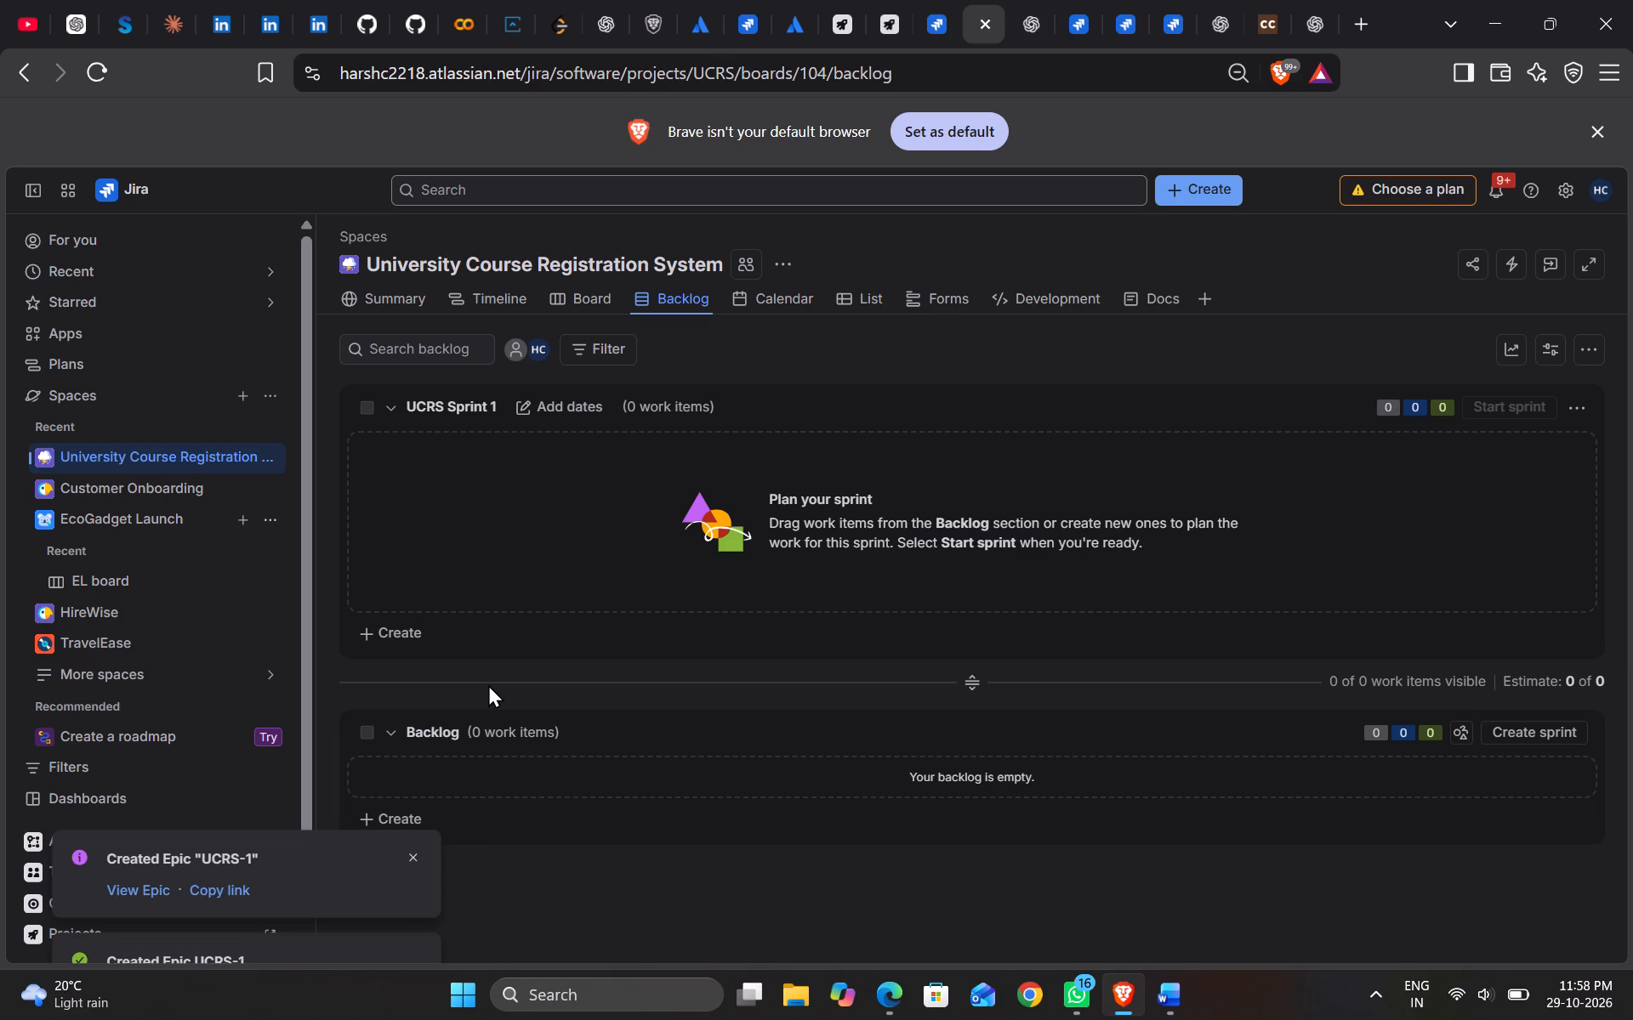
Reload the space and check its board and timeline for the UCRS Function Points Epic, including its available actions.
{"action": "key", "text": "ctrl+r"}
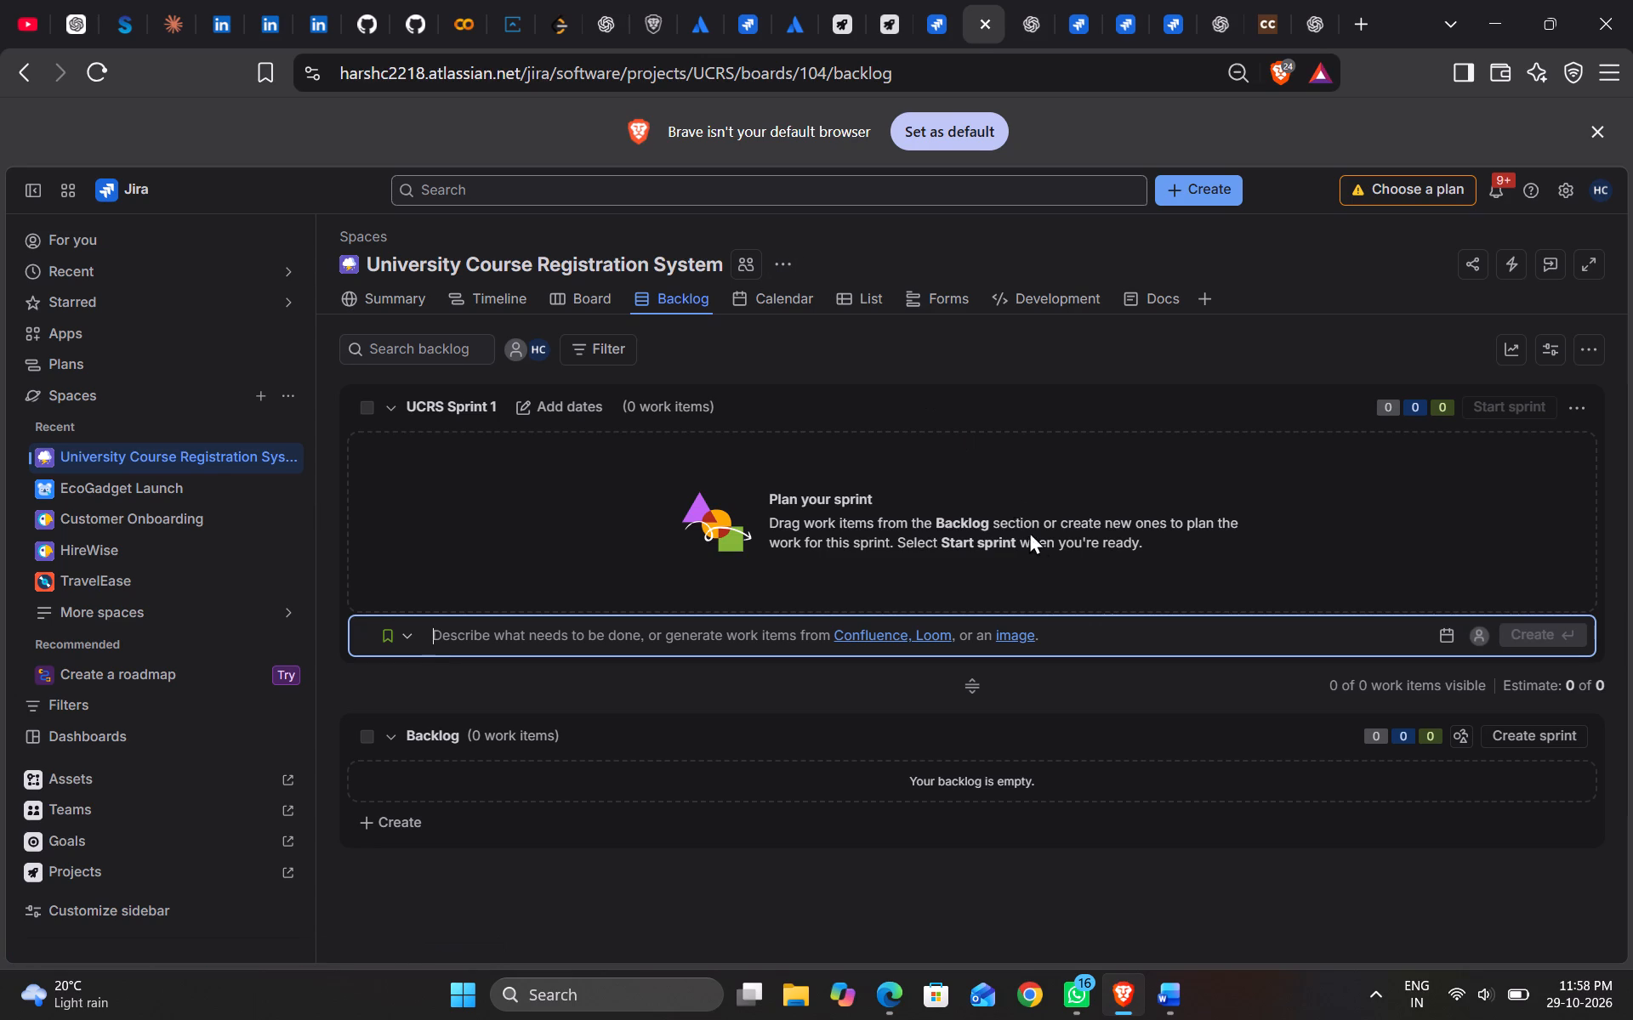
{"action": "left_click", "coordinate": [572, 291]}
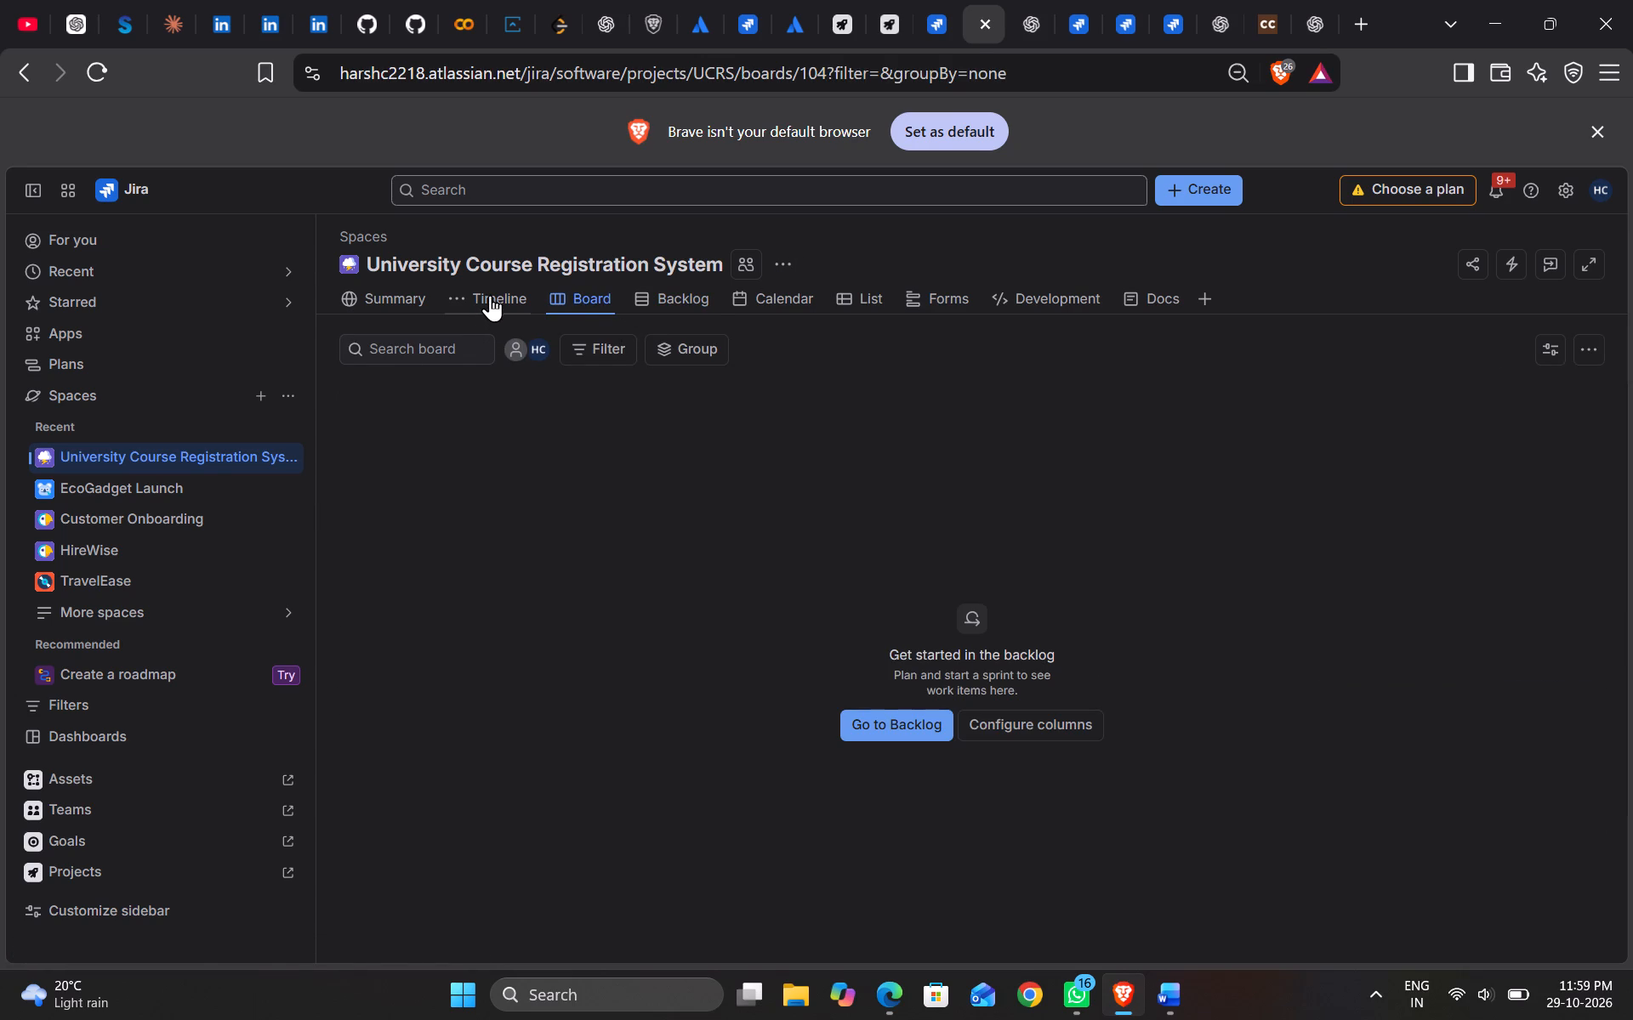
{"action": "left_click", "coordinate": [490, 295]}
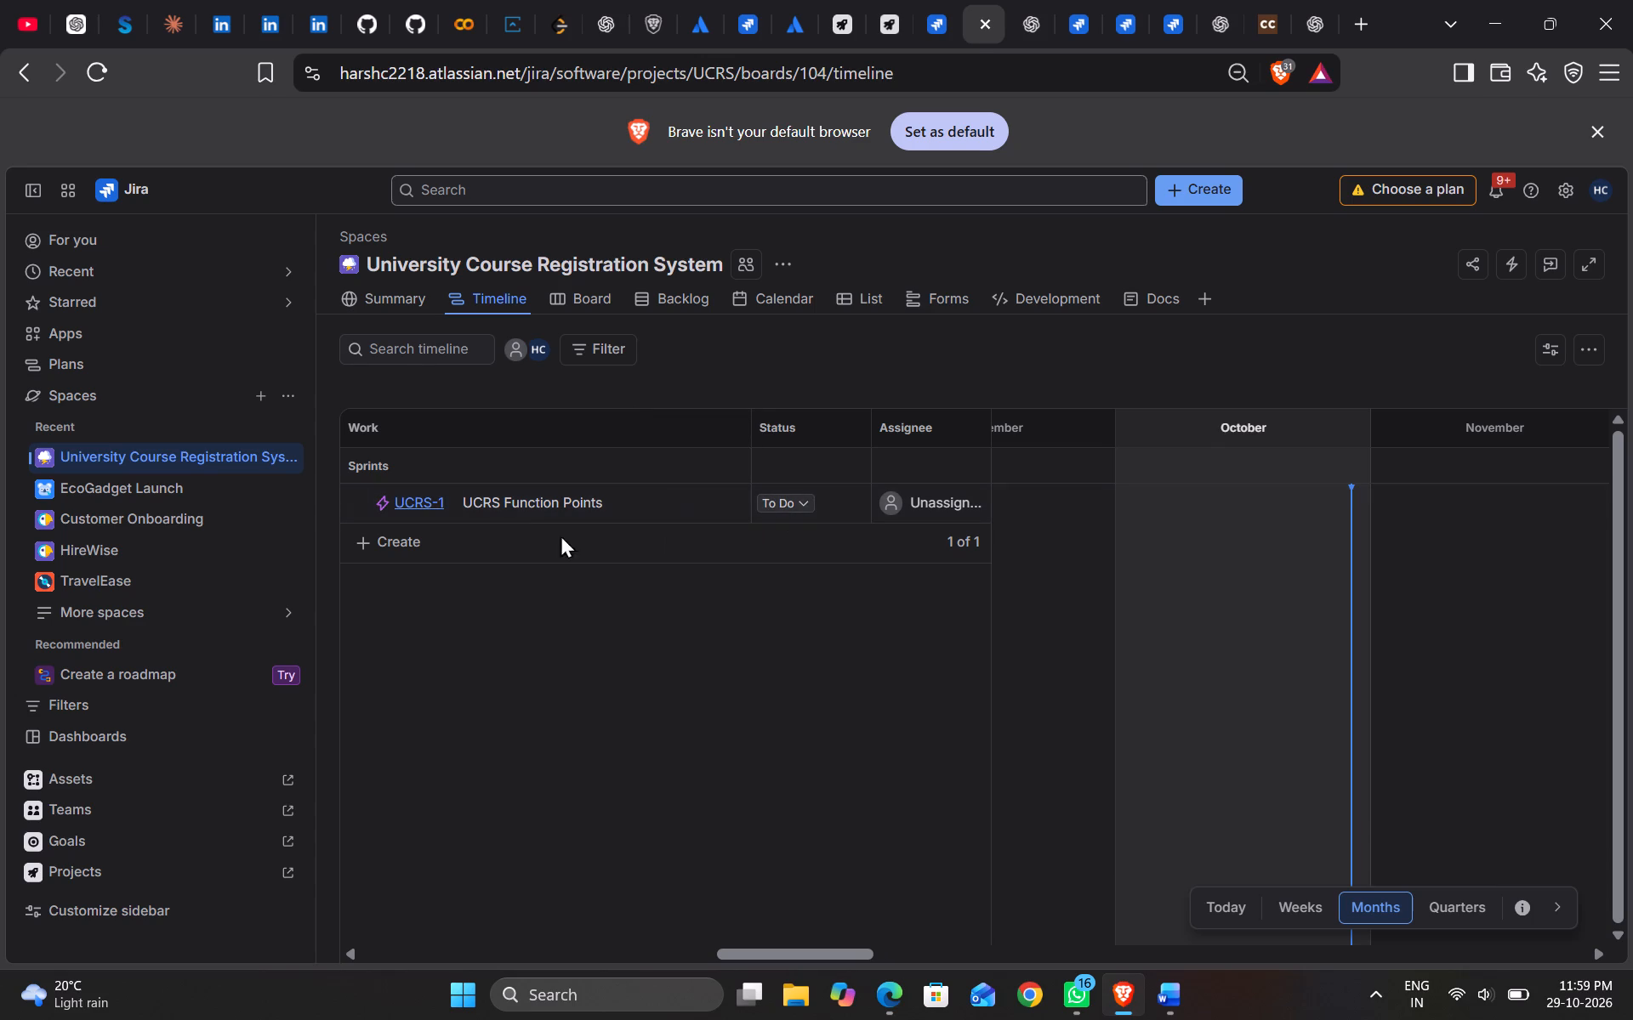
{"action": "right_click", "coordinate": [517, 496]}
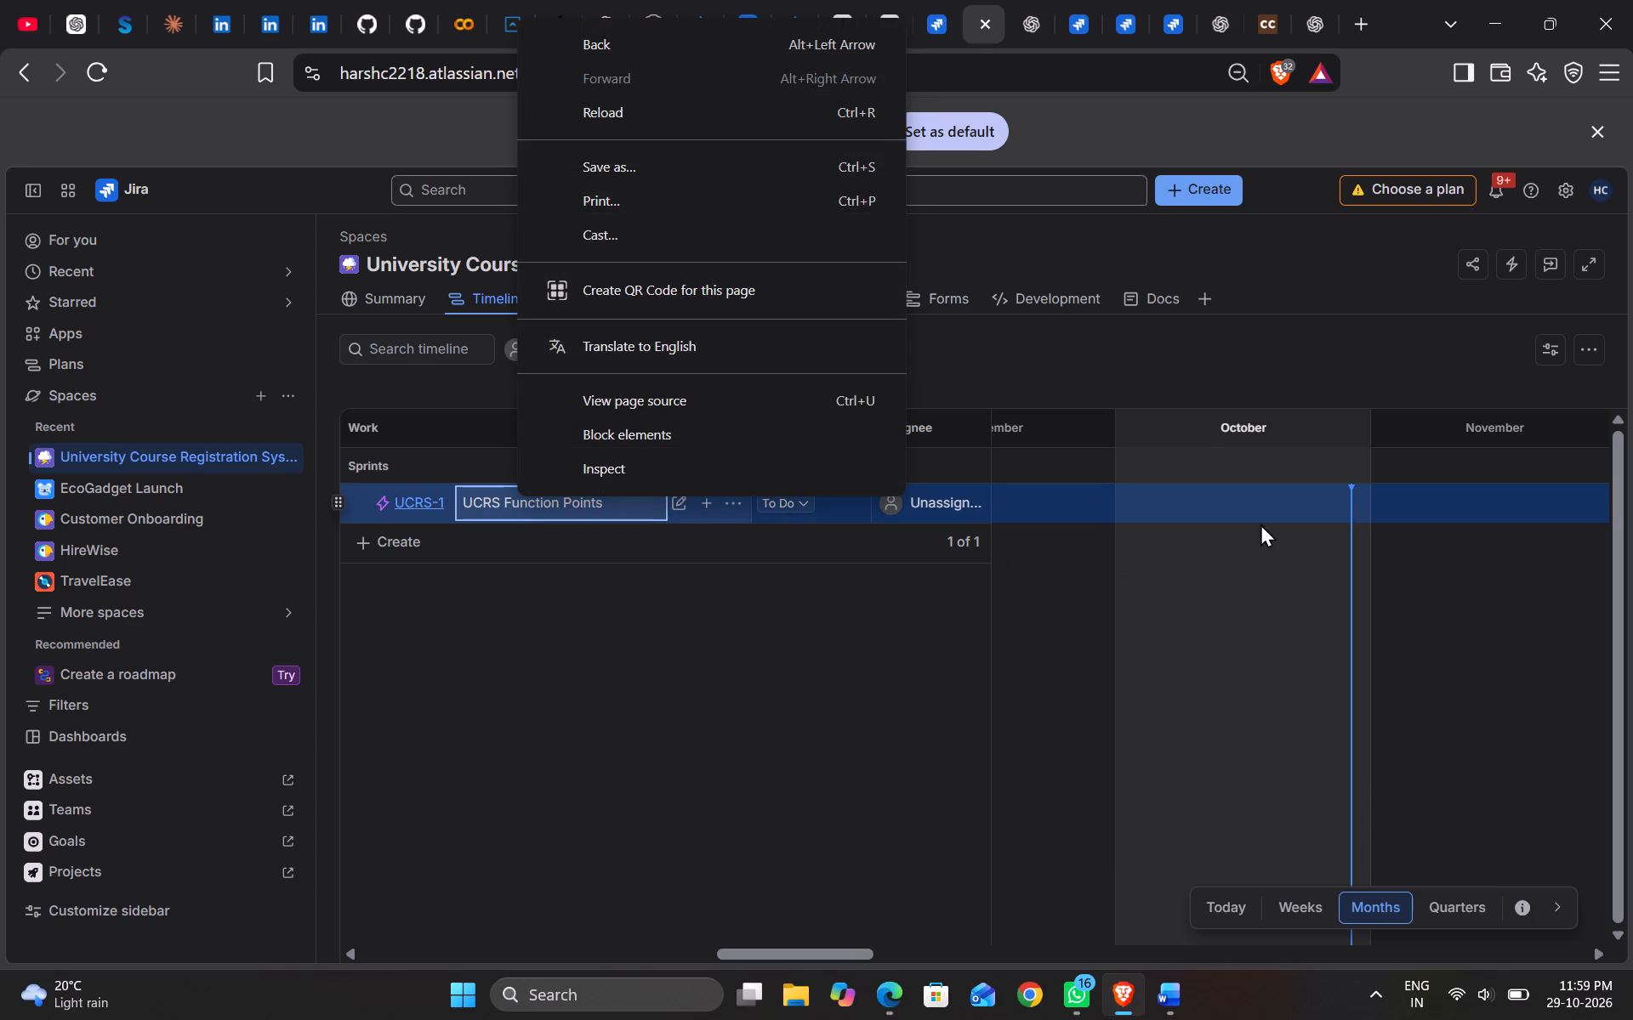
{"action": "left_click", "coordinate": [1036, 512]}
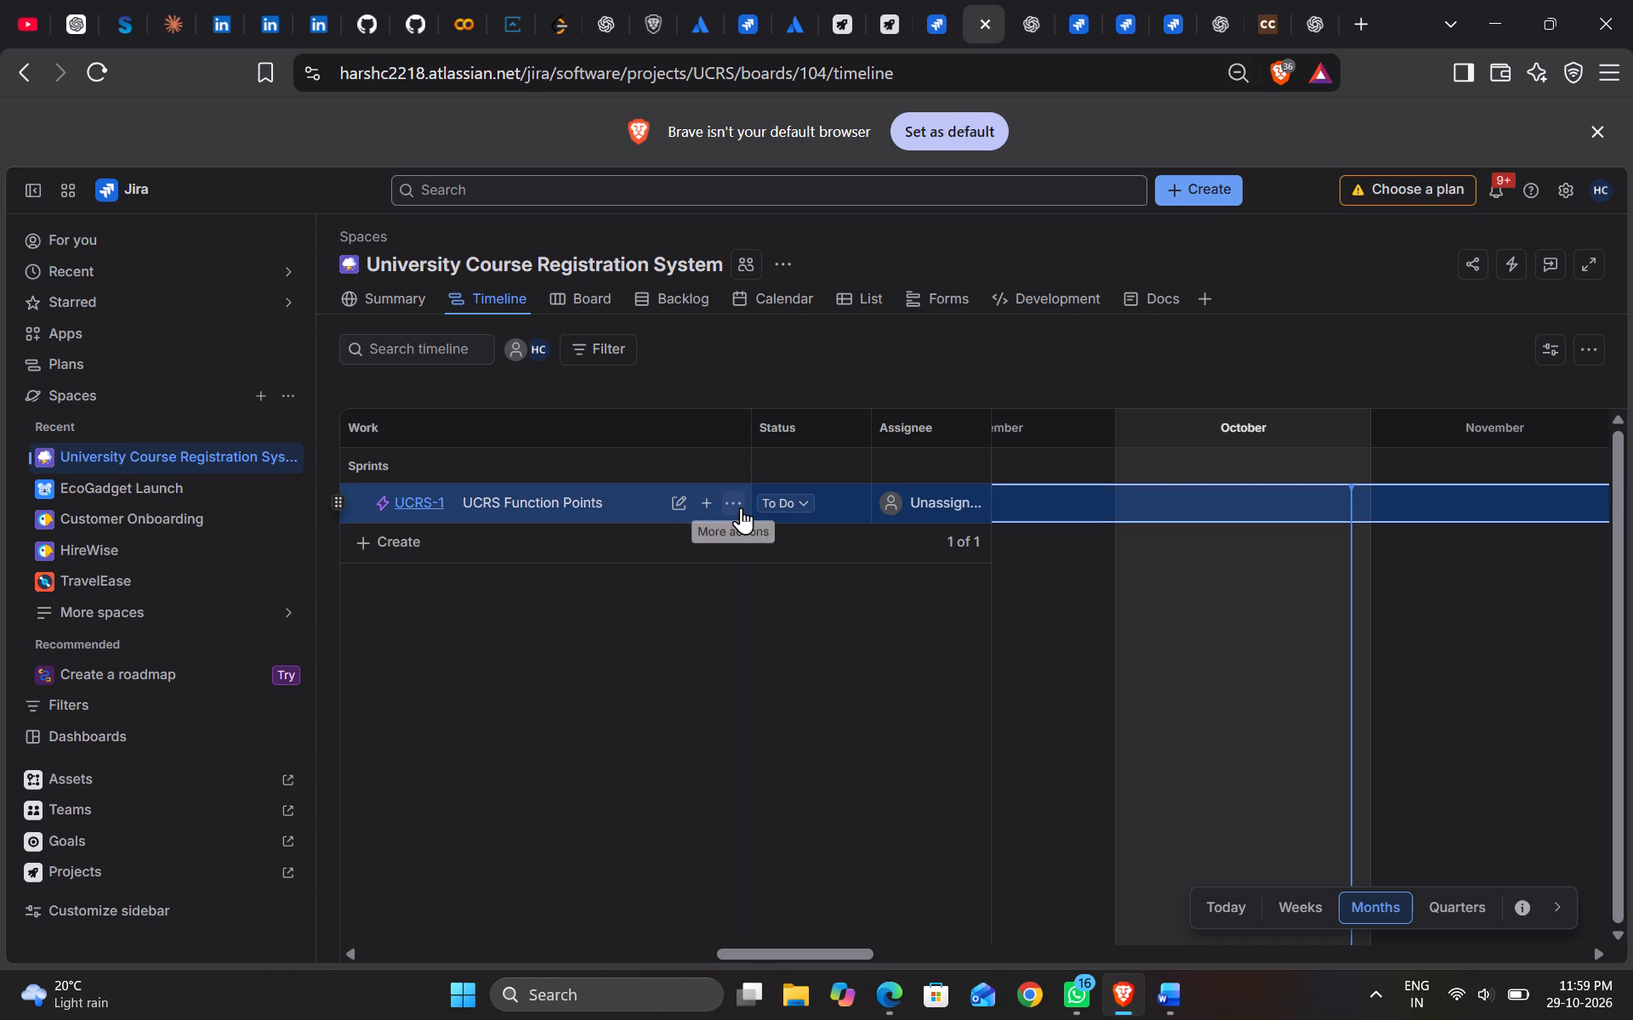
{"action": "left_click", "coordinate": [741, 507]}
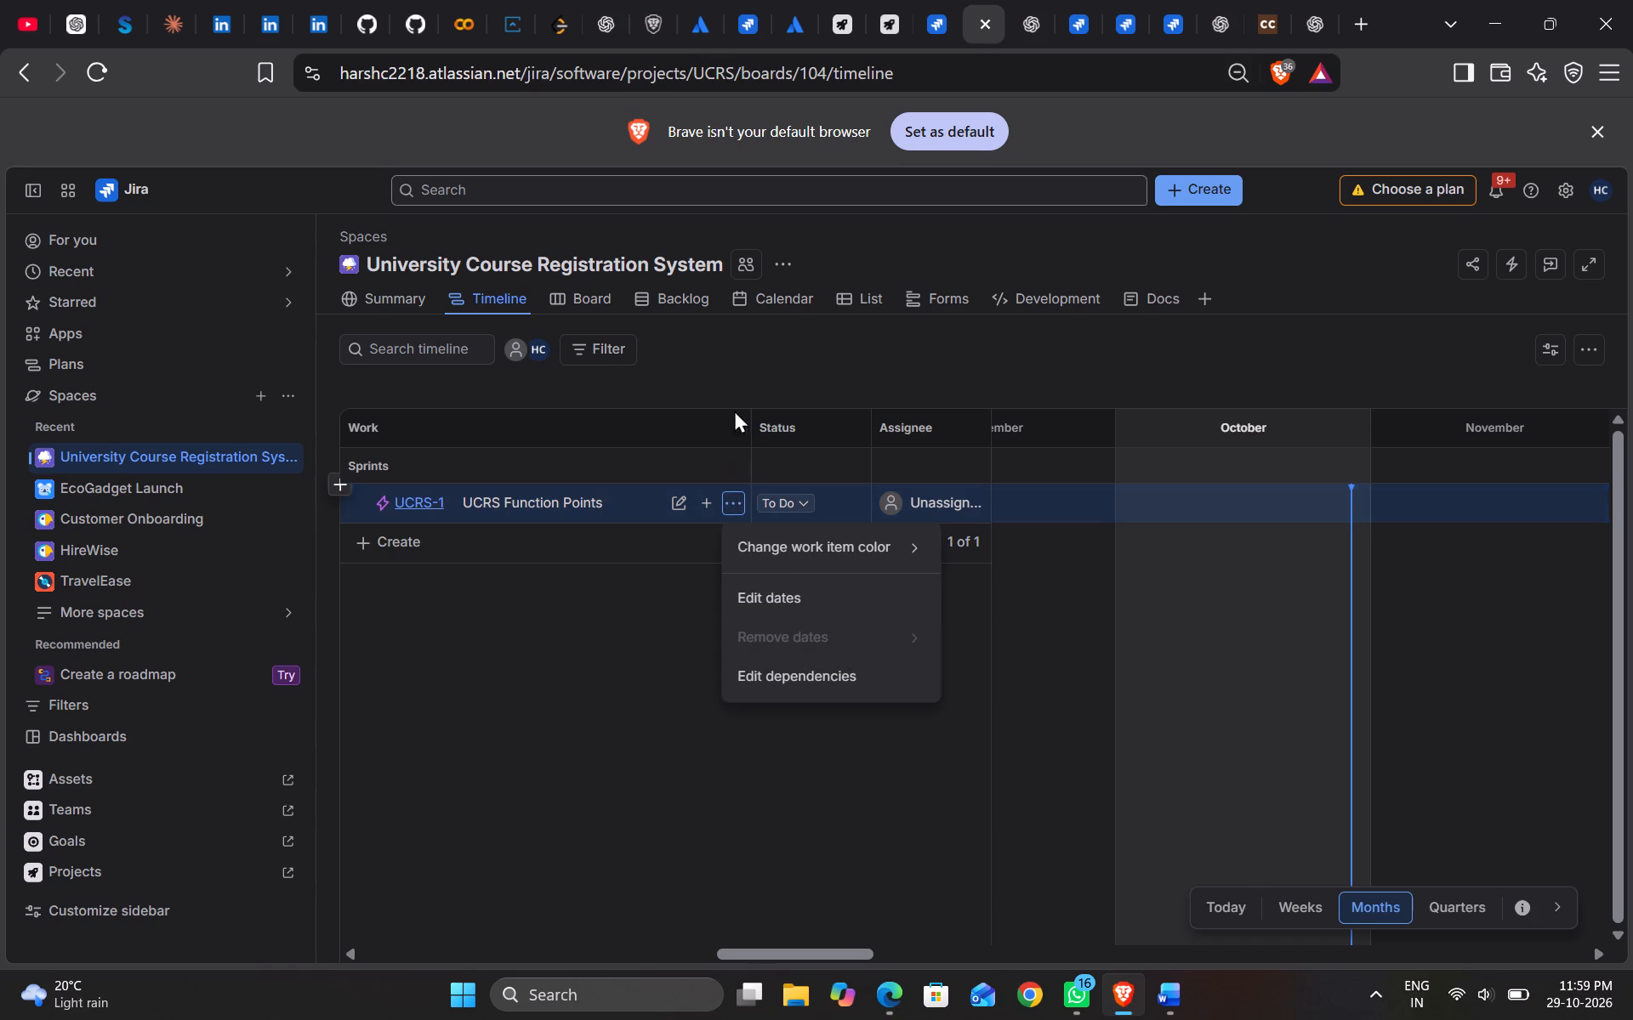
{"action": "left_click", "coordinate": [677, 296]}
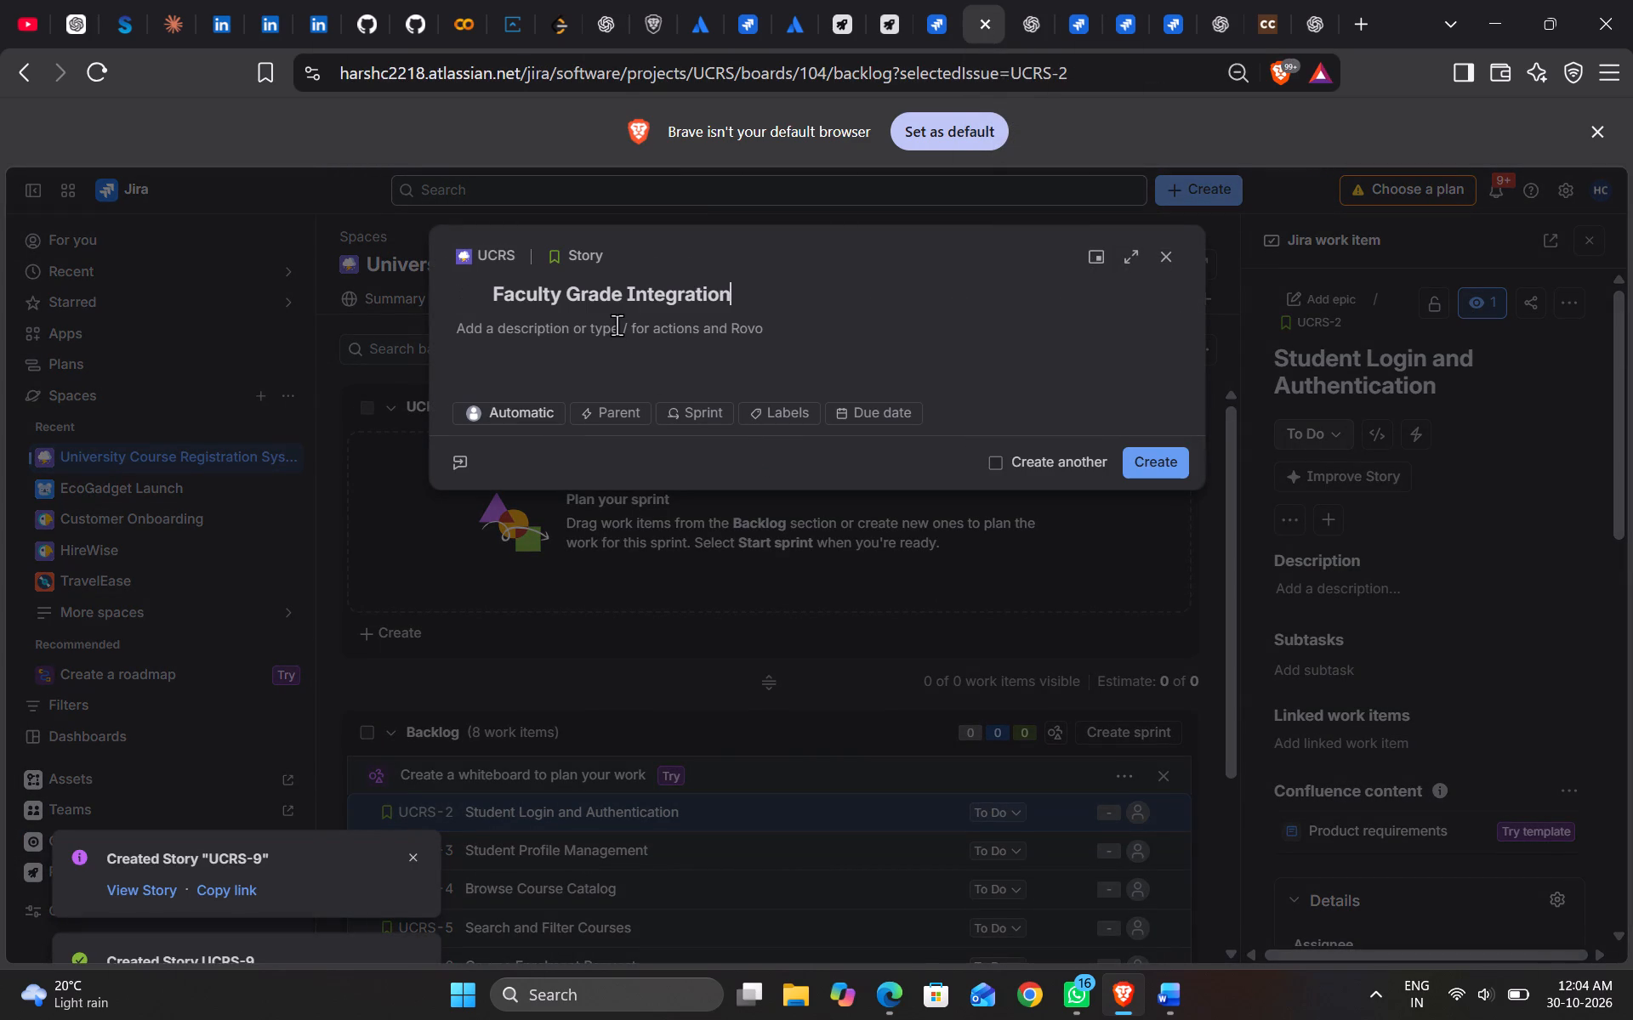
{"action": "left_click", "coordinate": [1164, 459]}
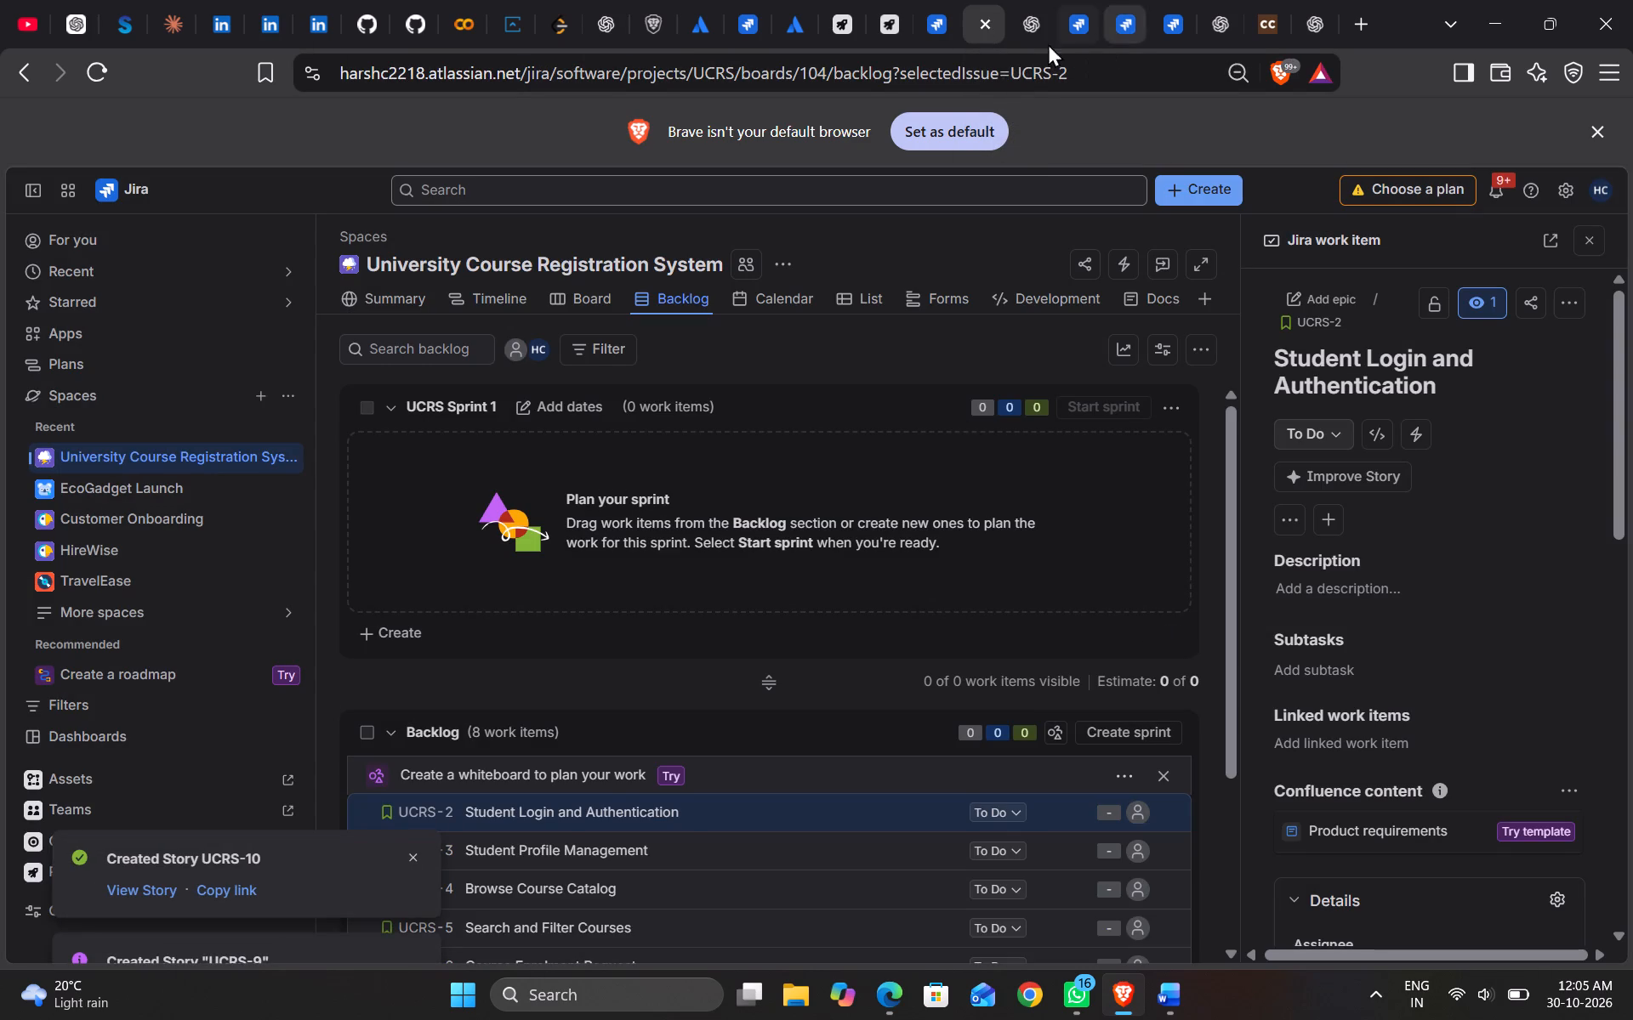
Create a UCRS Story with the summary Course and Student Record Management, copied from row 10 of ChatGPT's story table.
{"action": "left_click", "coordinate": [1024, 38]}
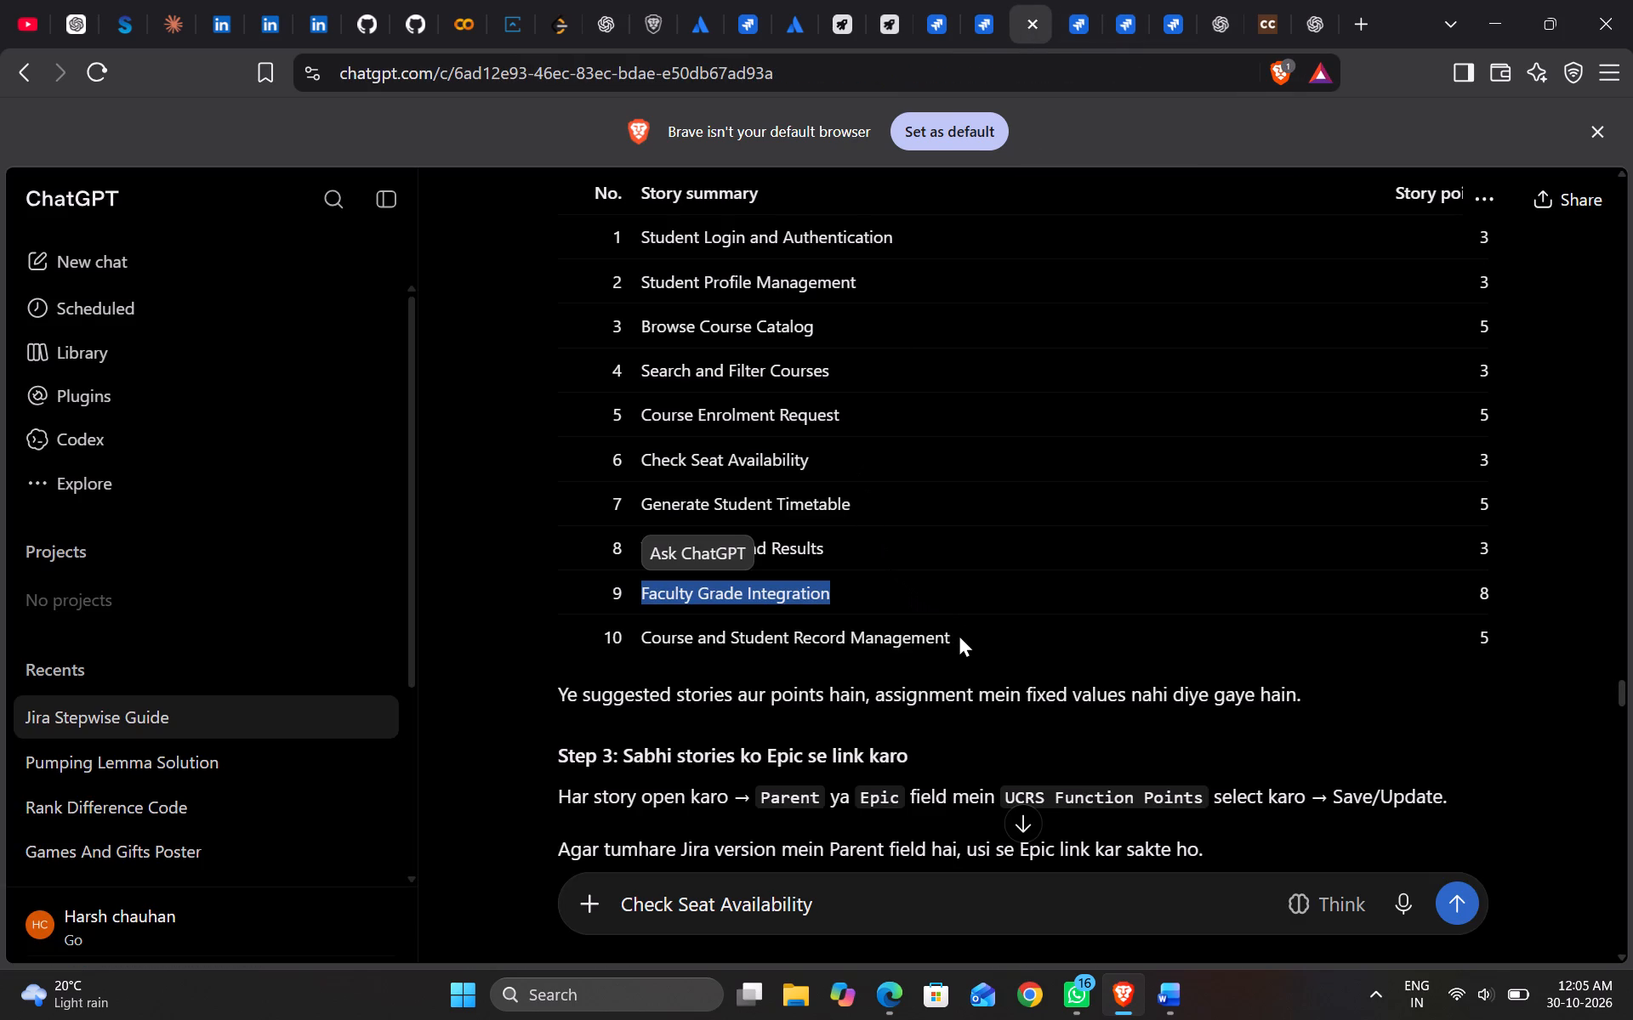
{"action": "left_click_drag", "start_coordinate": [959, 634], "coordinate": [653, 647]}
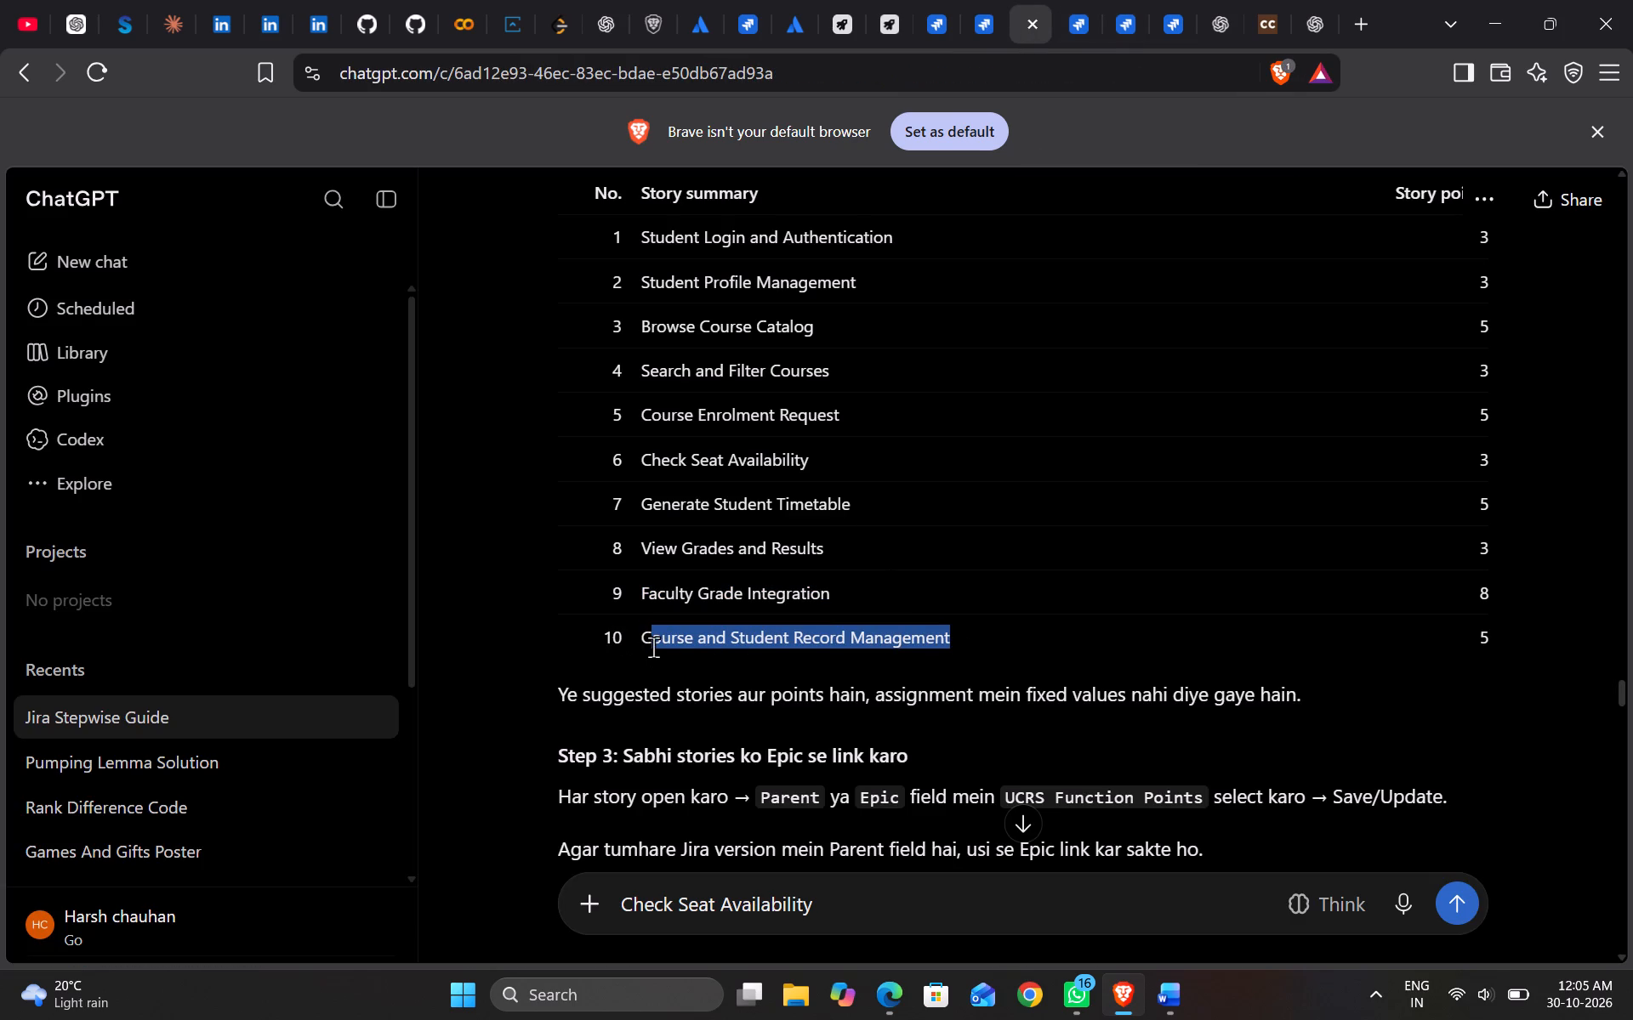
{"action": "left_click_drag", "start_coordinate": [653, 647], "coordinate": [632, 653]}
{"action": "key", "text": "ctrl+c"}
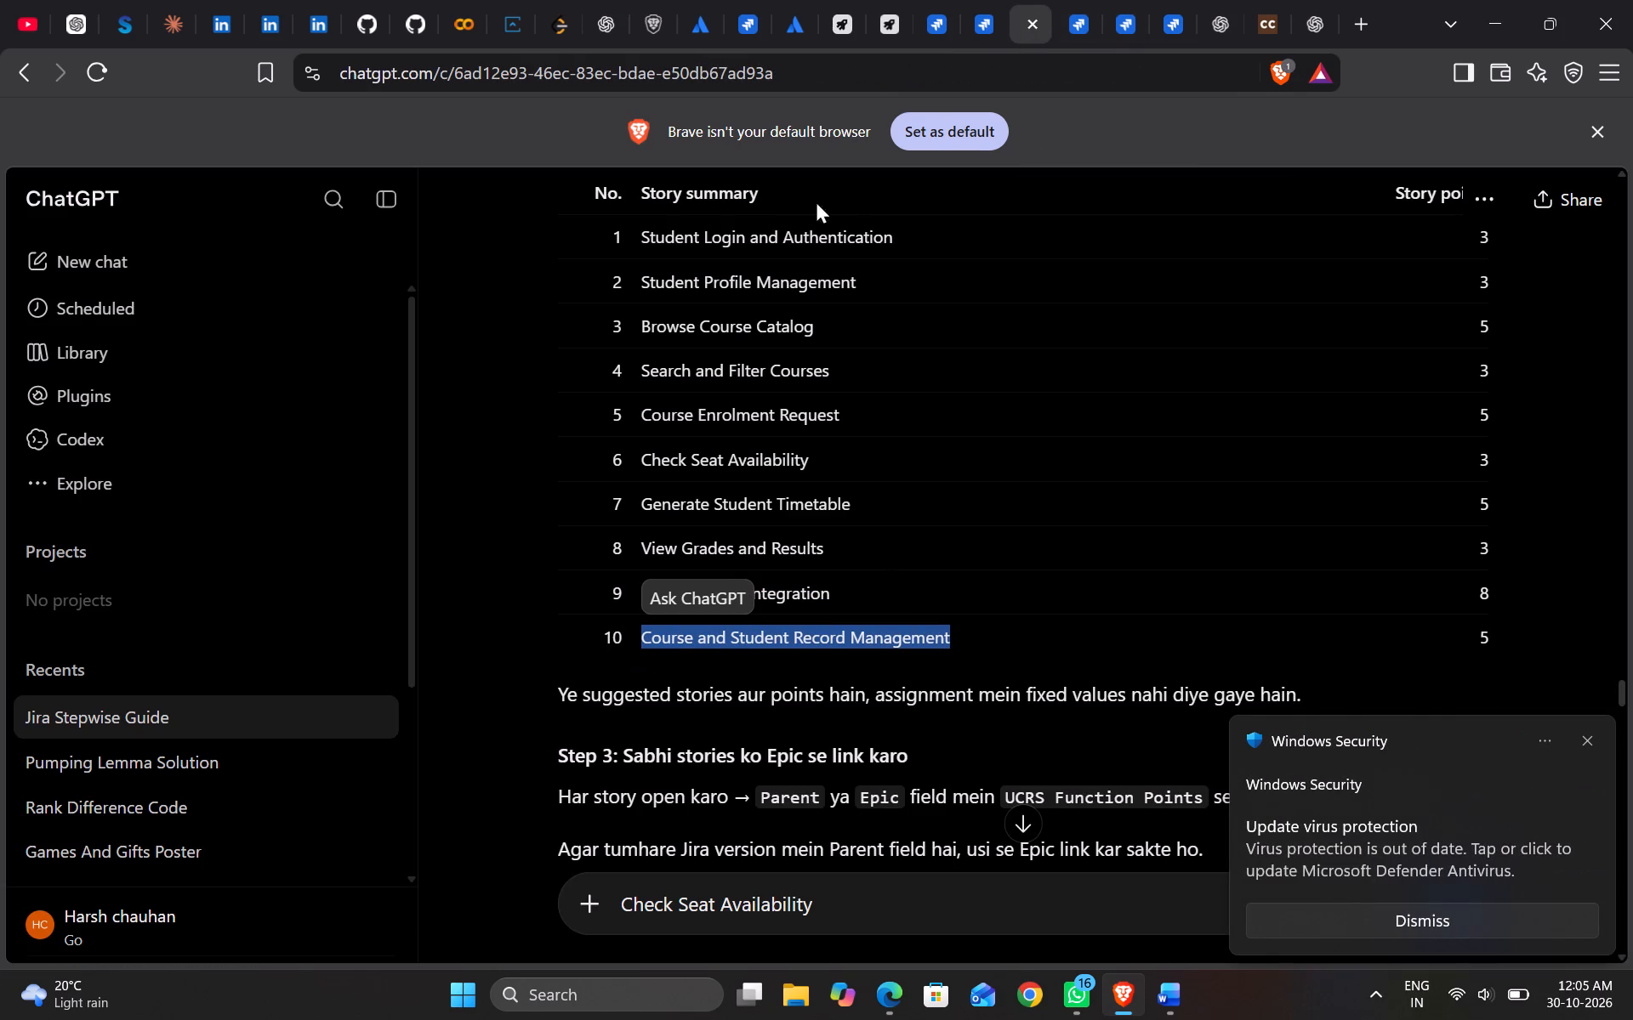
{"action": "left_click", "coordinate": [970, 42]}
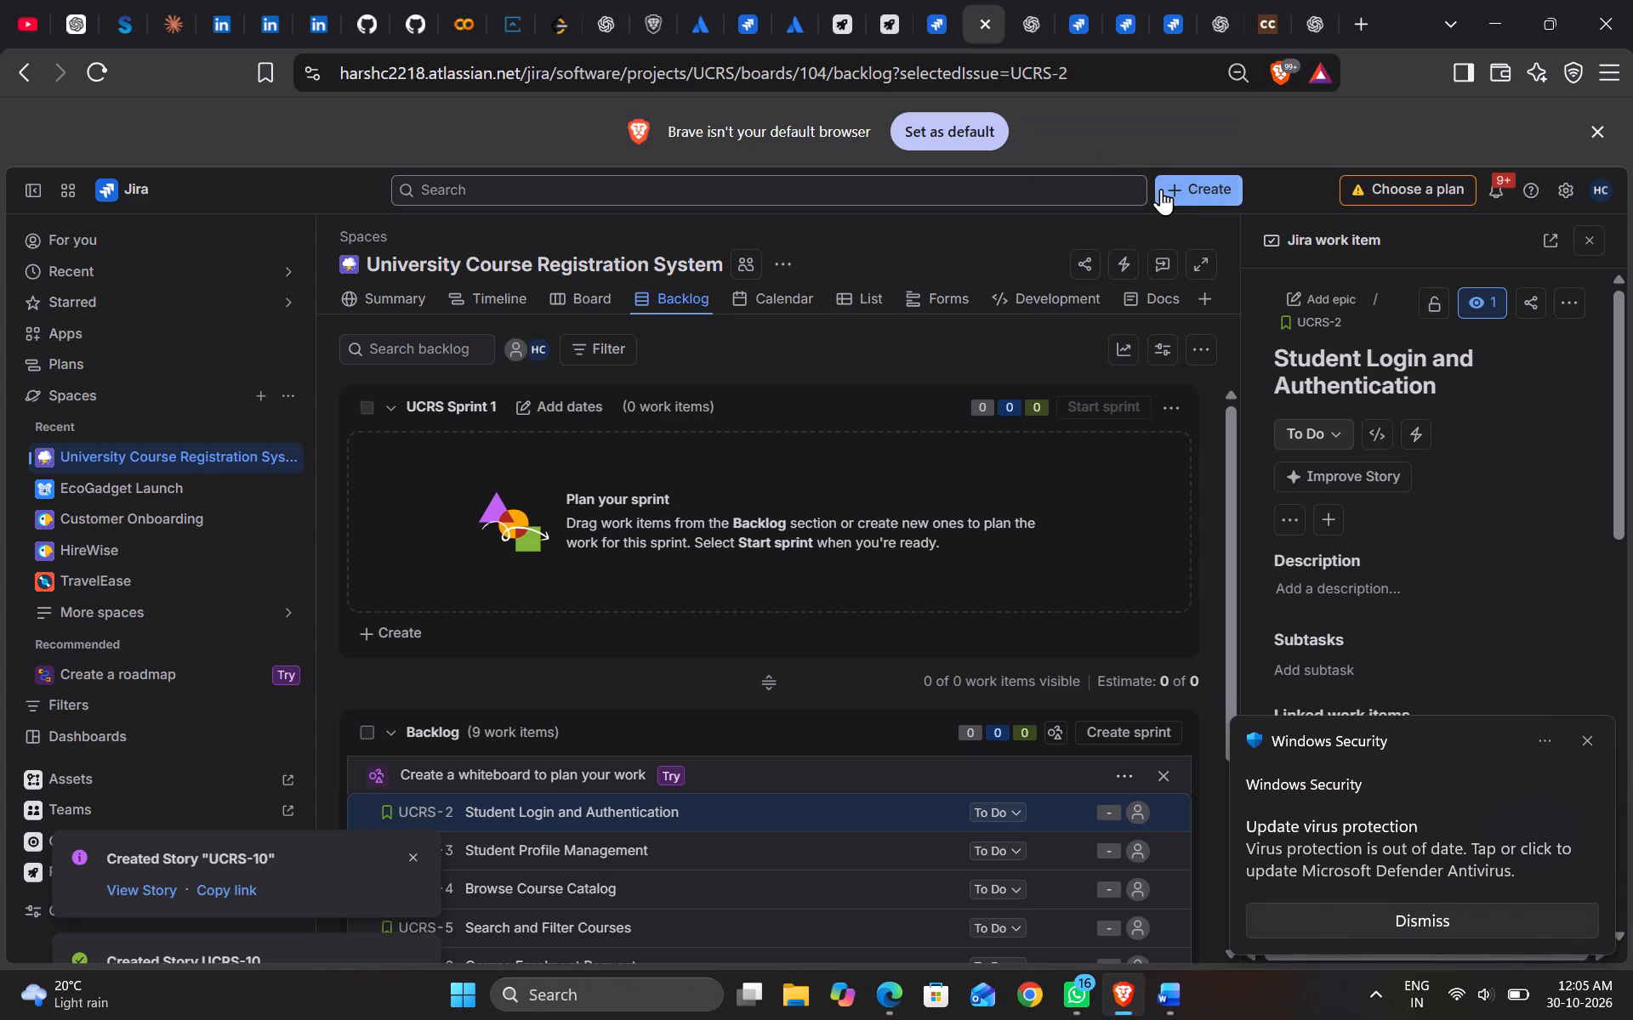
{"action": "left_click", "coordinate": [1180, 191]}
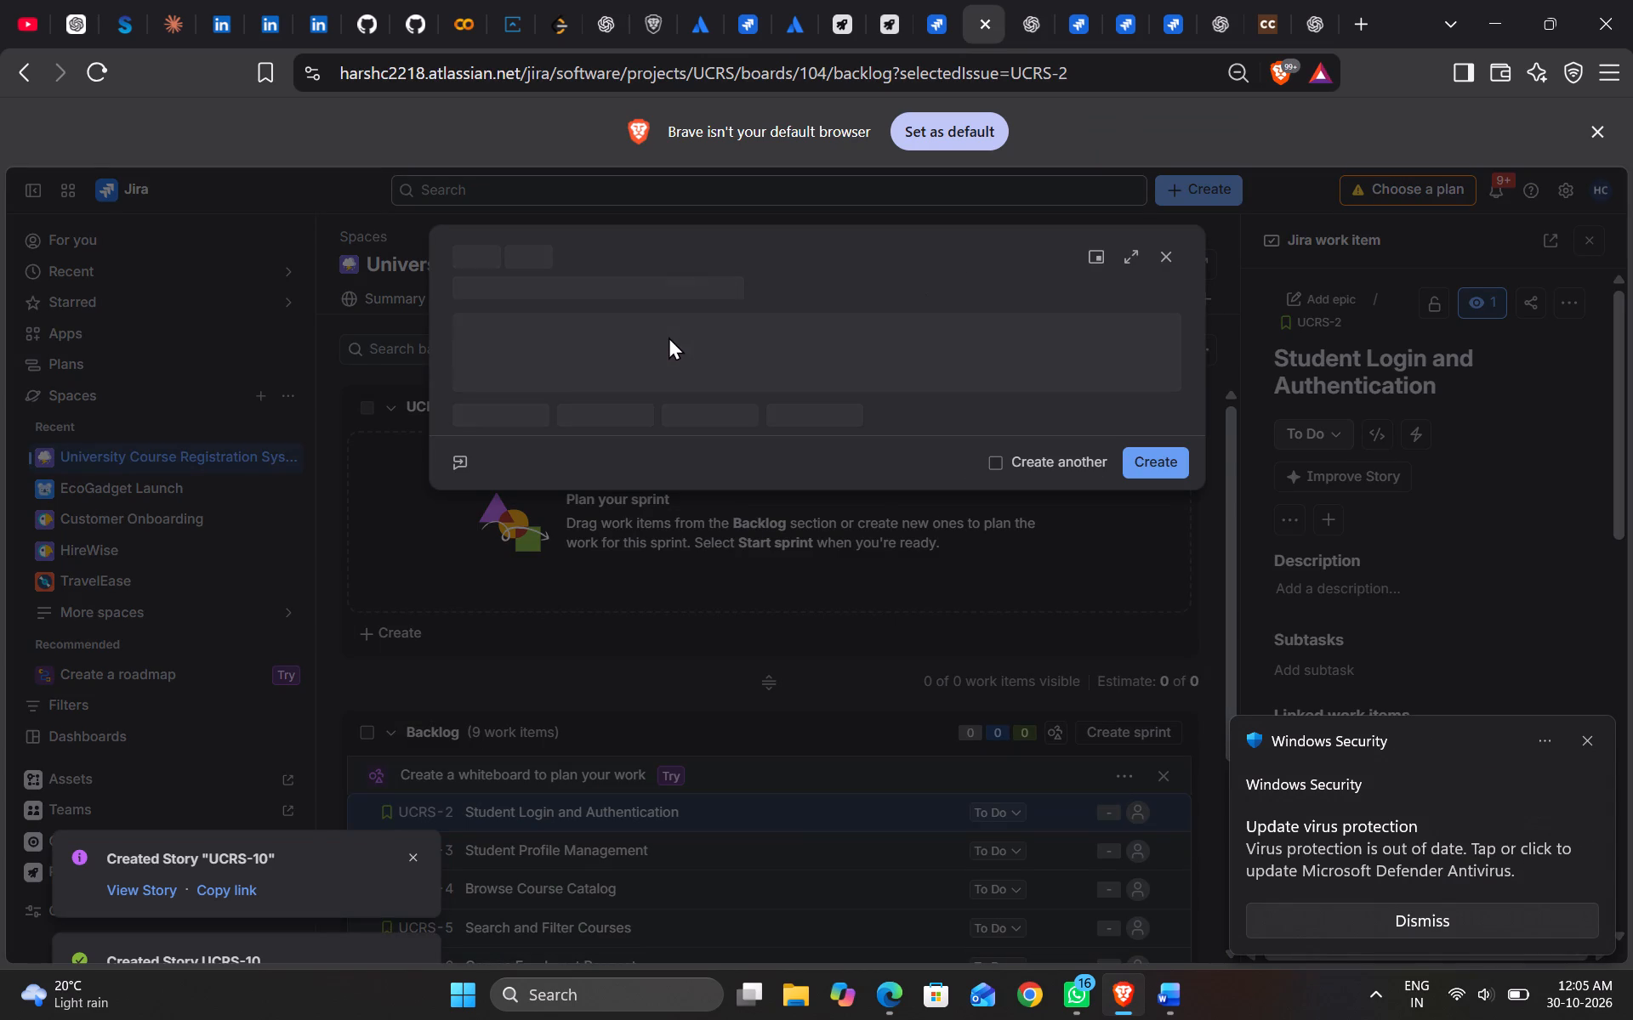
{"action": "key", "text": "ctrl+v"}
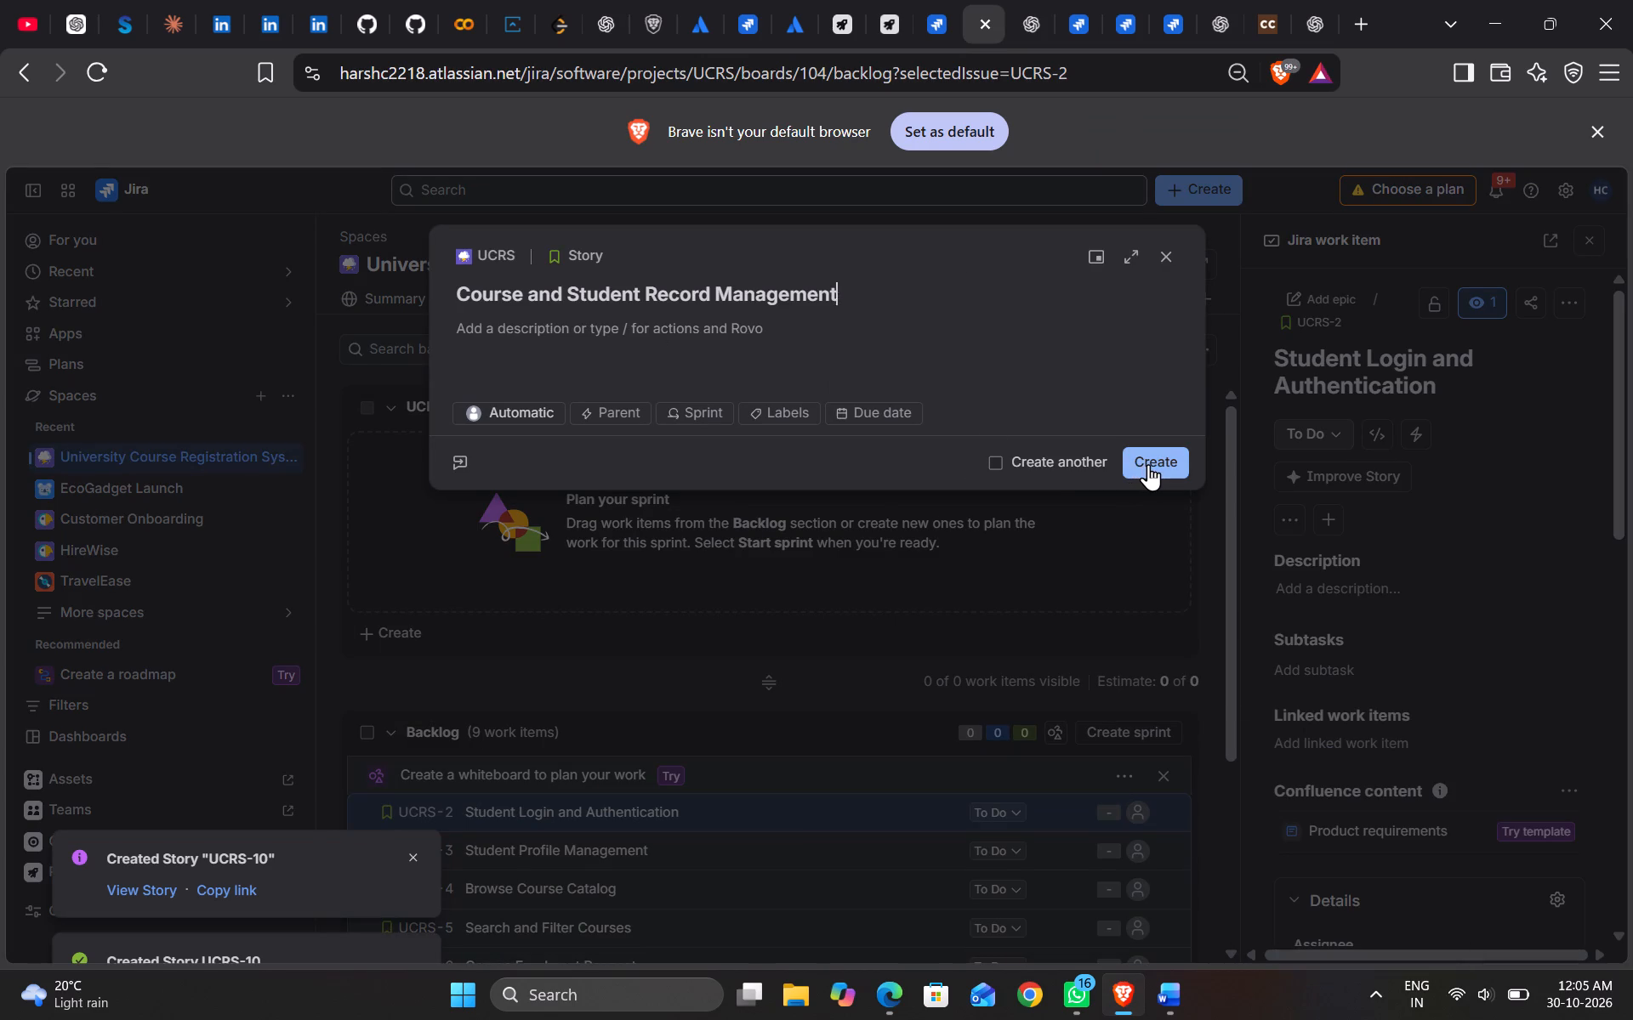
{"action": "left_click", "coordinate": [1148, 464]}
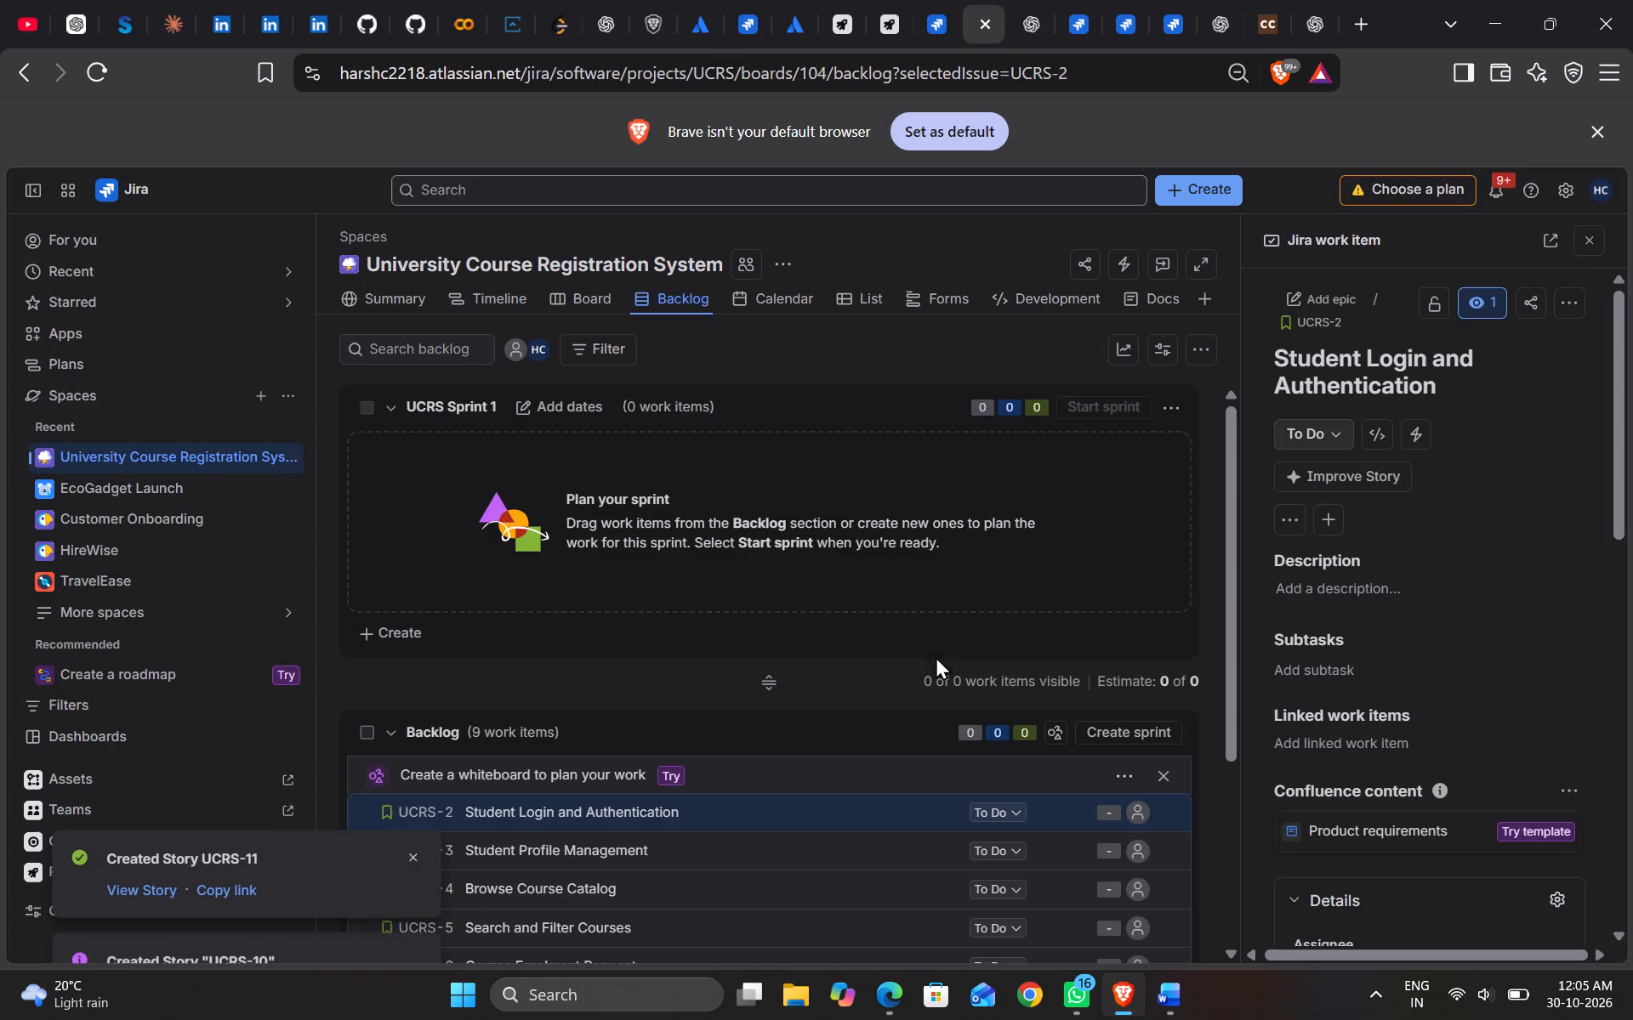
Reload the UCRS backlog to show all the stories and close the open work item's details pane.
{"action": "key", "text": "ctrl+r"}
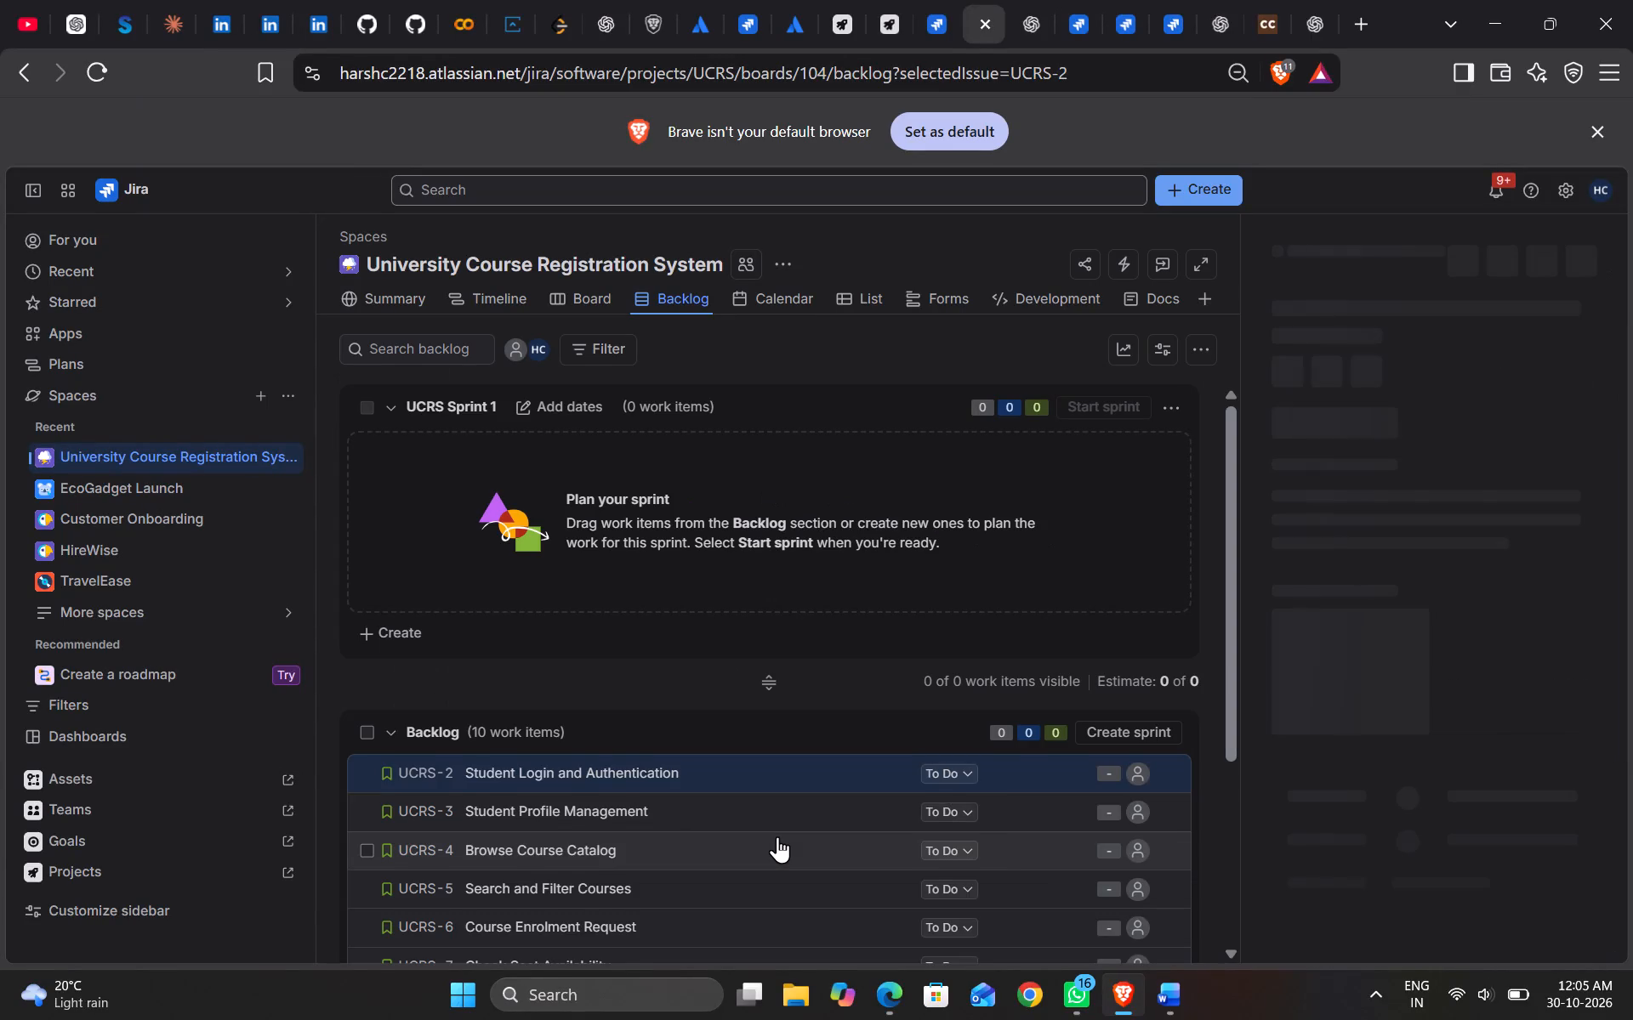
{"action": "scroll", "coordinate": [777, 836], "scroll_direction": "down", "scroll_amount": 3}
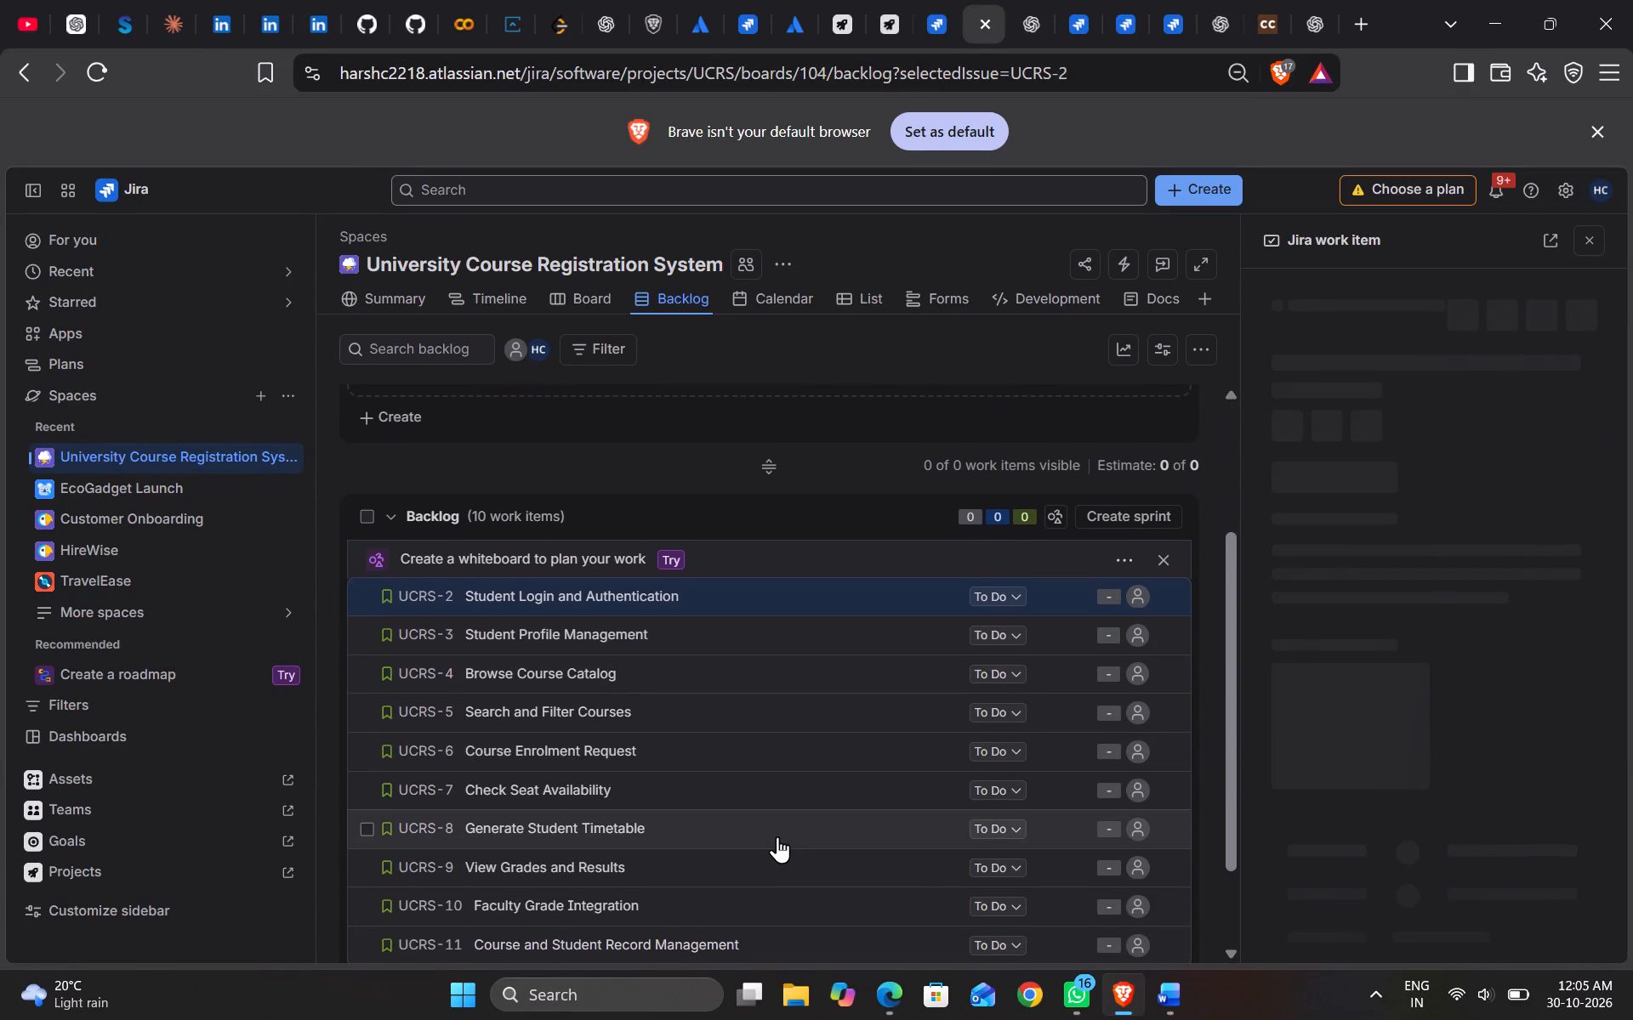
{"action": "scroll", "coordinate": [777, 836], "scroll_direction": "down", "scroll_amount": 2}
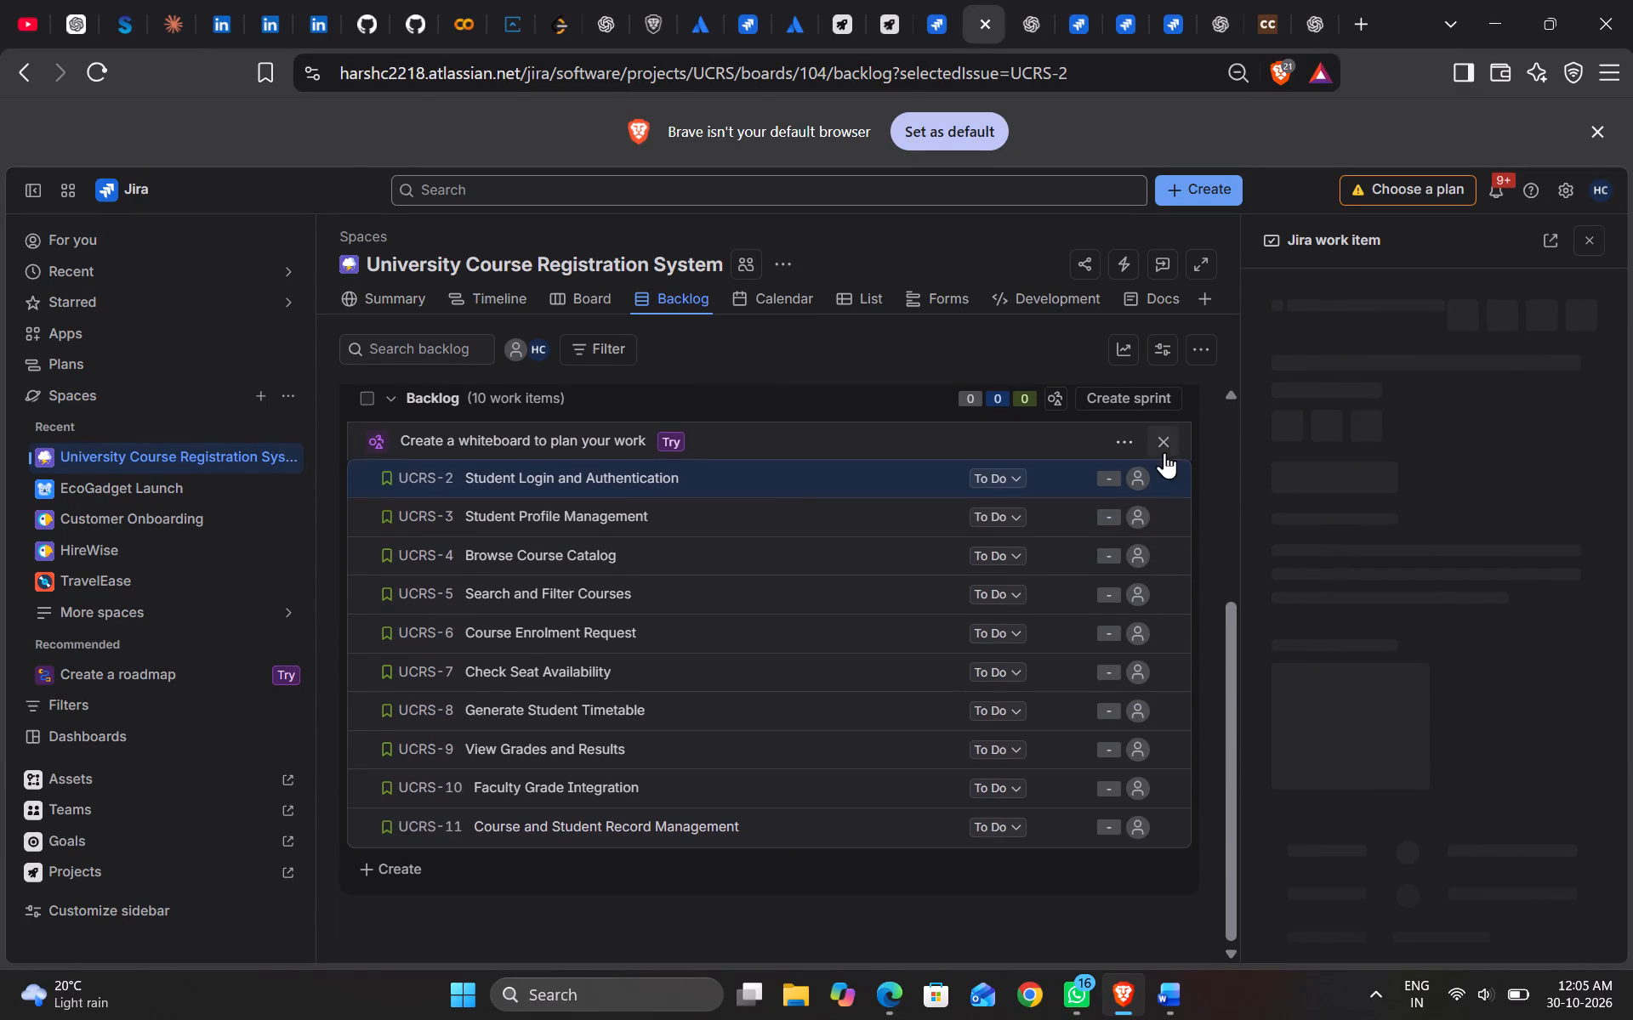
{"action": "left_click", "coordinate": [1589, 244]}
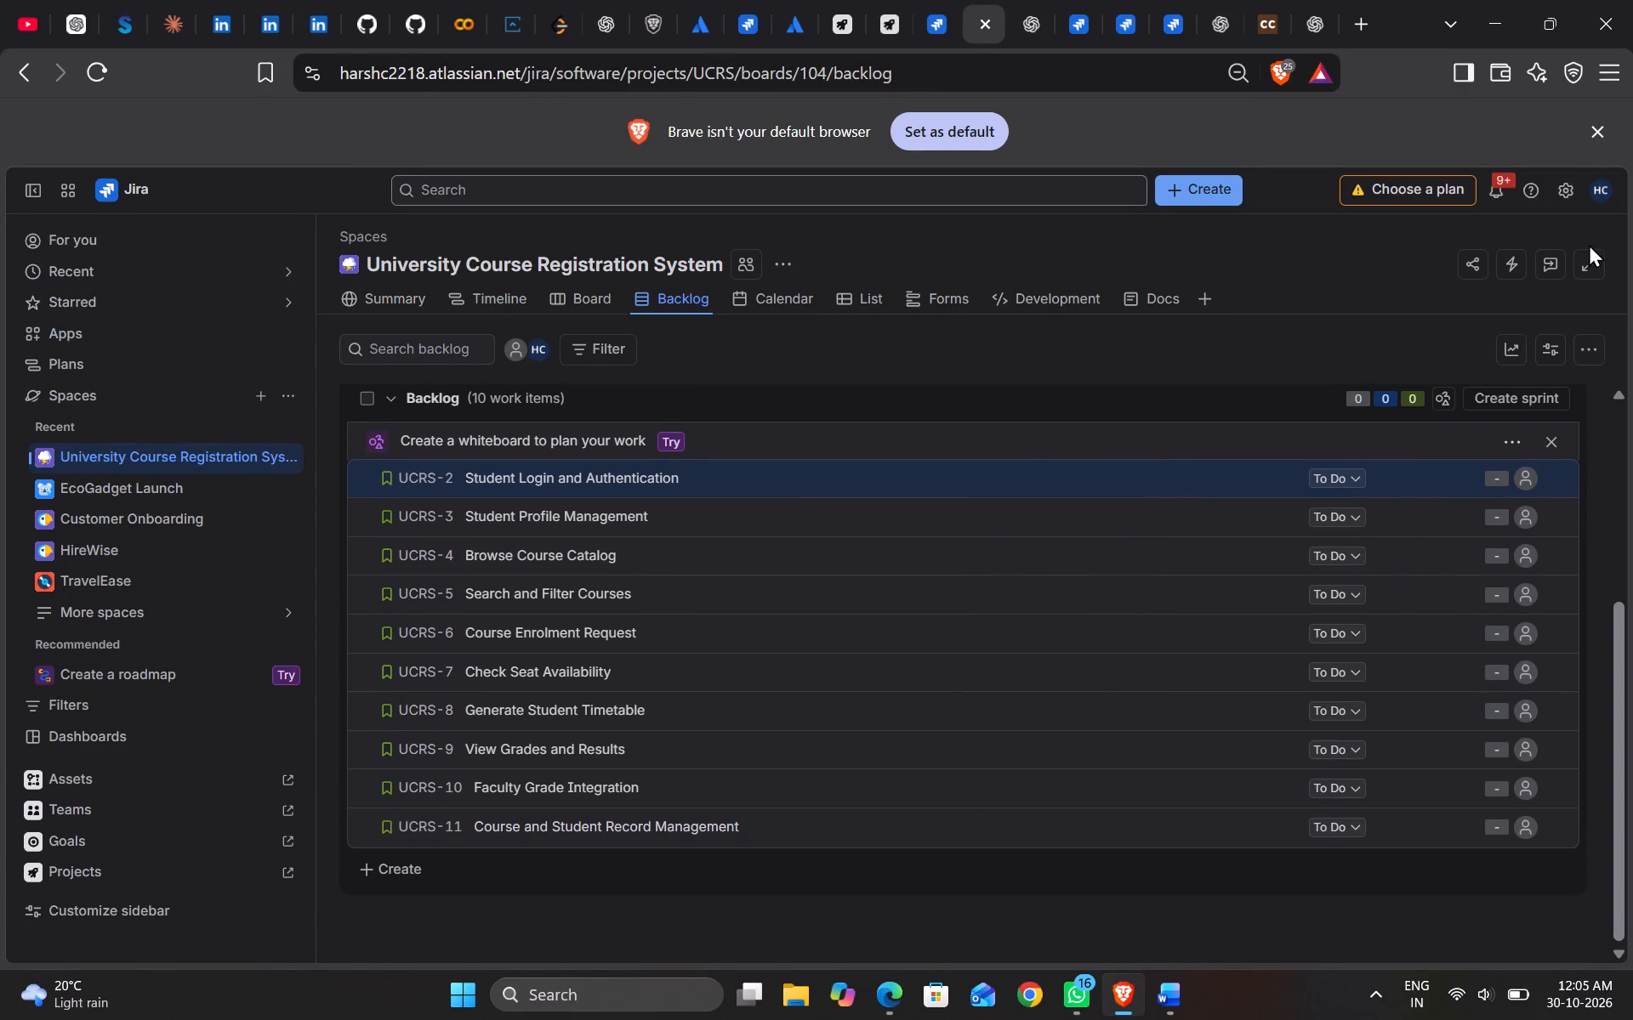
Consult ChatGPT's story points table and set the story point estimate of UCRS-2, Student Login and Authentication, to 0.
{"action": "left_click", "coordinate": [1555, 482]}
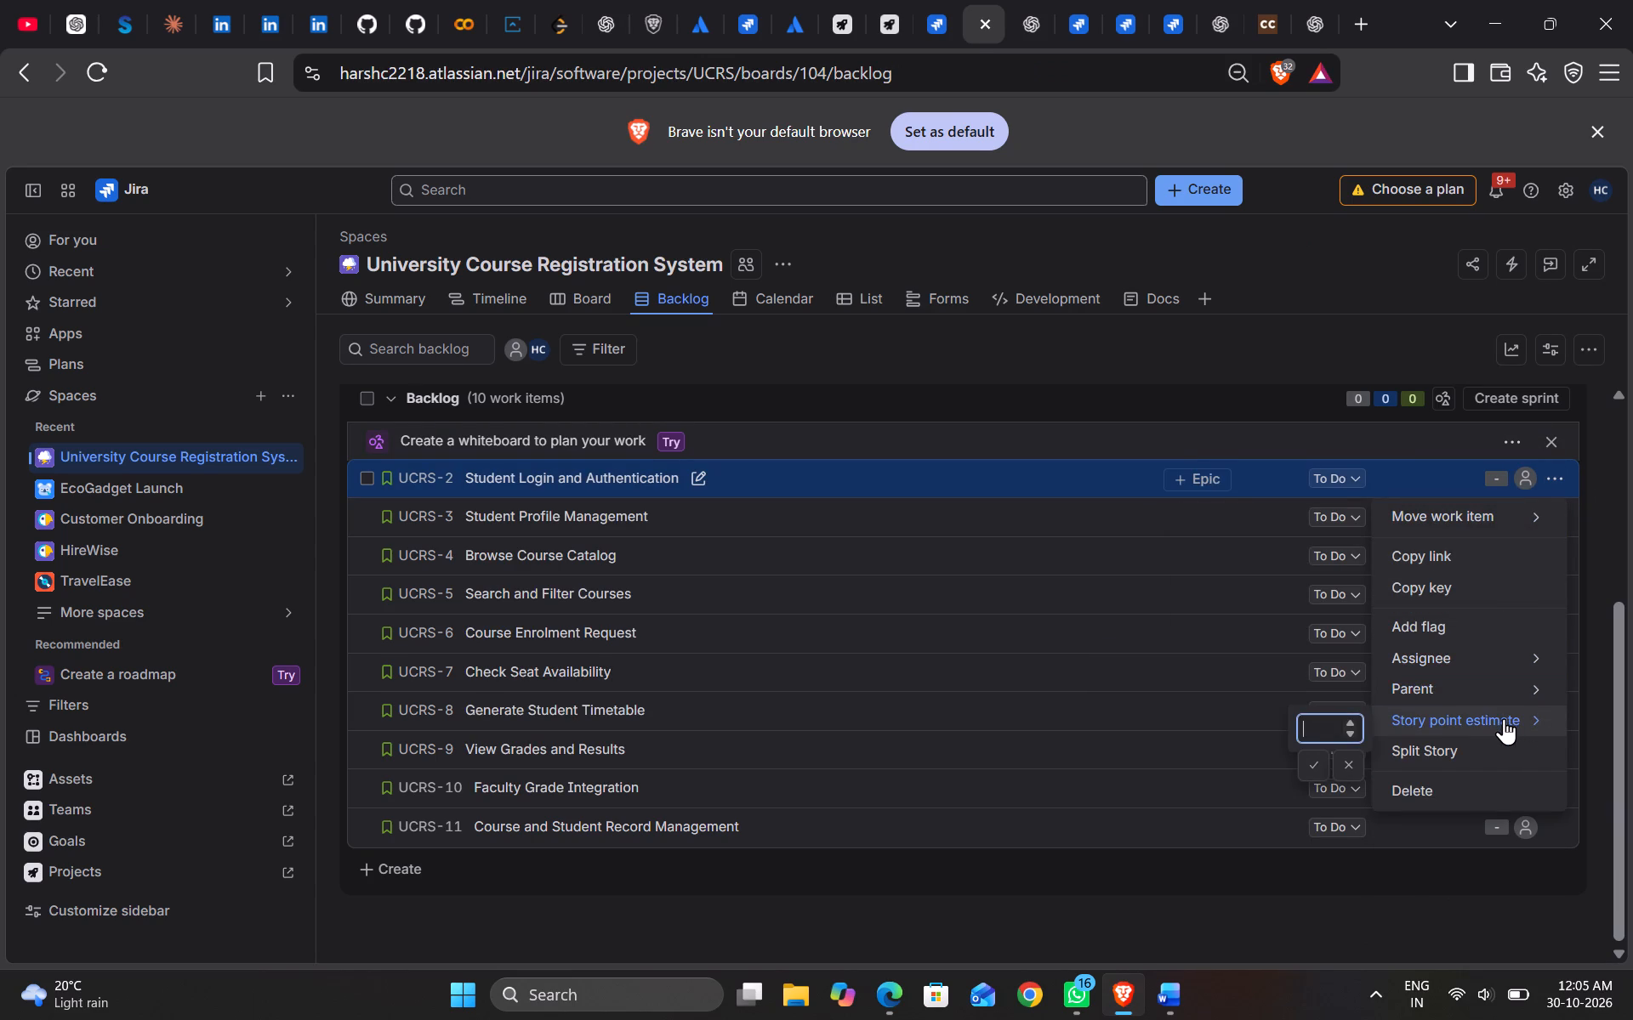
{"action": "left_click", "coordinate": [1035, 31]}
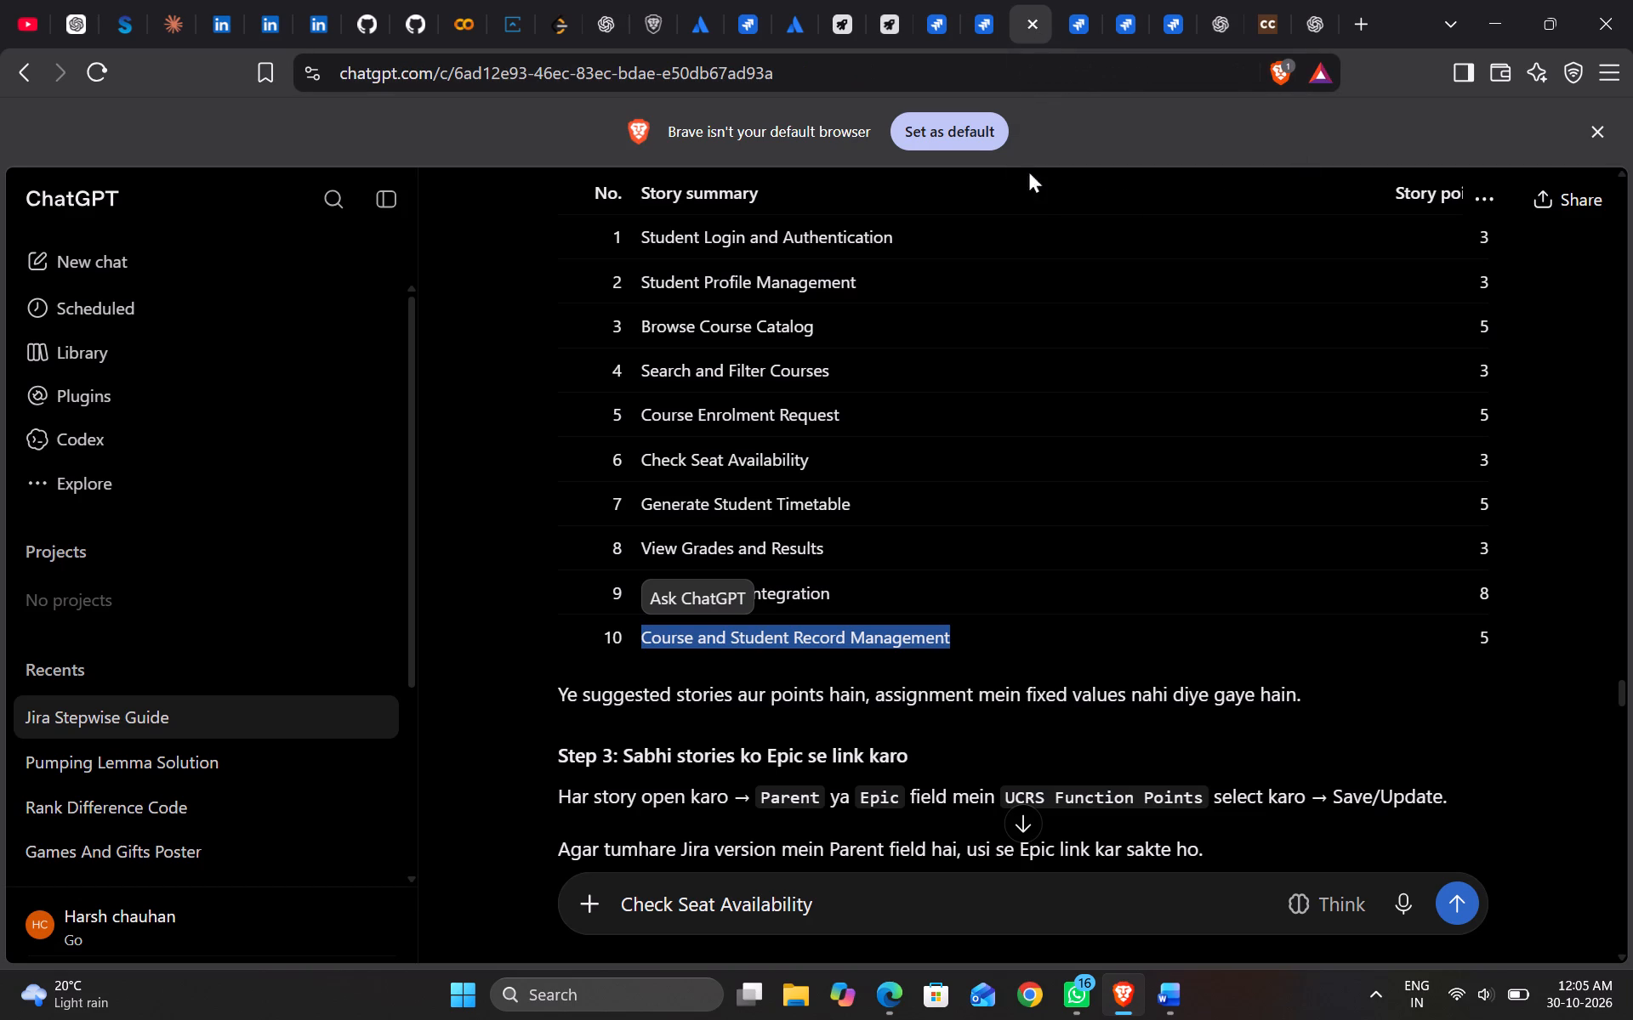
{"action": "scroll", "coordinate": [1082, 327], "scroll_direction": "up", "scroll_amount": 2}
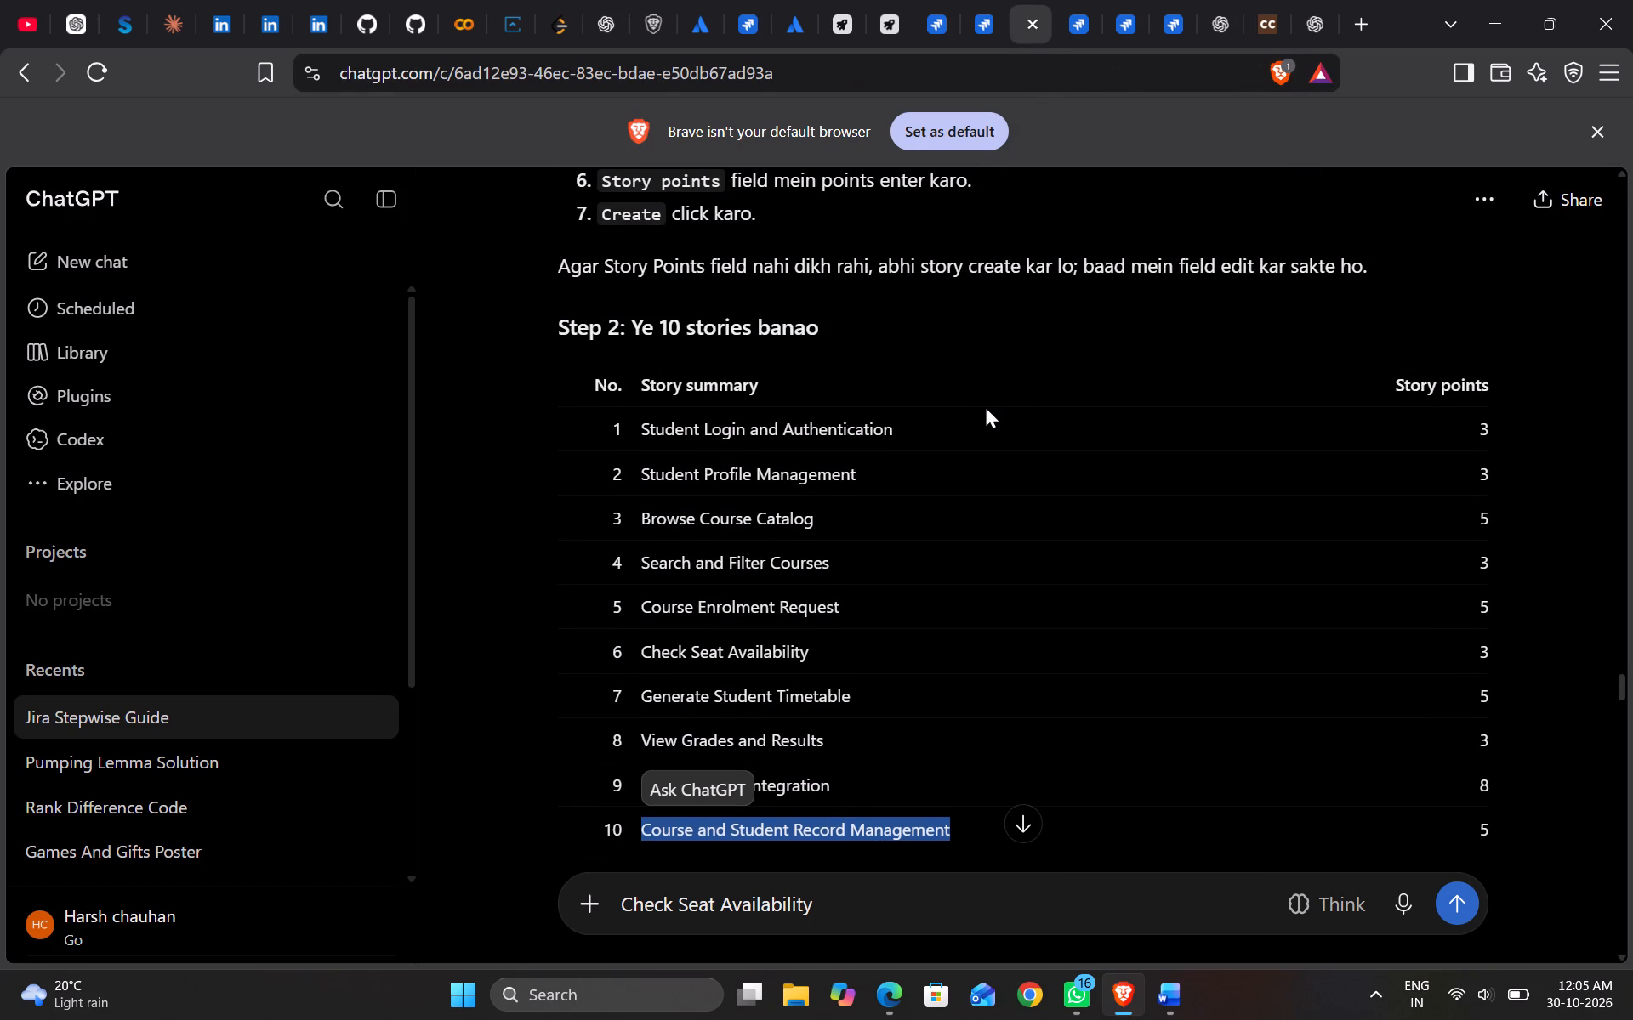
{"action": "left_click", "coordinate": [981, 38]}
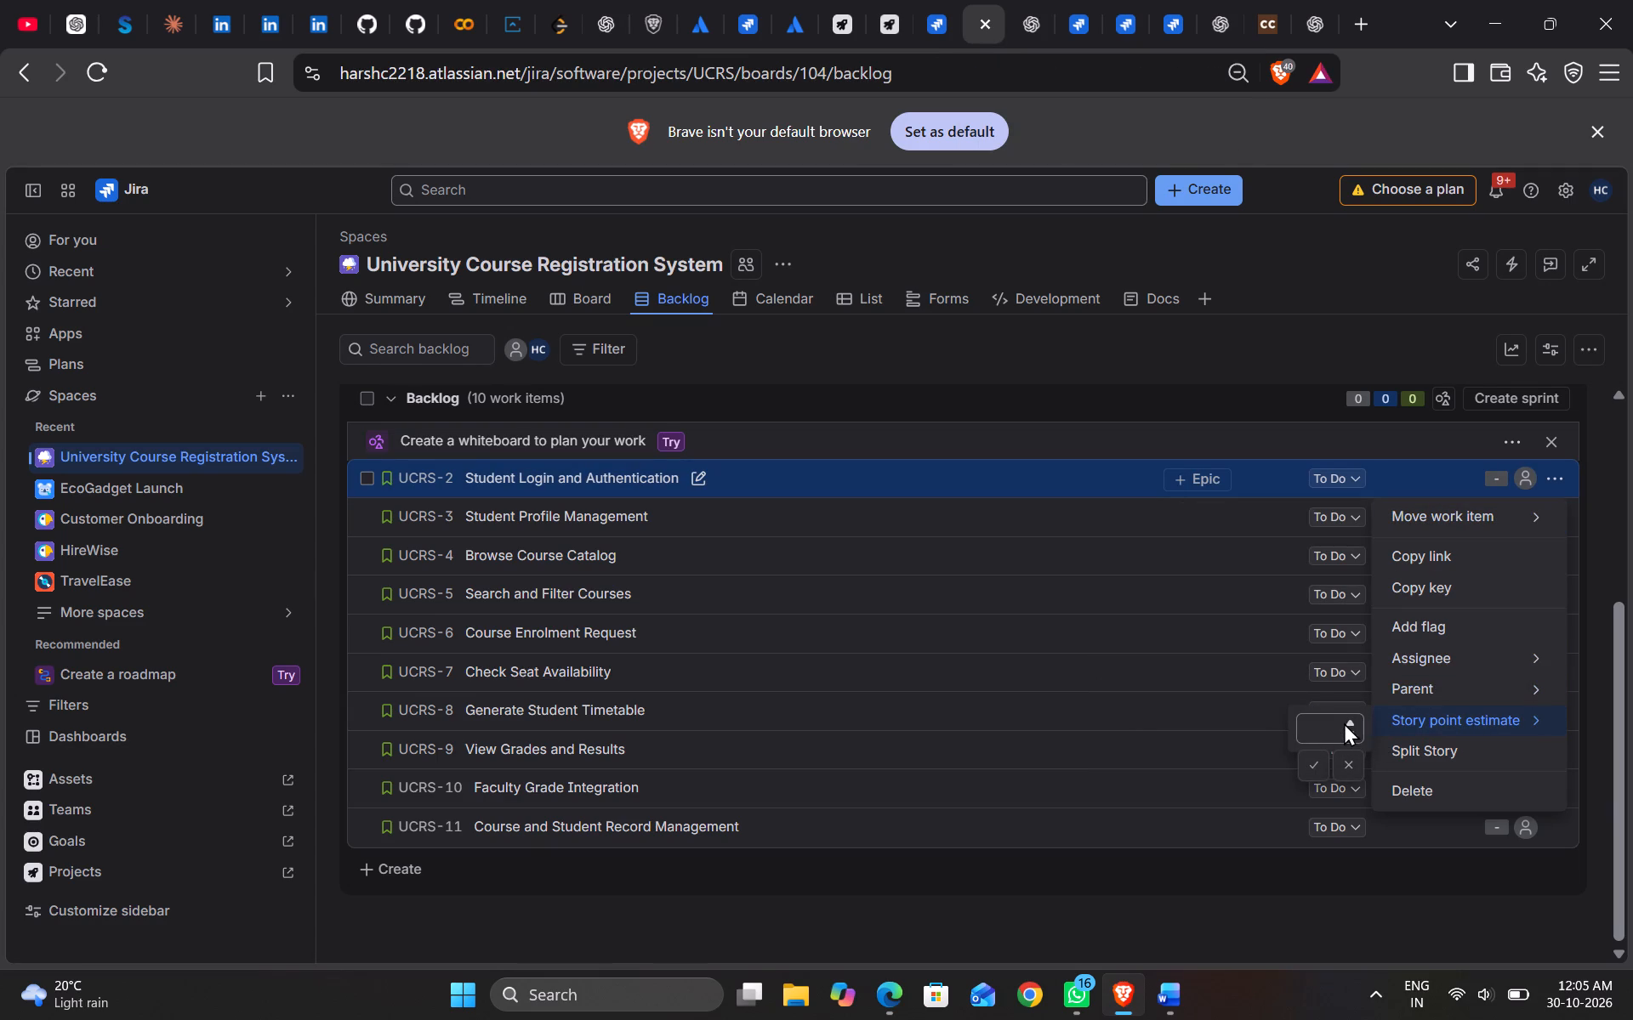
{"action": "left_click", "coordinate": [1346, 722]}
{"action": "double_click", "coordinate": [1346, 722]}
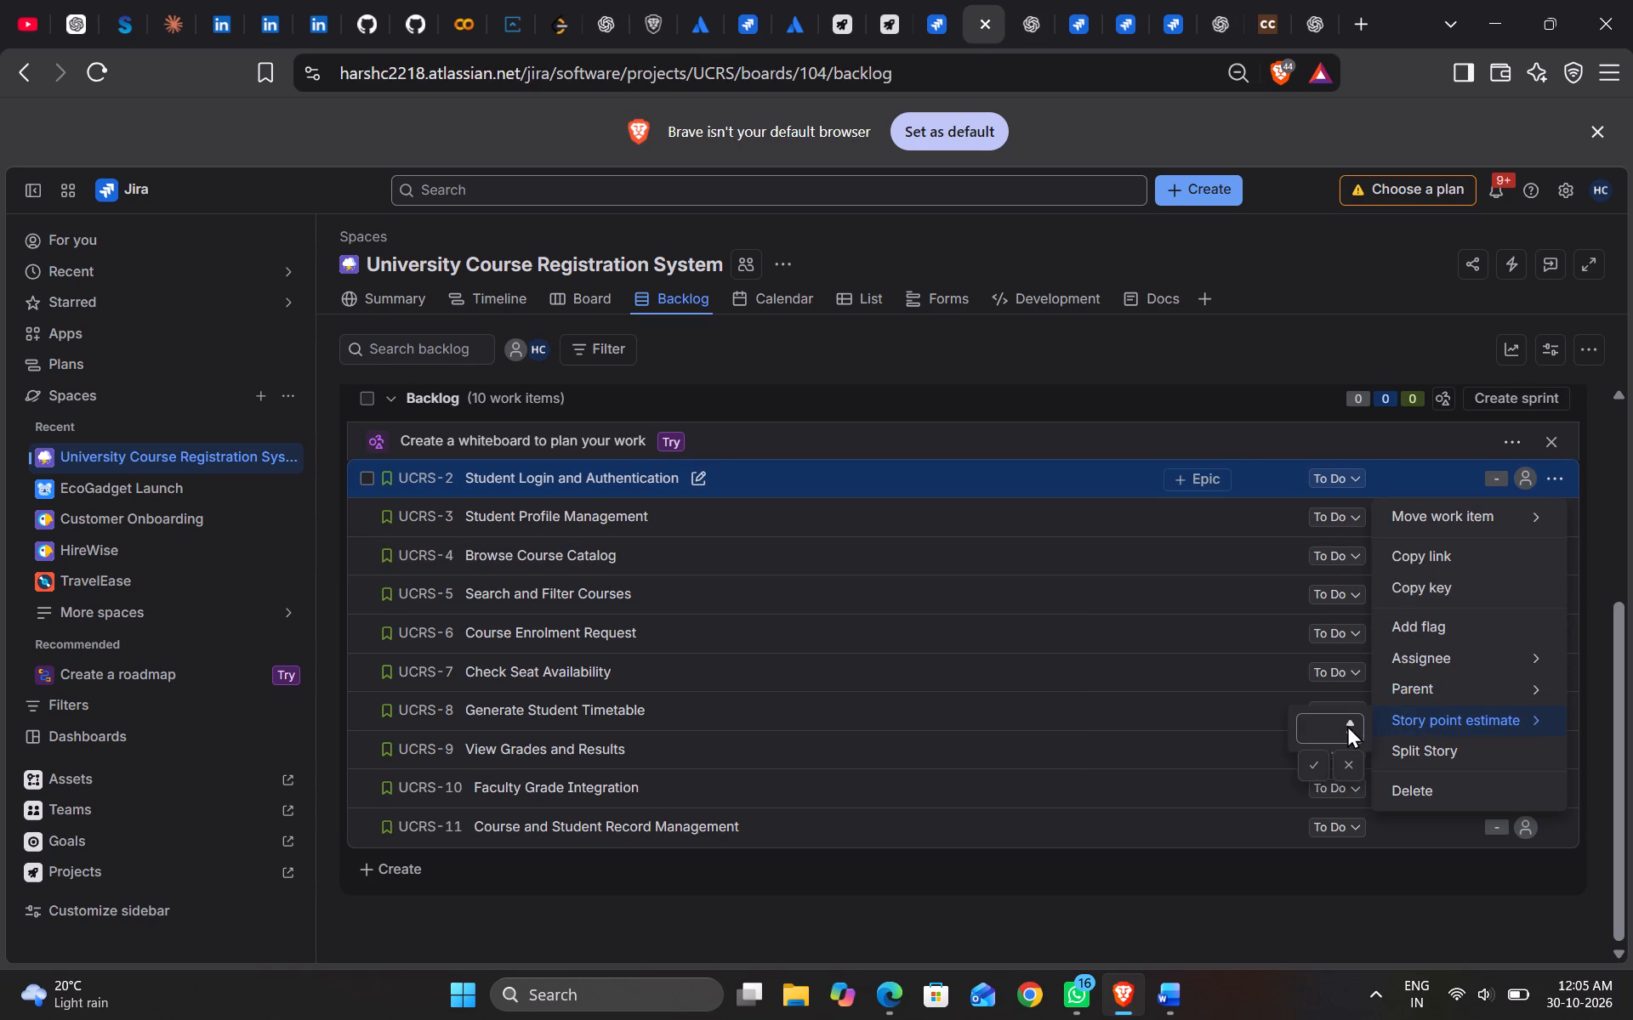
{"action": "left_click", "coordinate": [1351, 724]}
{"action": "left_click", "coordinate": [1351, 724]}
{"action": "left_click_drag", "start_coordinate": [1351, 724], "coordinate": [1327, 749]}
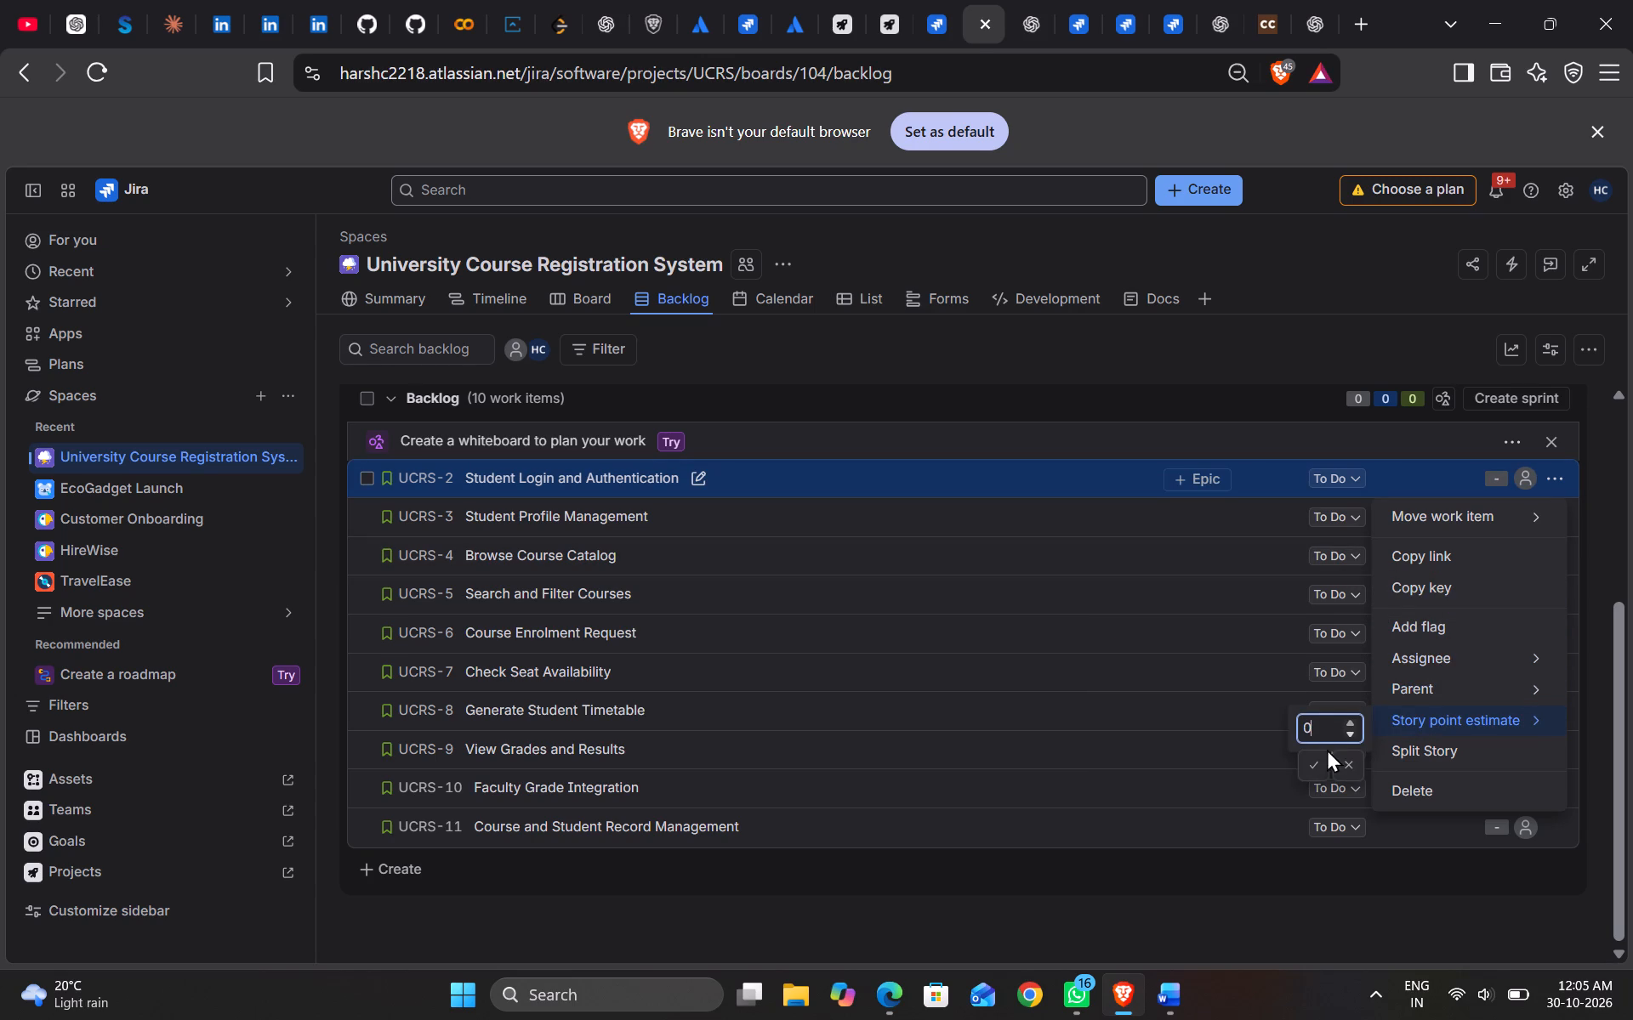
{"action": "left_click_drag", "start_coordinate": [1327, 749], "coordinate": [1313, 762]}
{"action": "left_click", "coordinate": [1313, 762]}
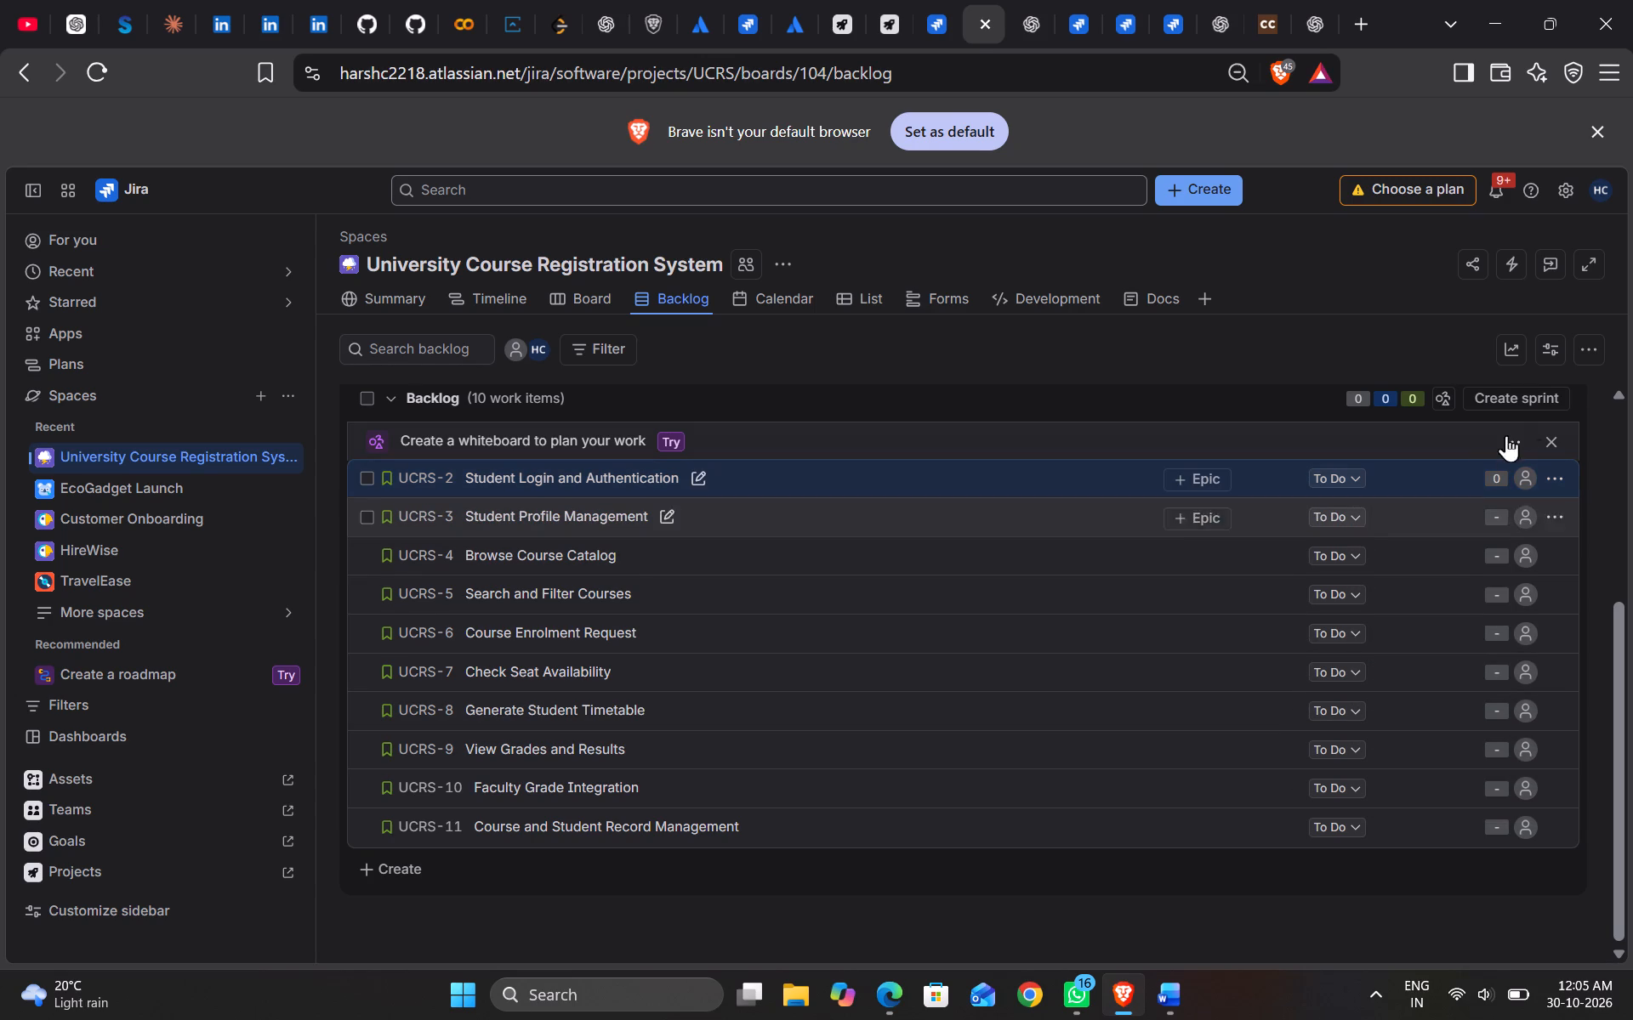
Set the story point estimate of UCRS-2, Student Login and Authentication, to 3, as in row 1 of ChatGPT's table.
{"action": "left_click", "coordinate": [1556, 479]}
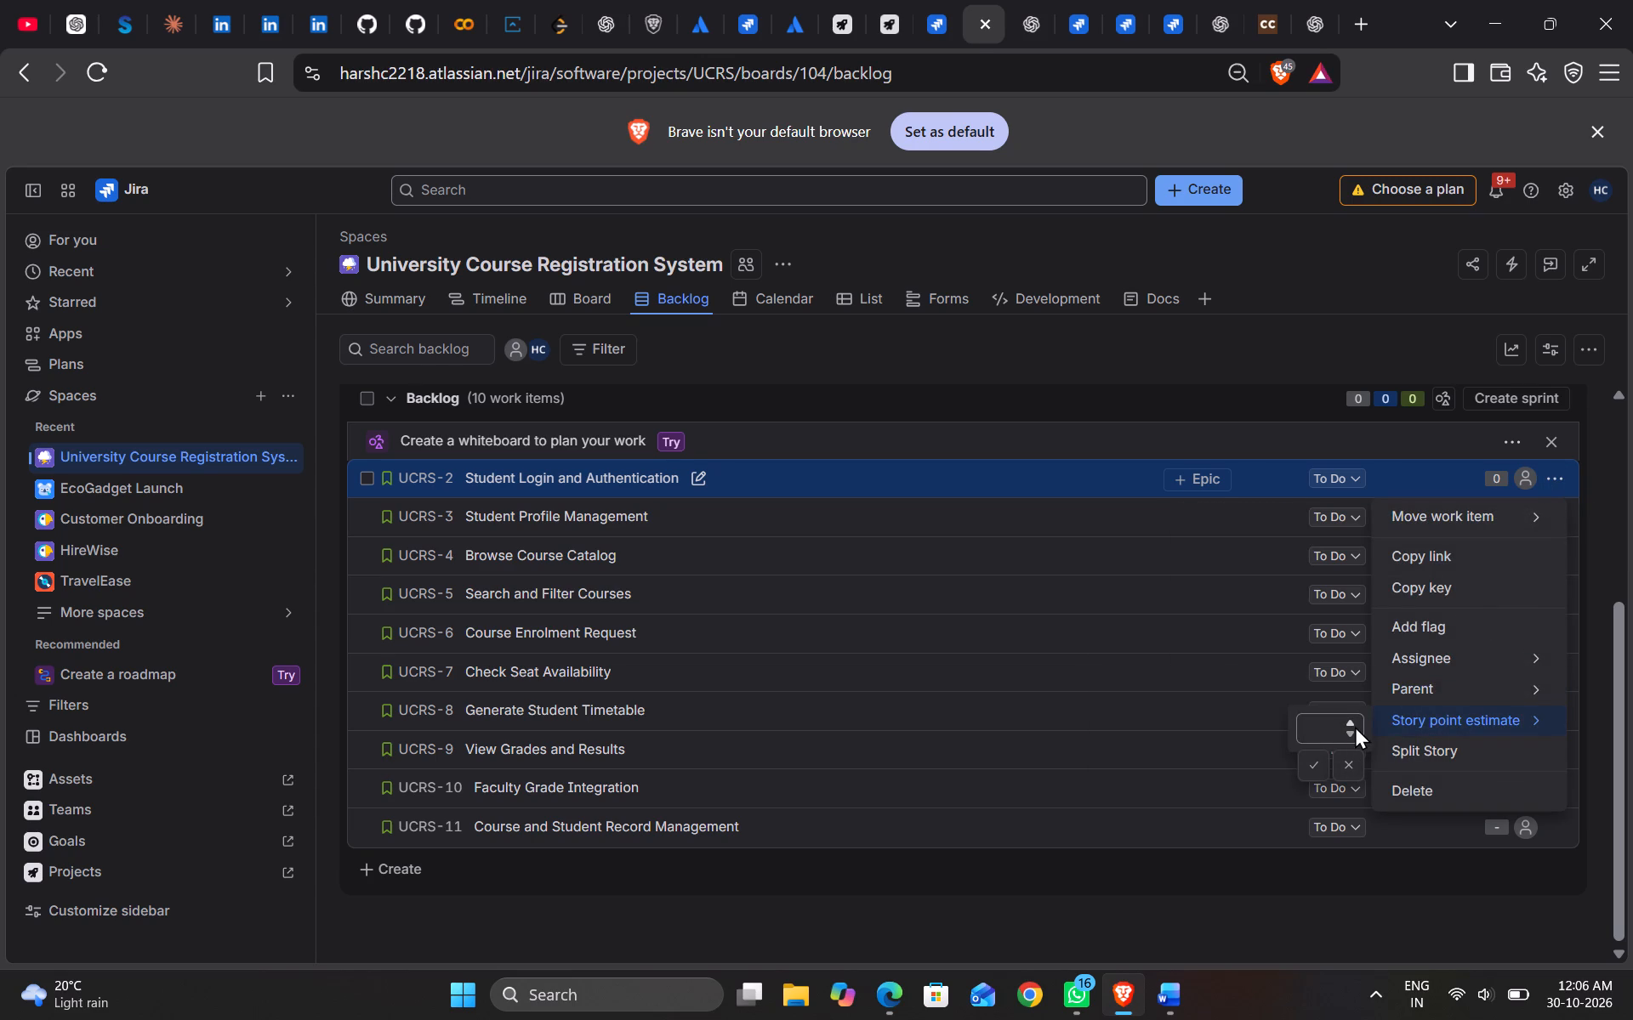
{"action": "double_click", "coordinate": [1347, 722]}
{"action": "left_click", "coordinate": [1347, 722]}
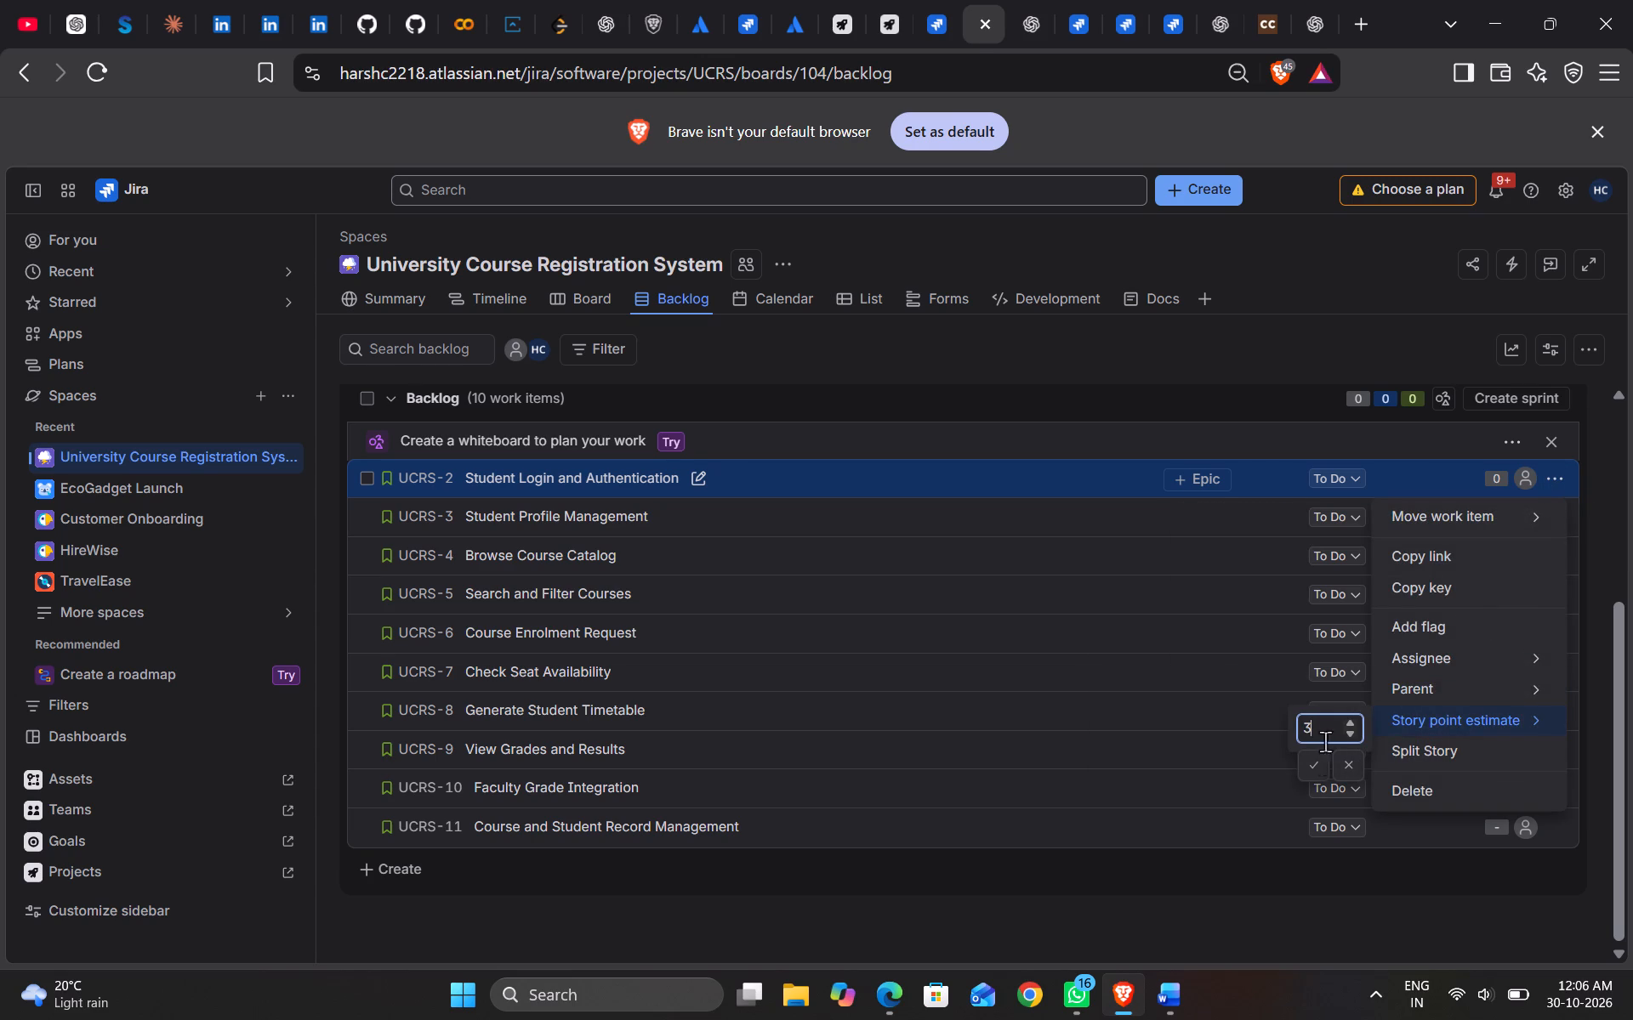
{"action": "left_click", "coordinate": [1314, 756]}
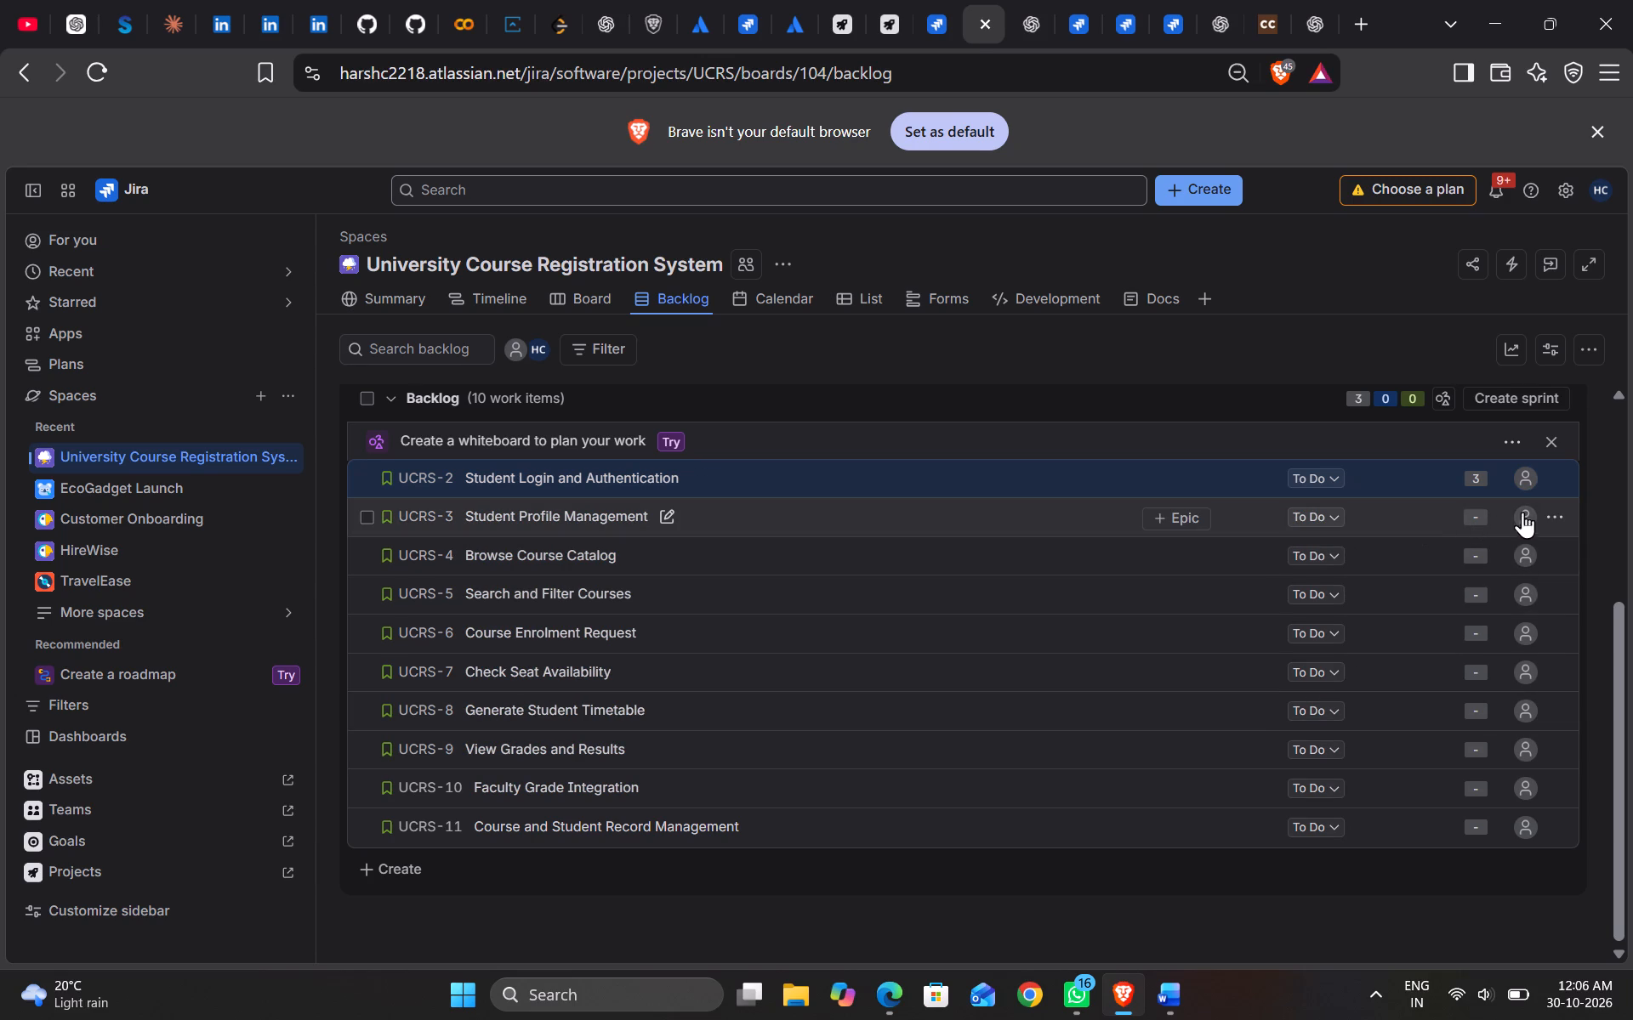
Set the story point estimate of UCRS-3, Student Profile Management, to 3.
{"action": "left_click", "coordinate": [1554, 523]}
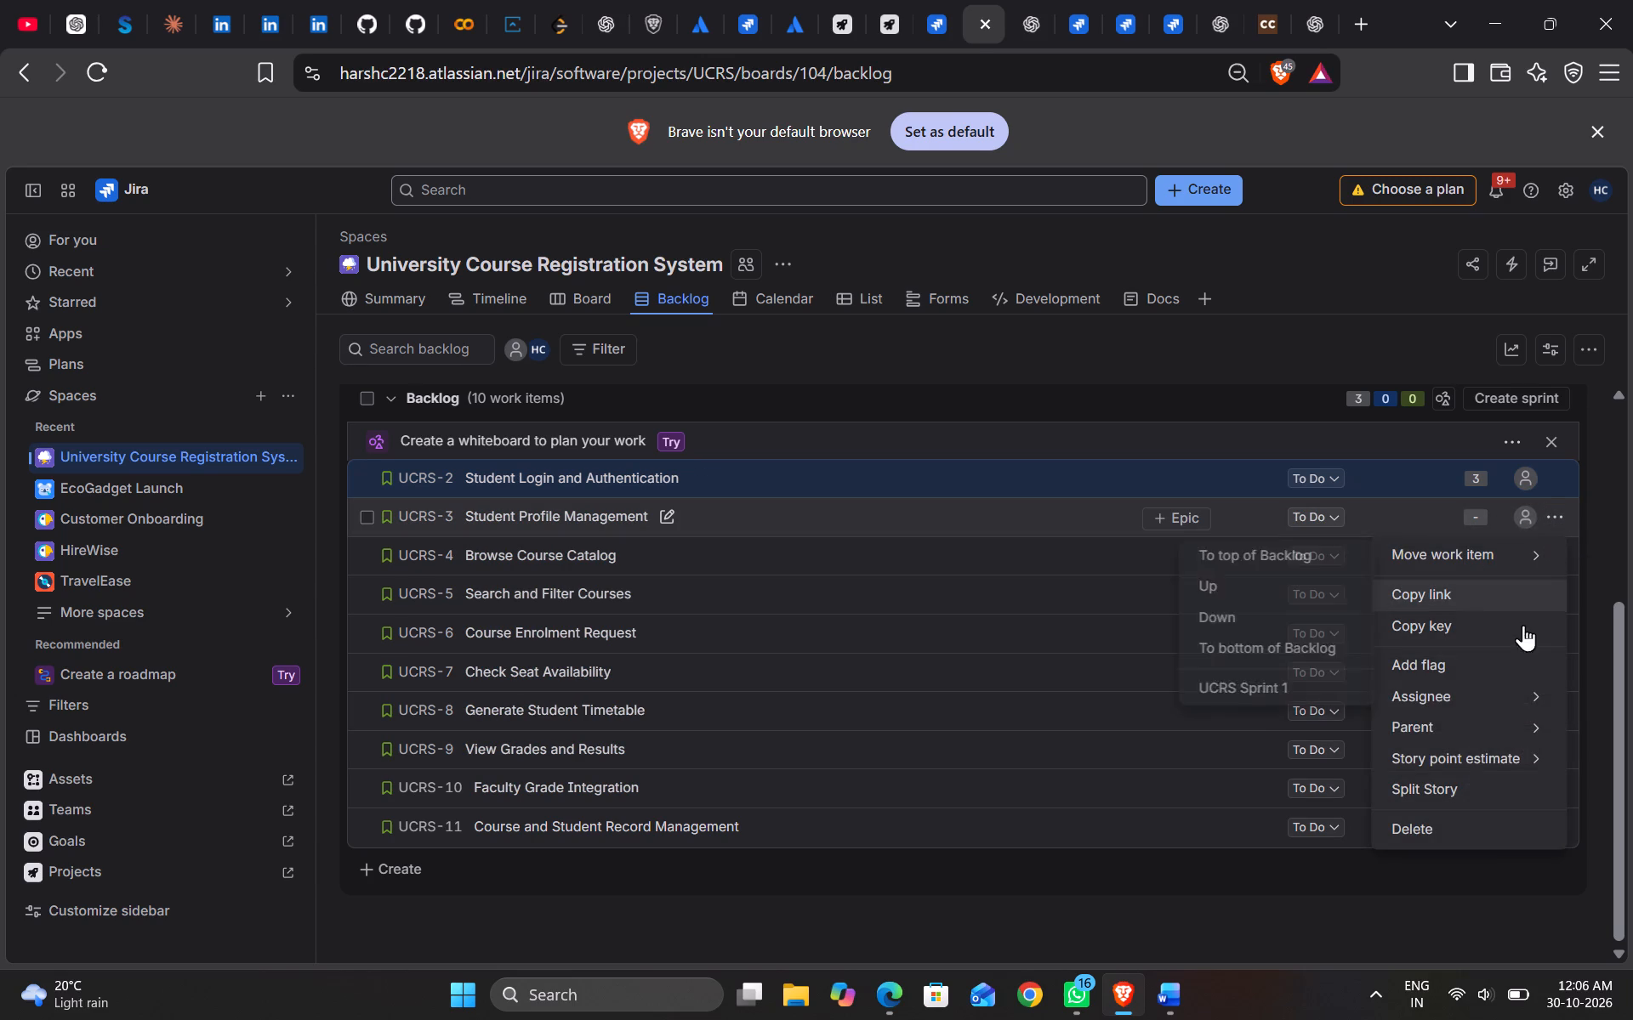
{"action": "triple_click", "coordinate": [1350, 758]}
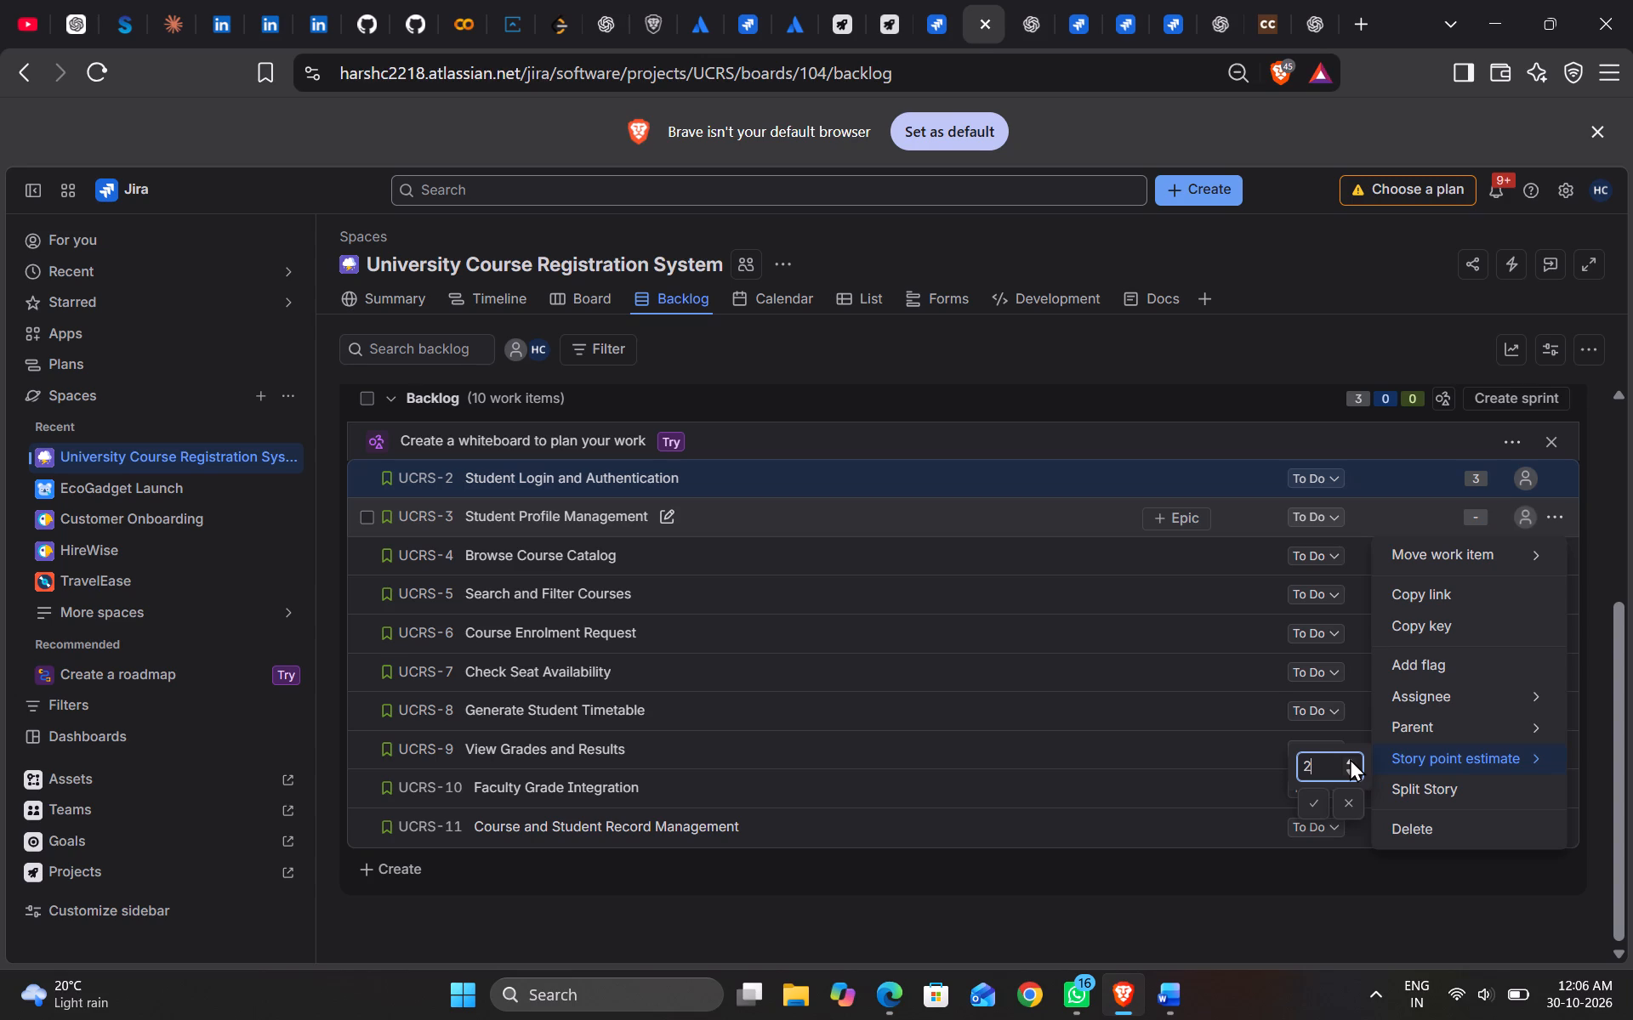
{"action": "left_click", "coordinate": [1317, 796]}
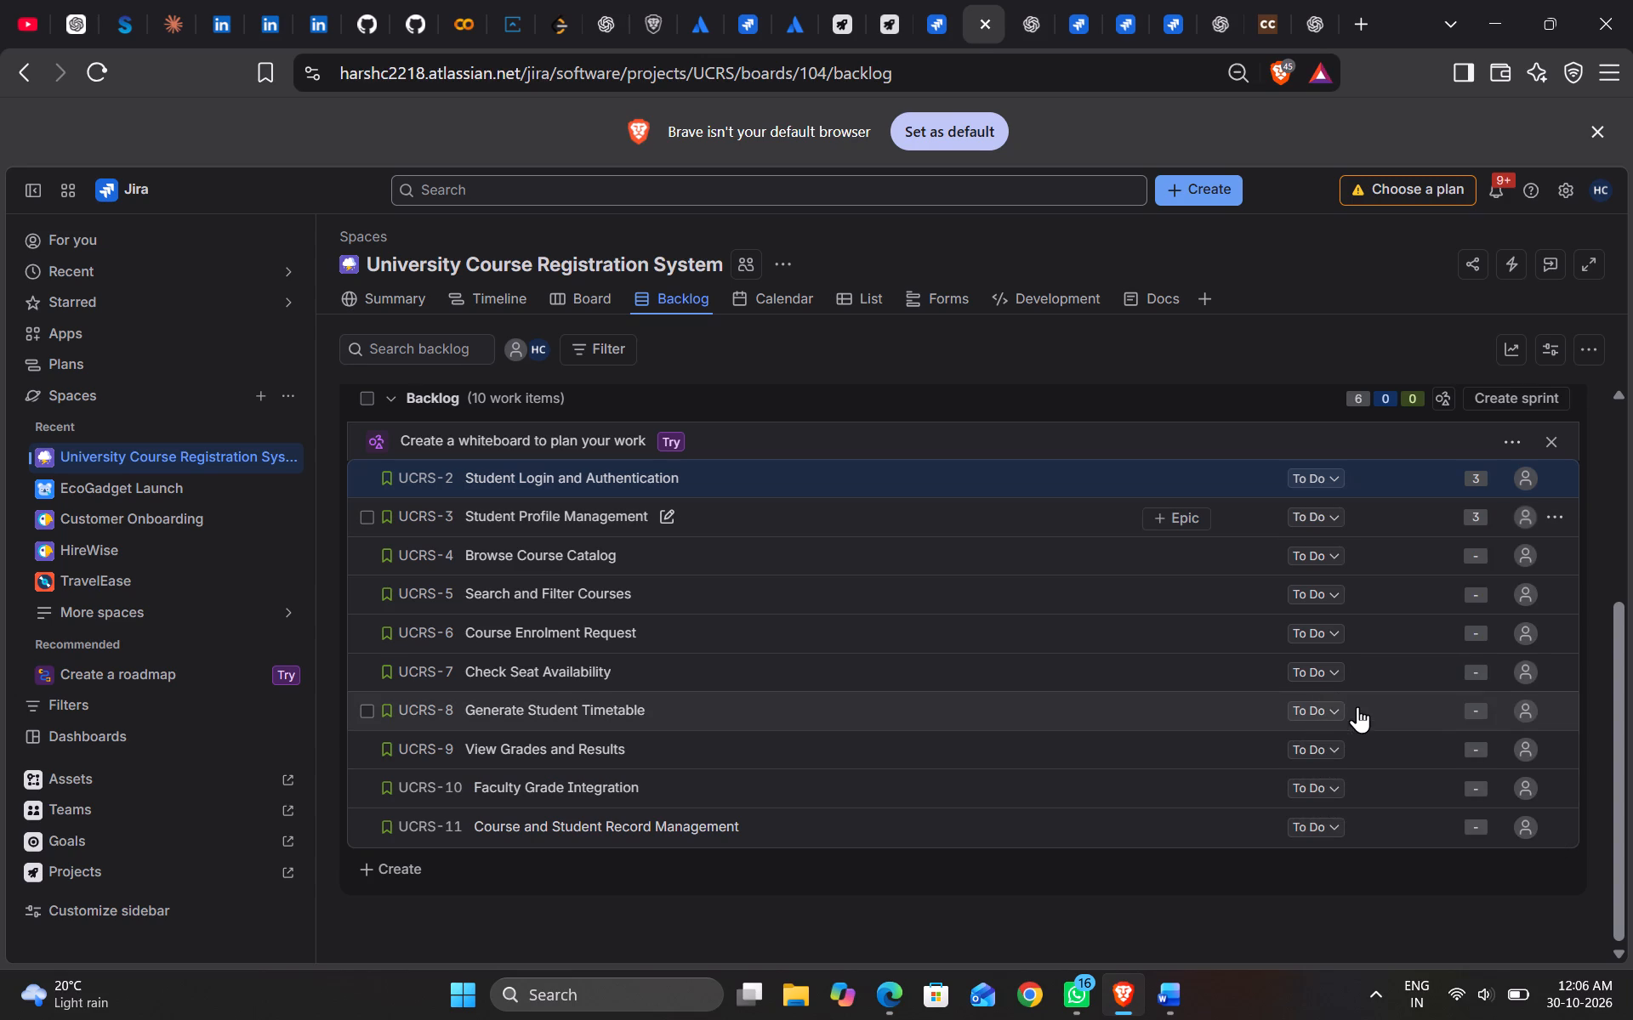
Set the story point estimate of UCRS-4, Browse Course Catalog, to 5.
{"action": "left_click", "coordinate": [1548, 555]}
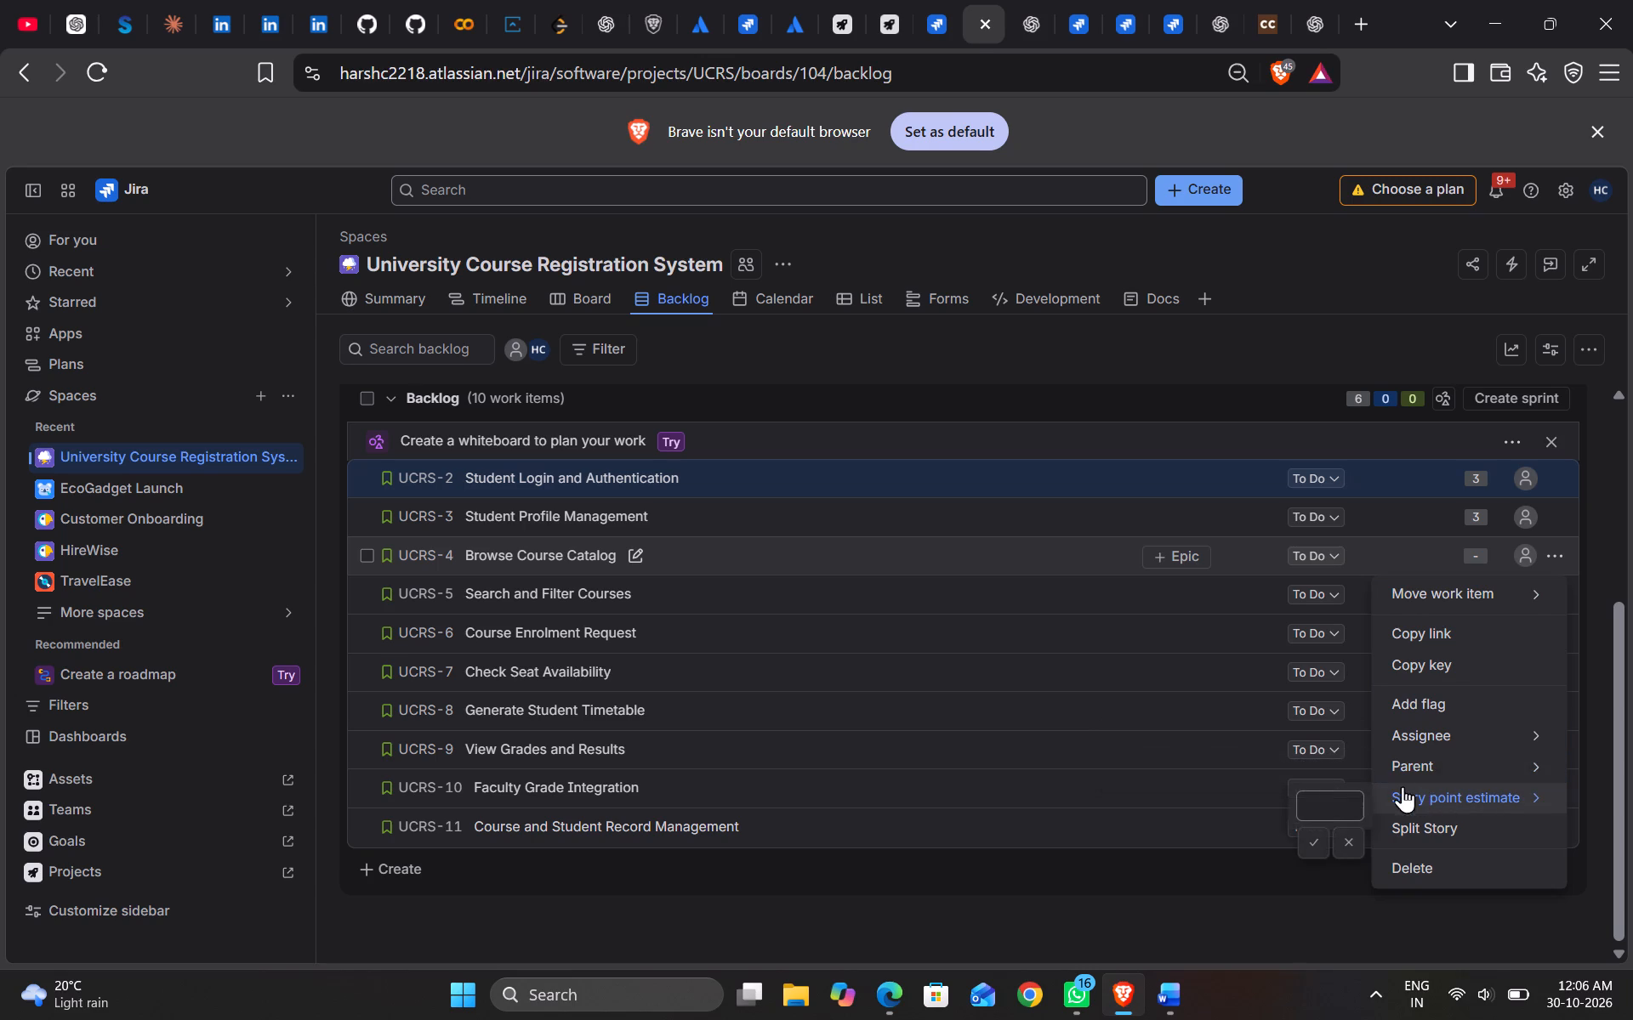
{"action": "triple_click", "coordinate": [1351, 801]}
{"action": "left_click", "coordinate": [1351, 801]}
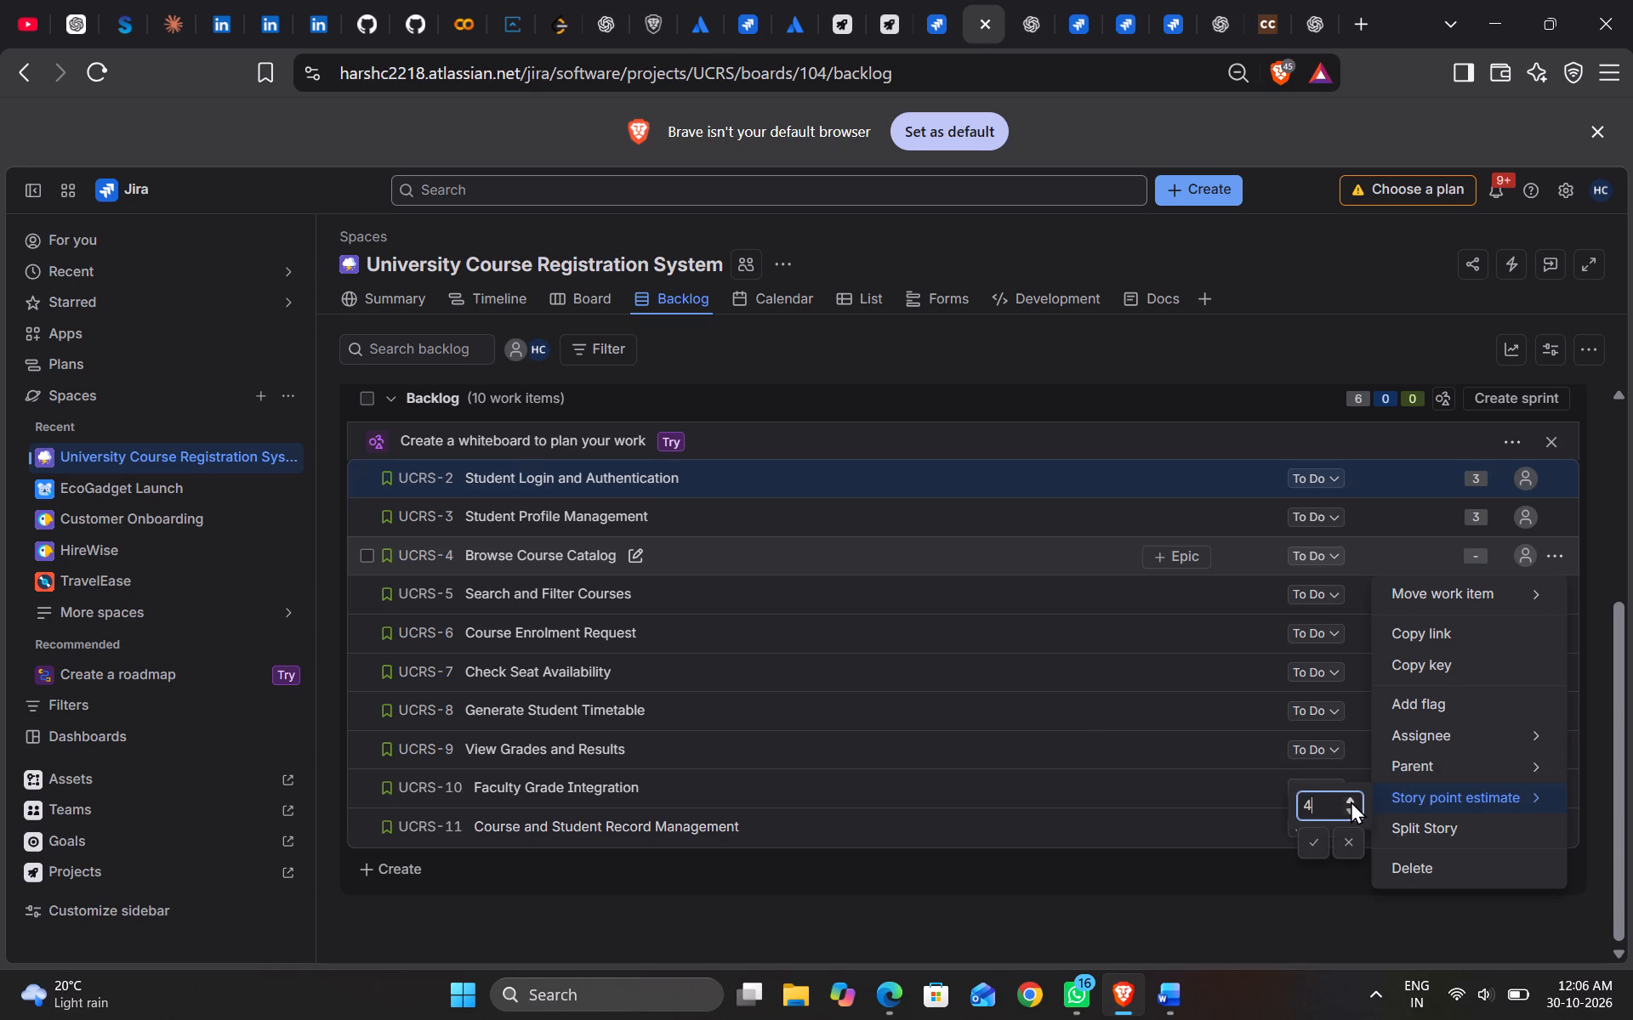
{"action": "left_click", "coordinate": [1351, 801]}
{"action": "left_click", "coordinate": [1312, 841]}
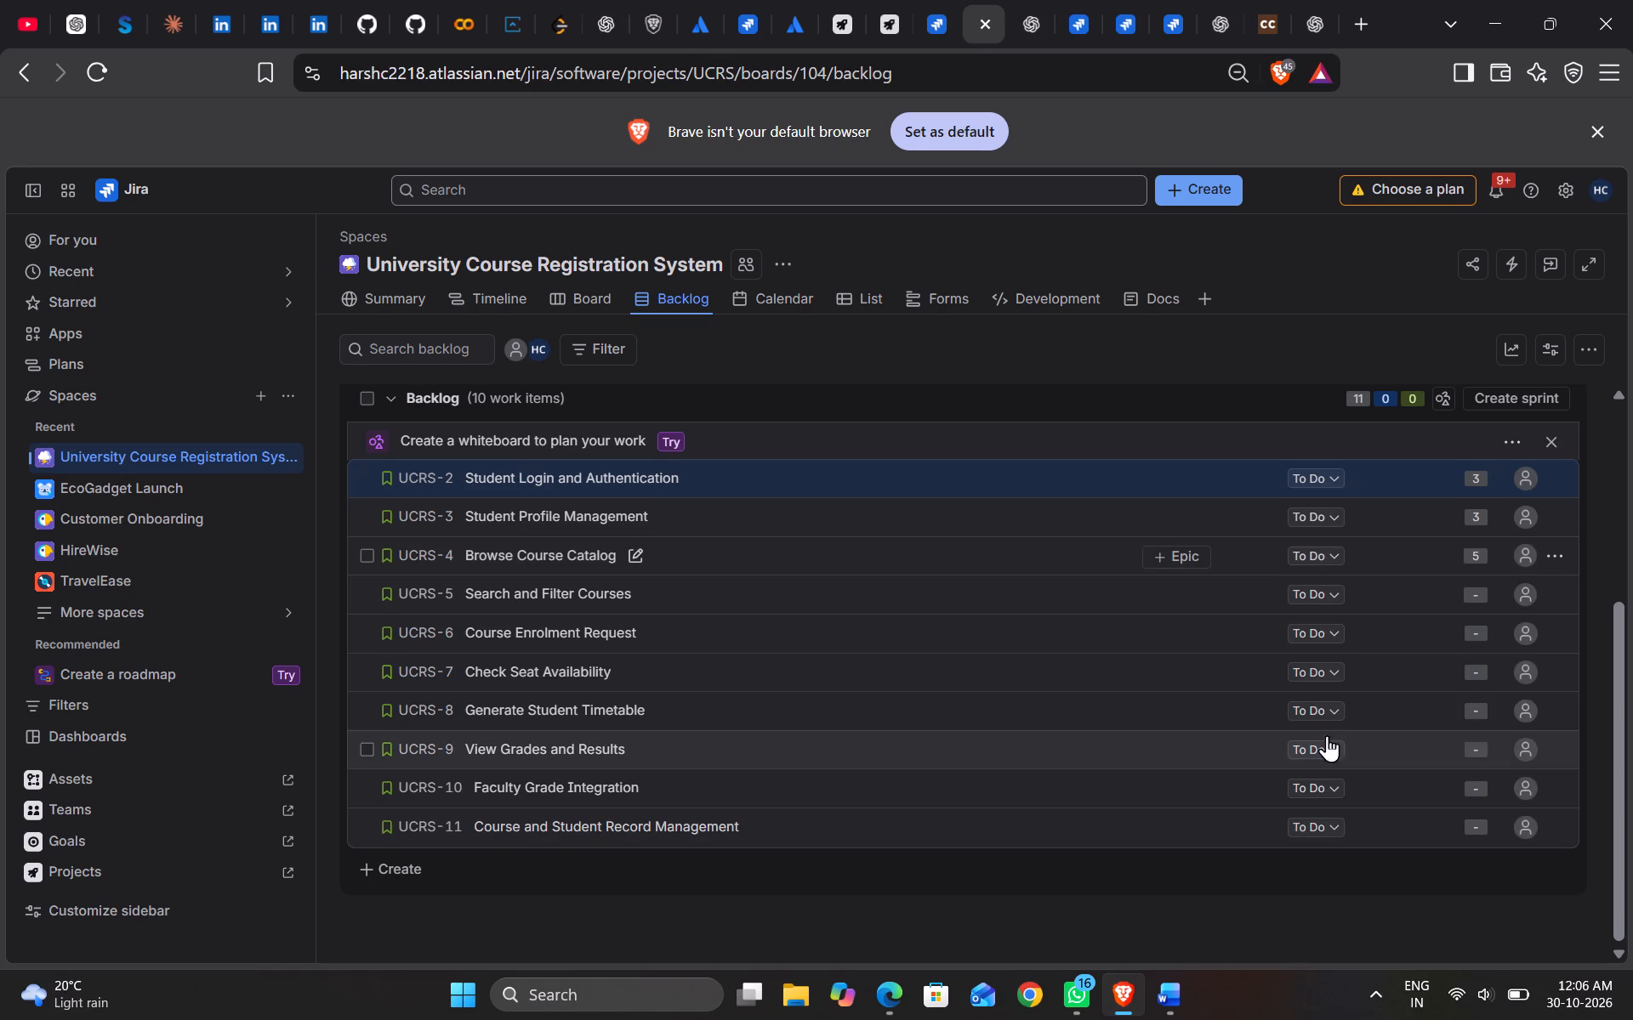
Set the story point estimate of UCRS-5, Search and Filter Courses, to 3.
{"action": "left_click", "coordinate": [1549, 598]}
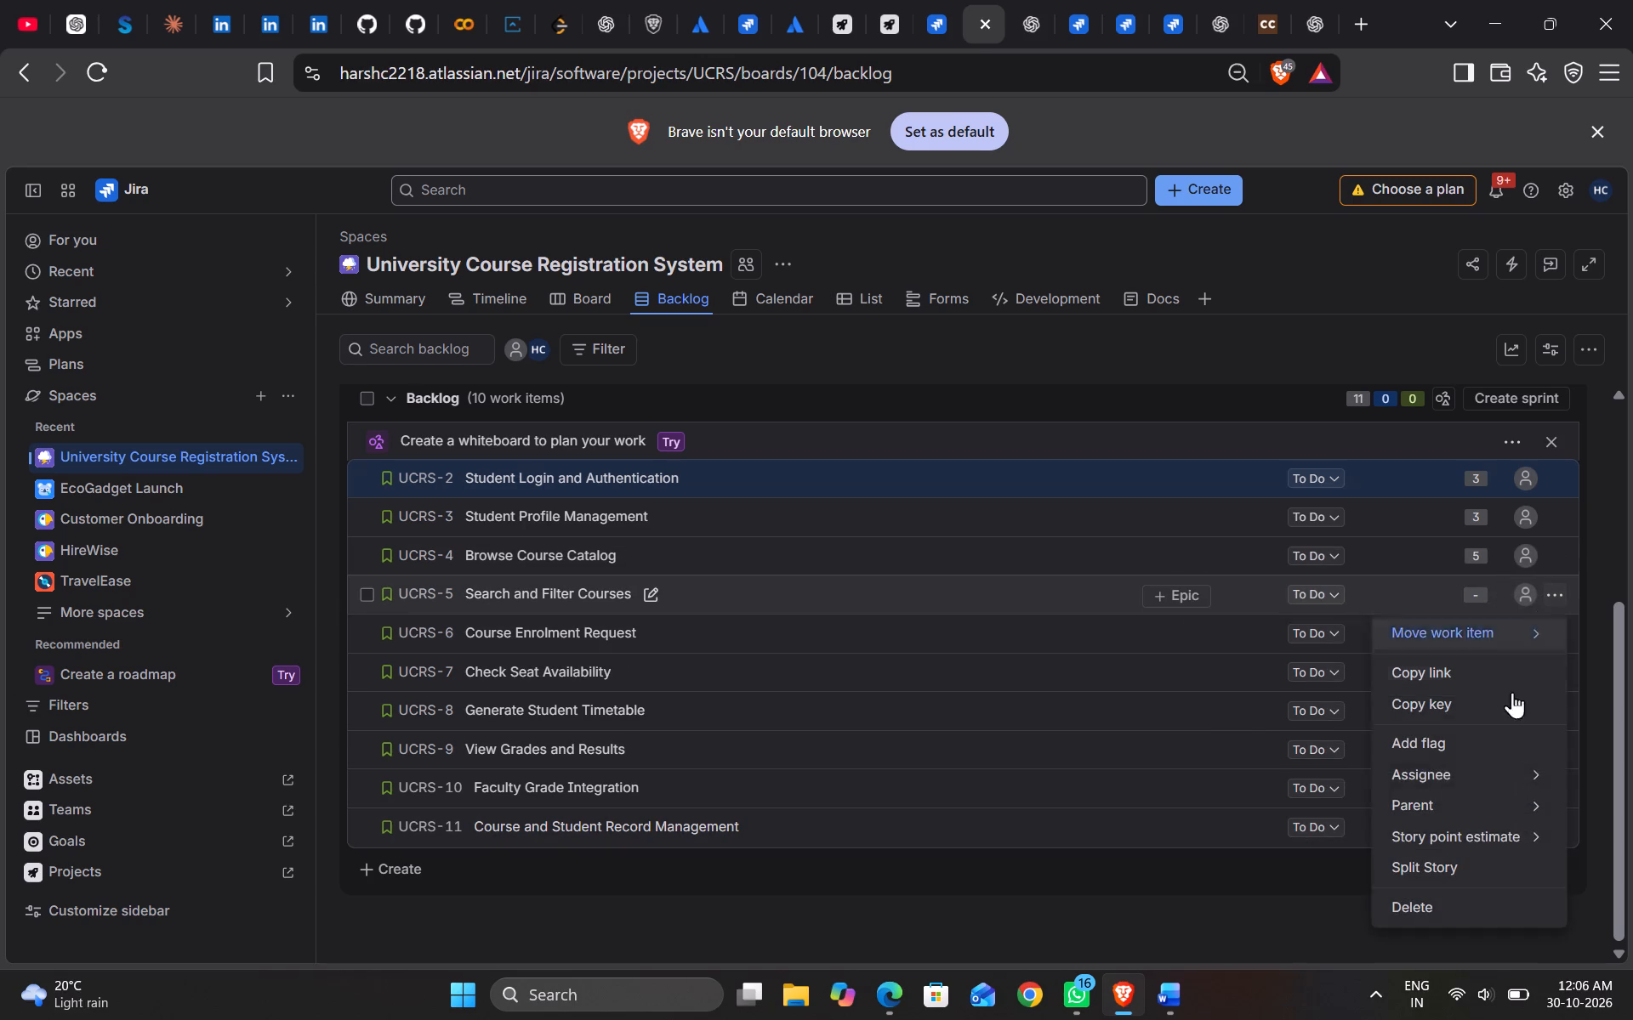
{"action": "triple_click", "coordinate": [1351, 840]}
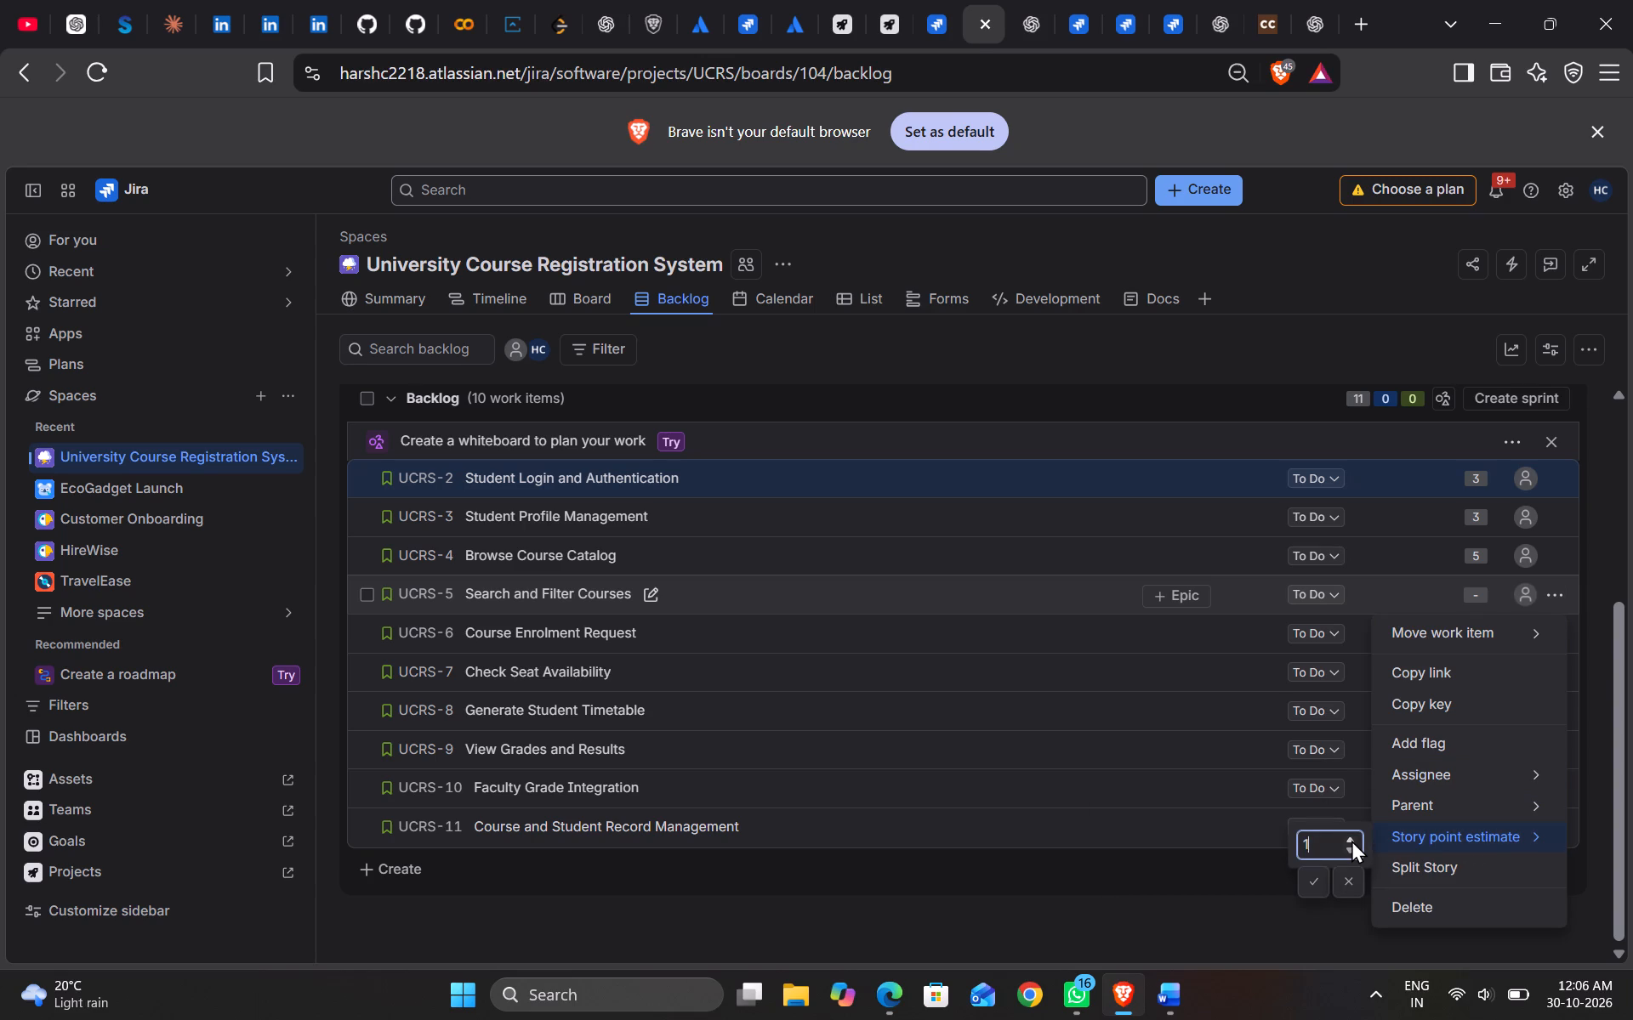
{"action": "left_click", "coordinate": [1309, 881]}
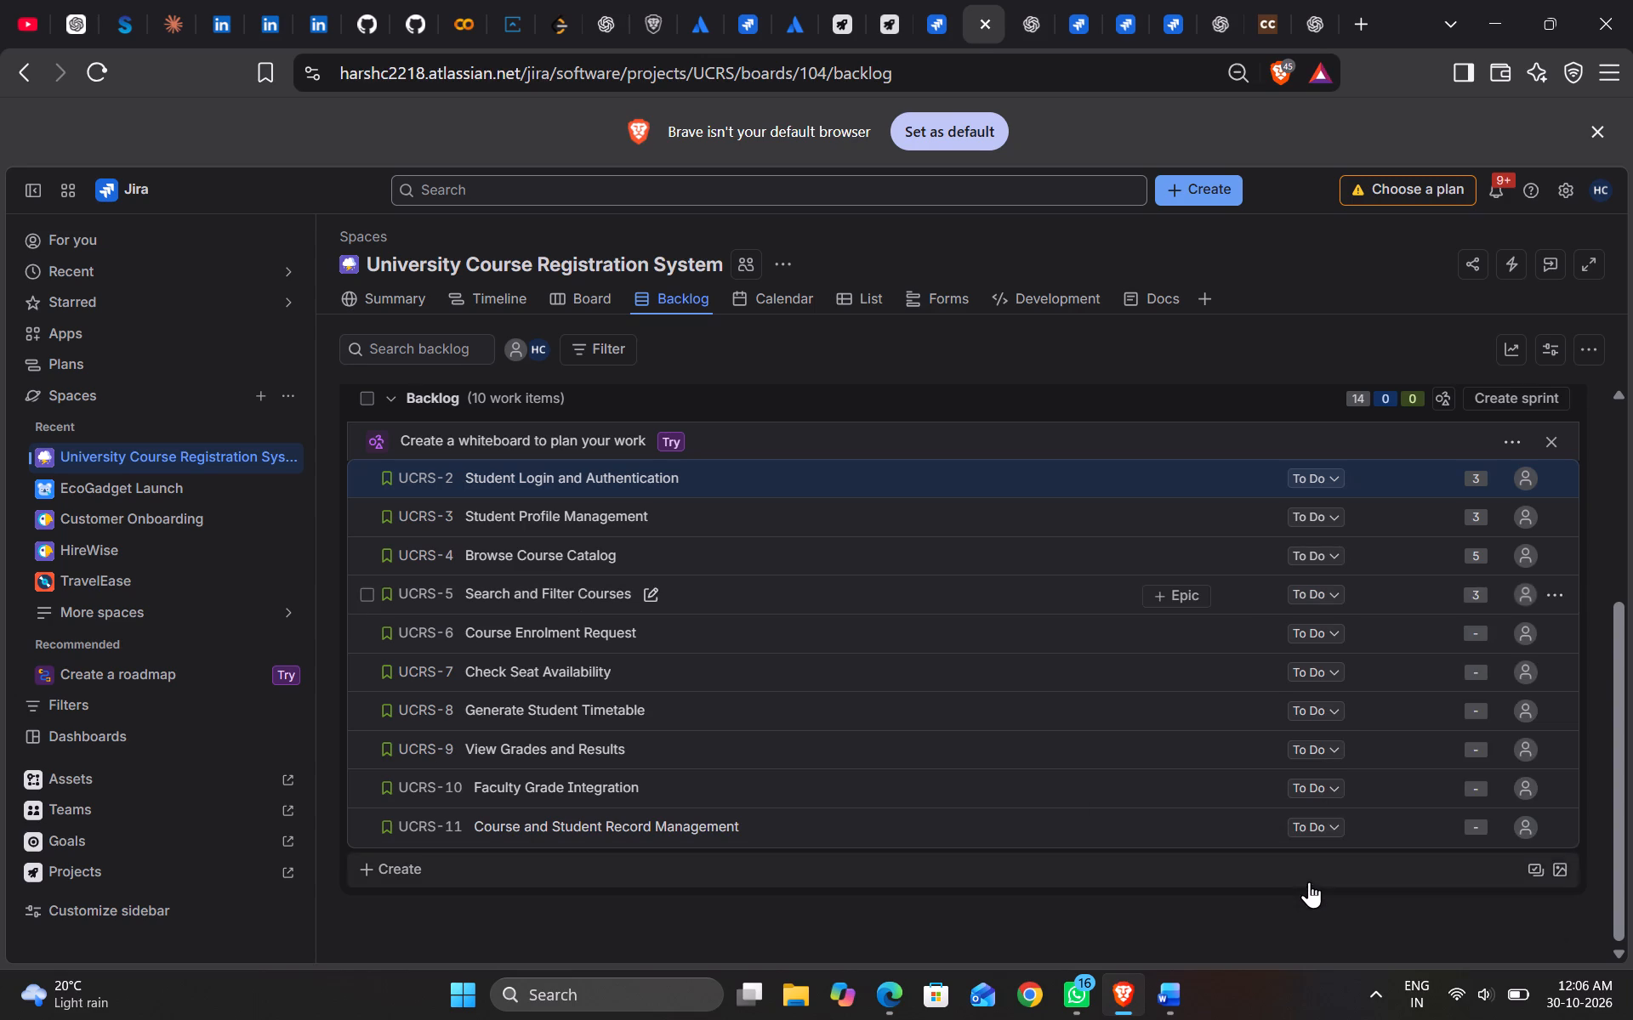
Consult ChatGPT's story points table and set the story point estimate of UCRS-6, Course Enrolment Request, to 5.
{"action": "left_click", "coordinate": [1030, 29]}
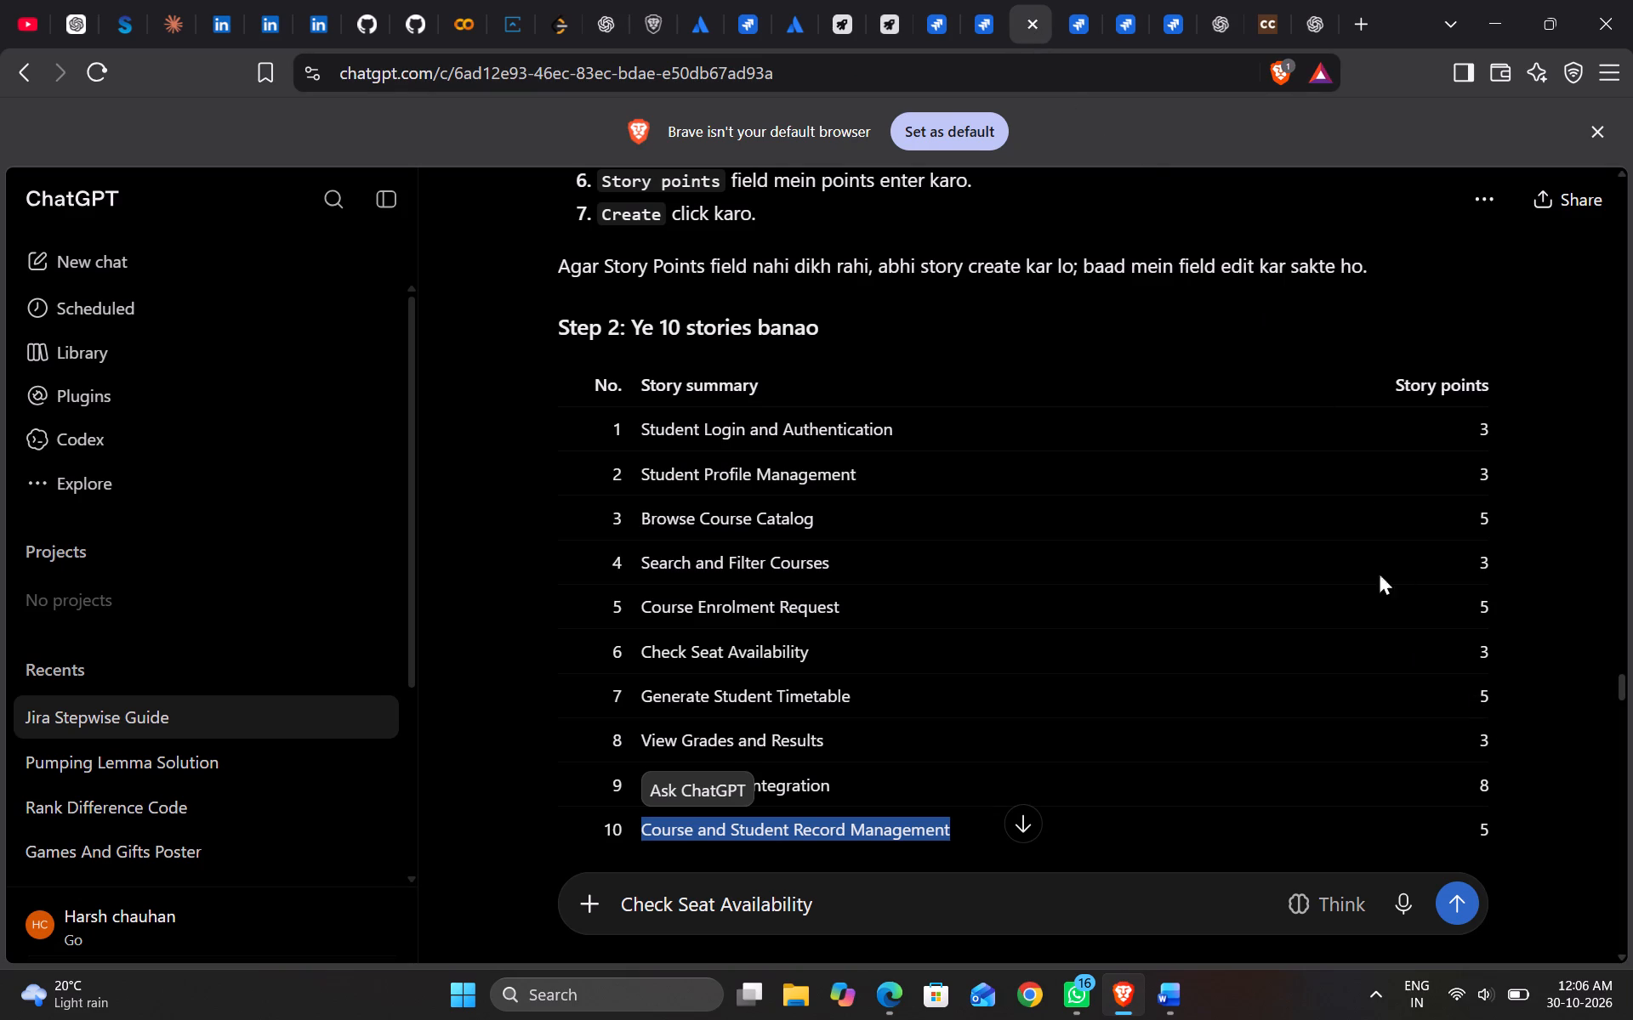
{"action": "left_click", "coordinate": [1072, 26]}
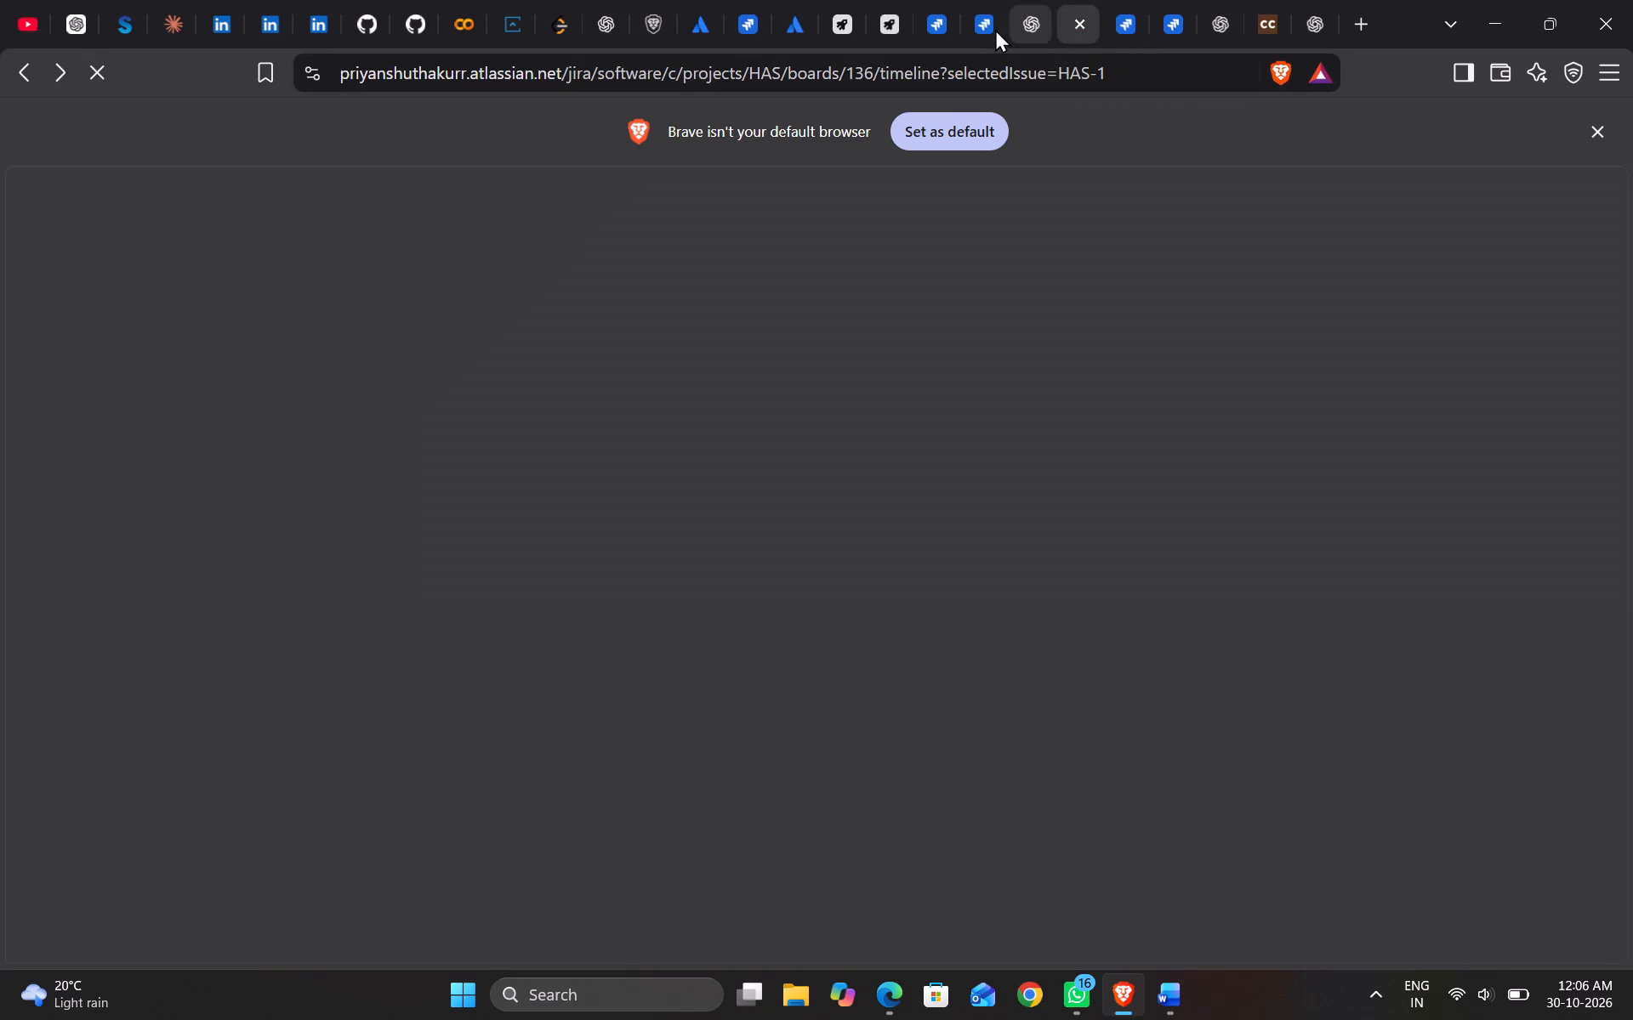
{"action": "left_click", "coordinate": [979, 26]}
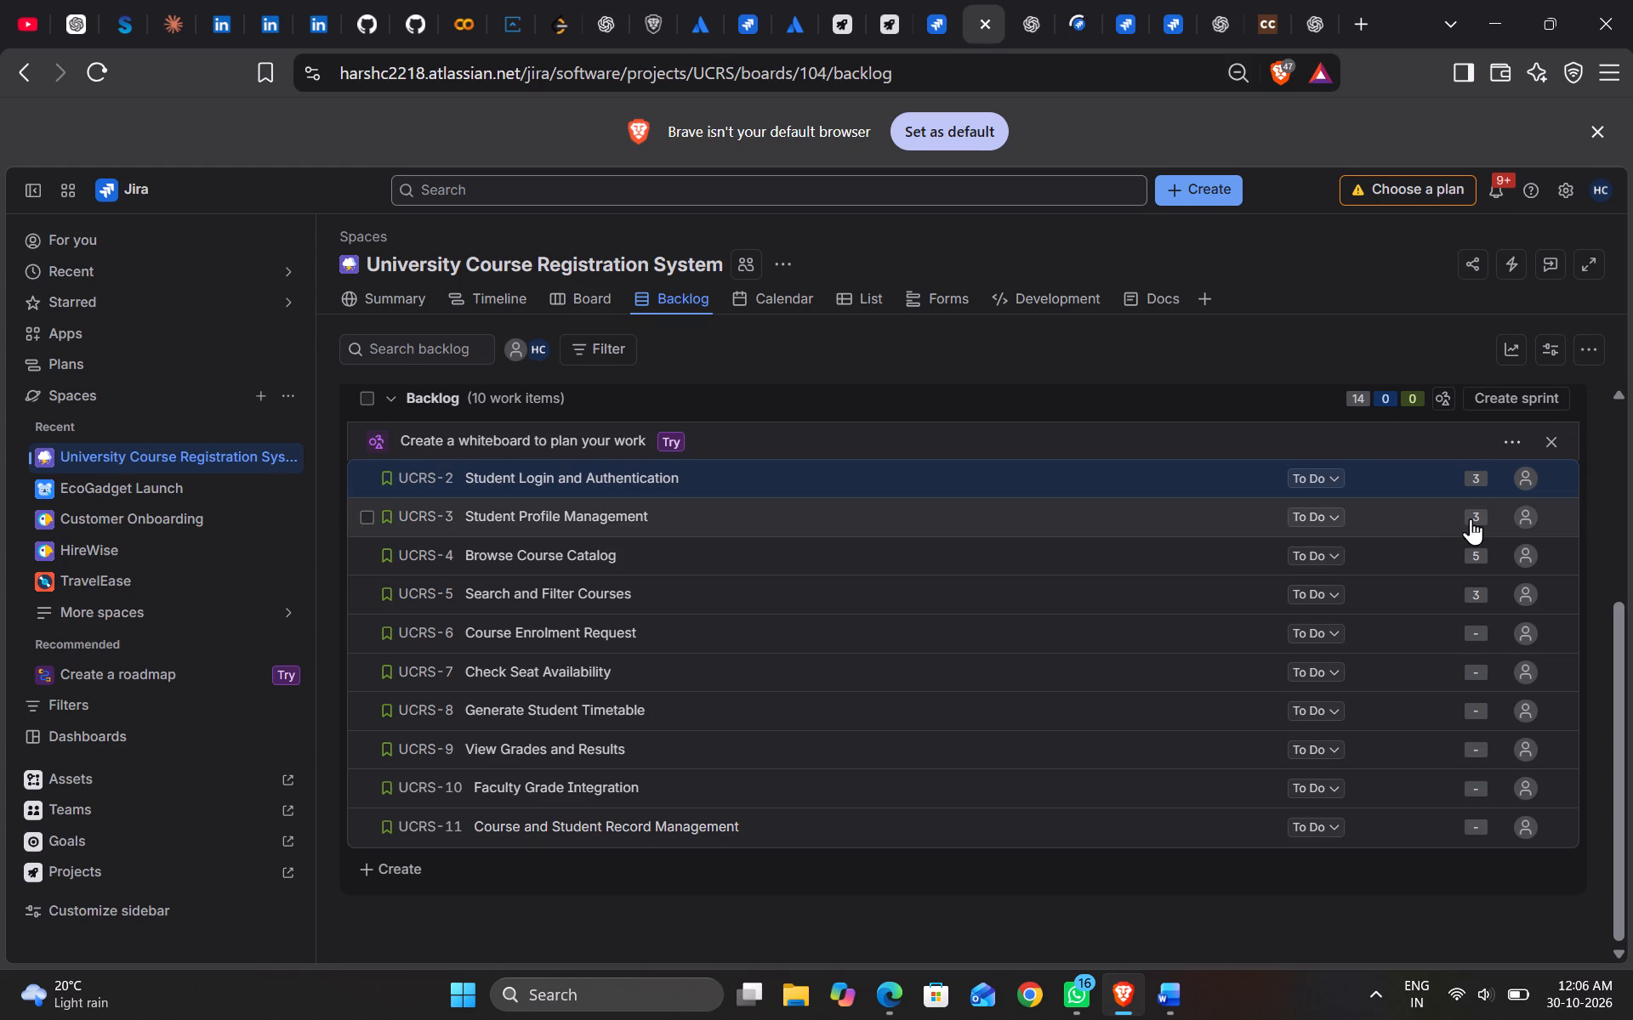
{"action": "left_click", "coordinate": [1550, 633]}
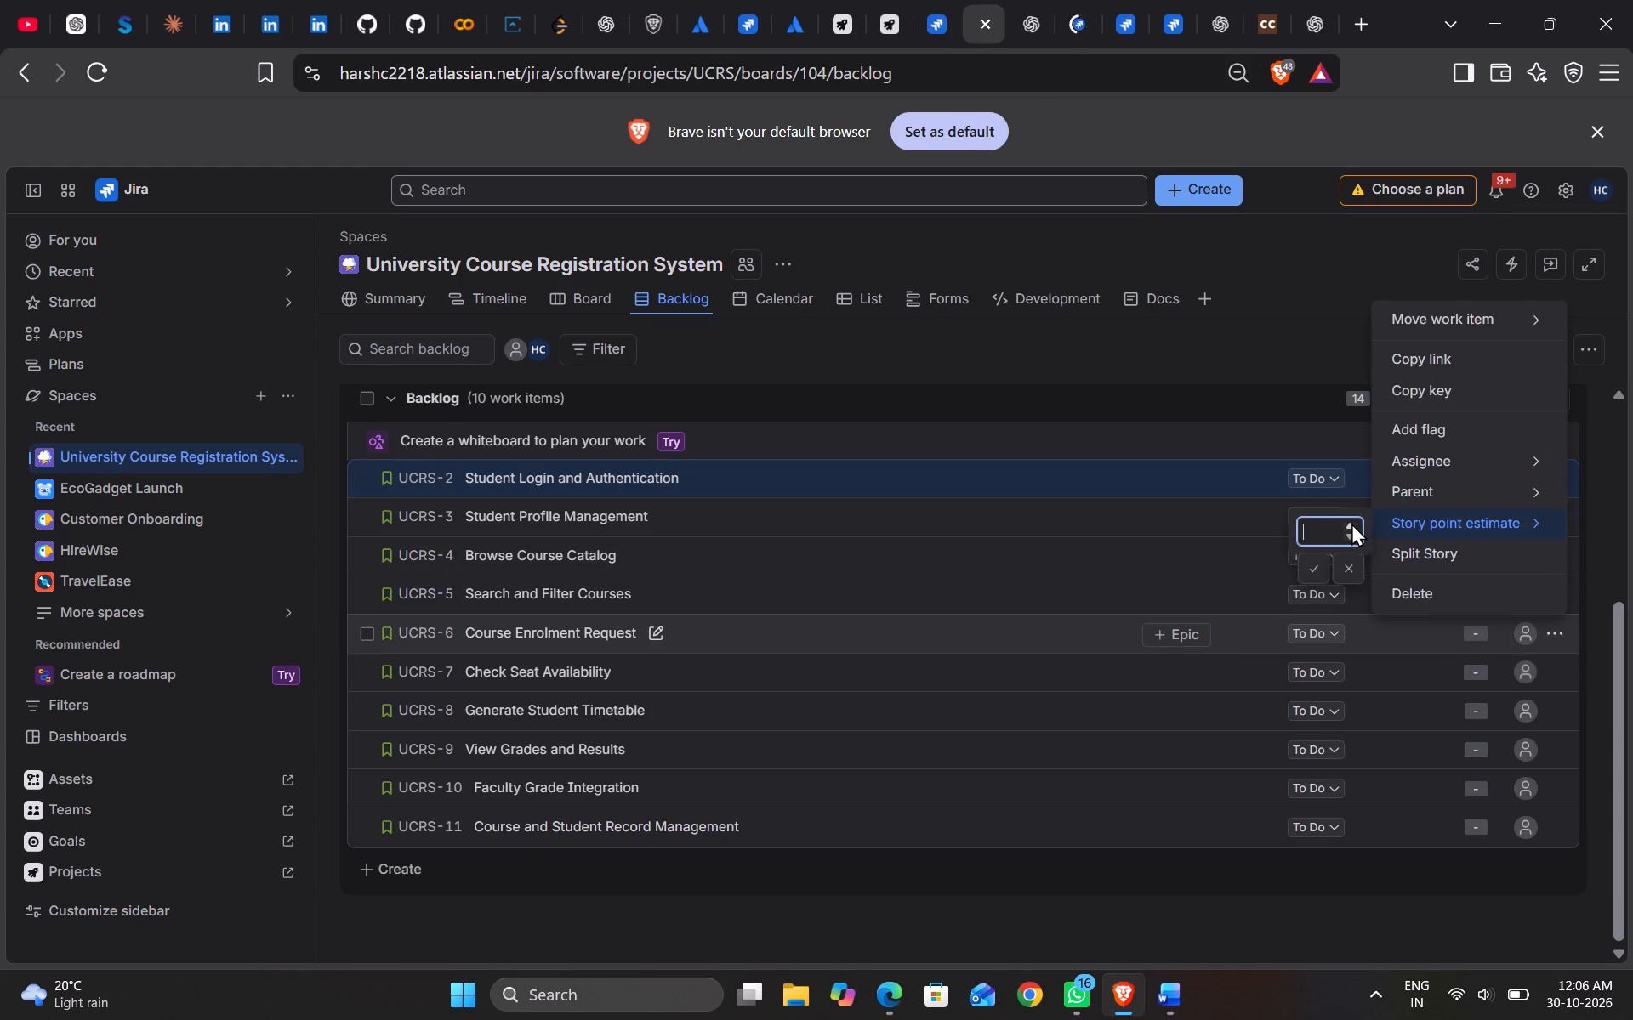
{"action": "triple_click", "coordinate": [1351, 523]}
{"action": "double_click", "coordinate": [1351, 523]}
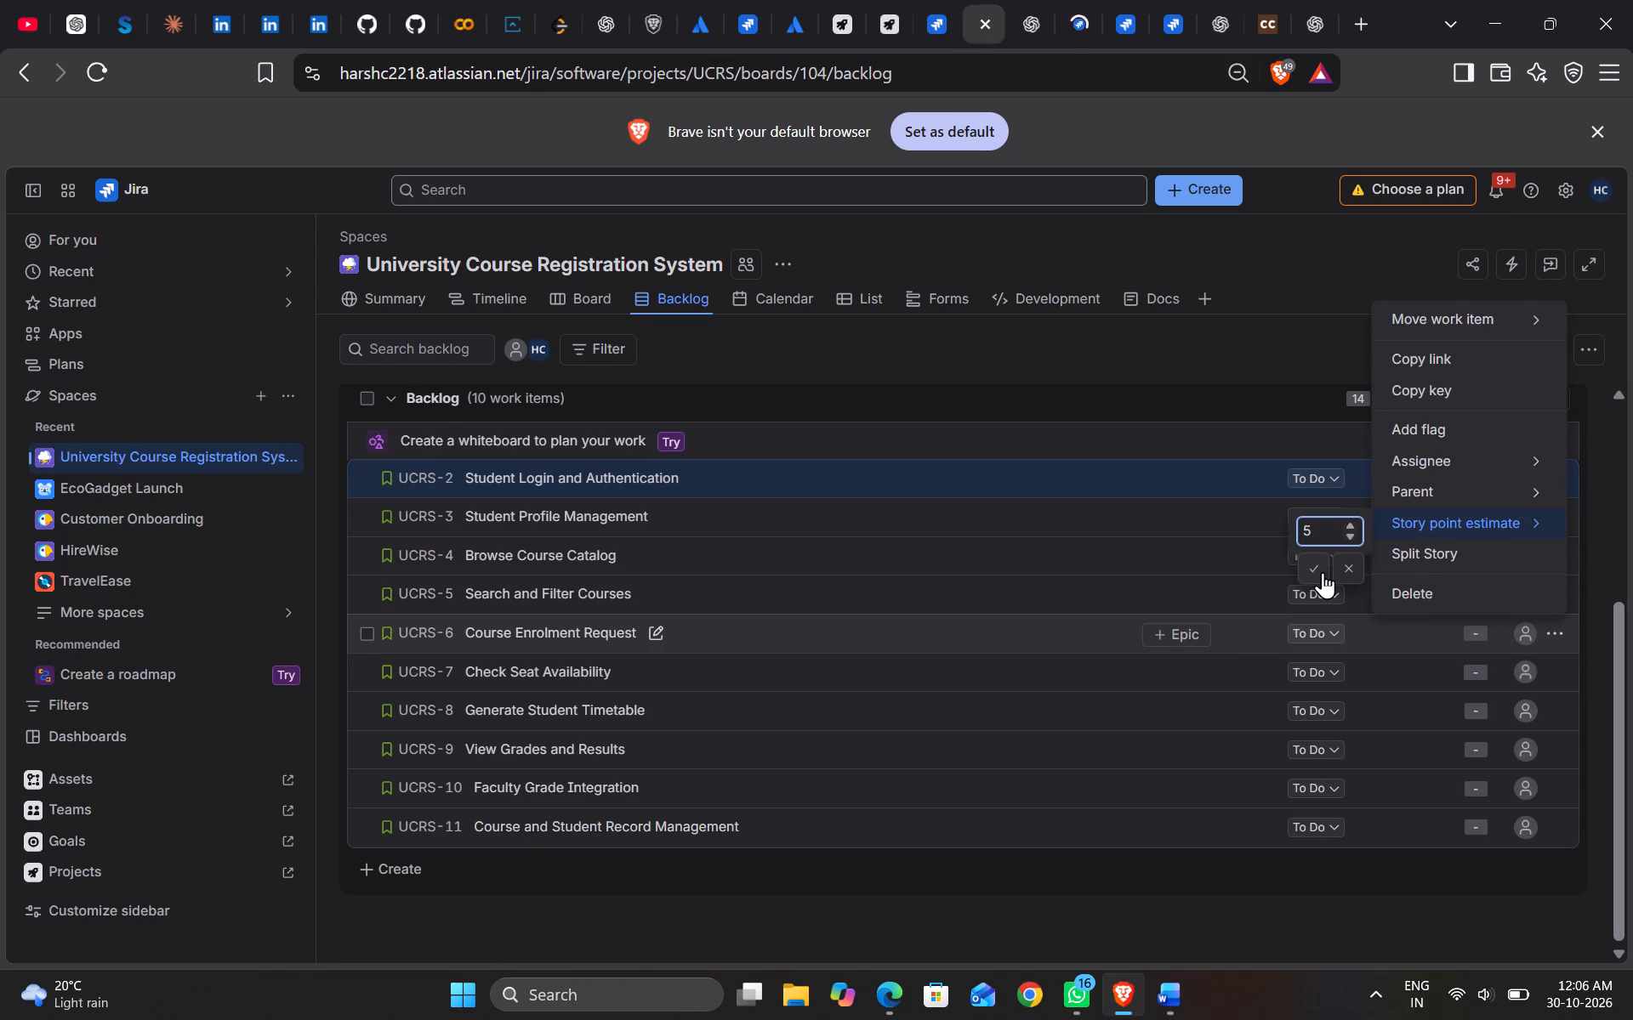
{"action": "left_click", "coordinate": [1323, 572]}
Set the story point estimate of UCRS-7, Check Seat Availability, to 3.
{"action": "left_click", "coordinate": [1557, 675]}
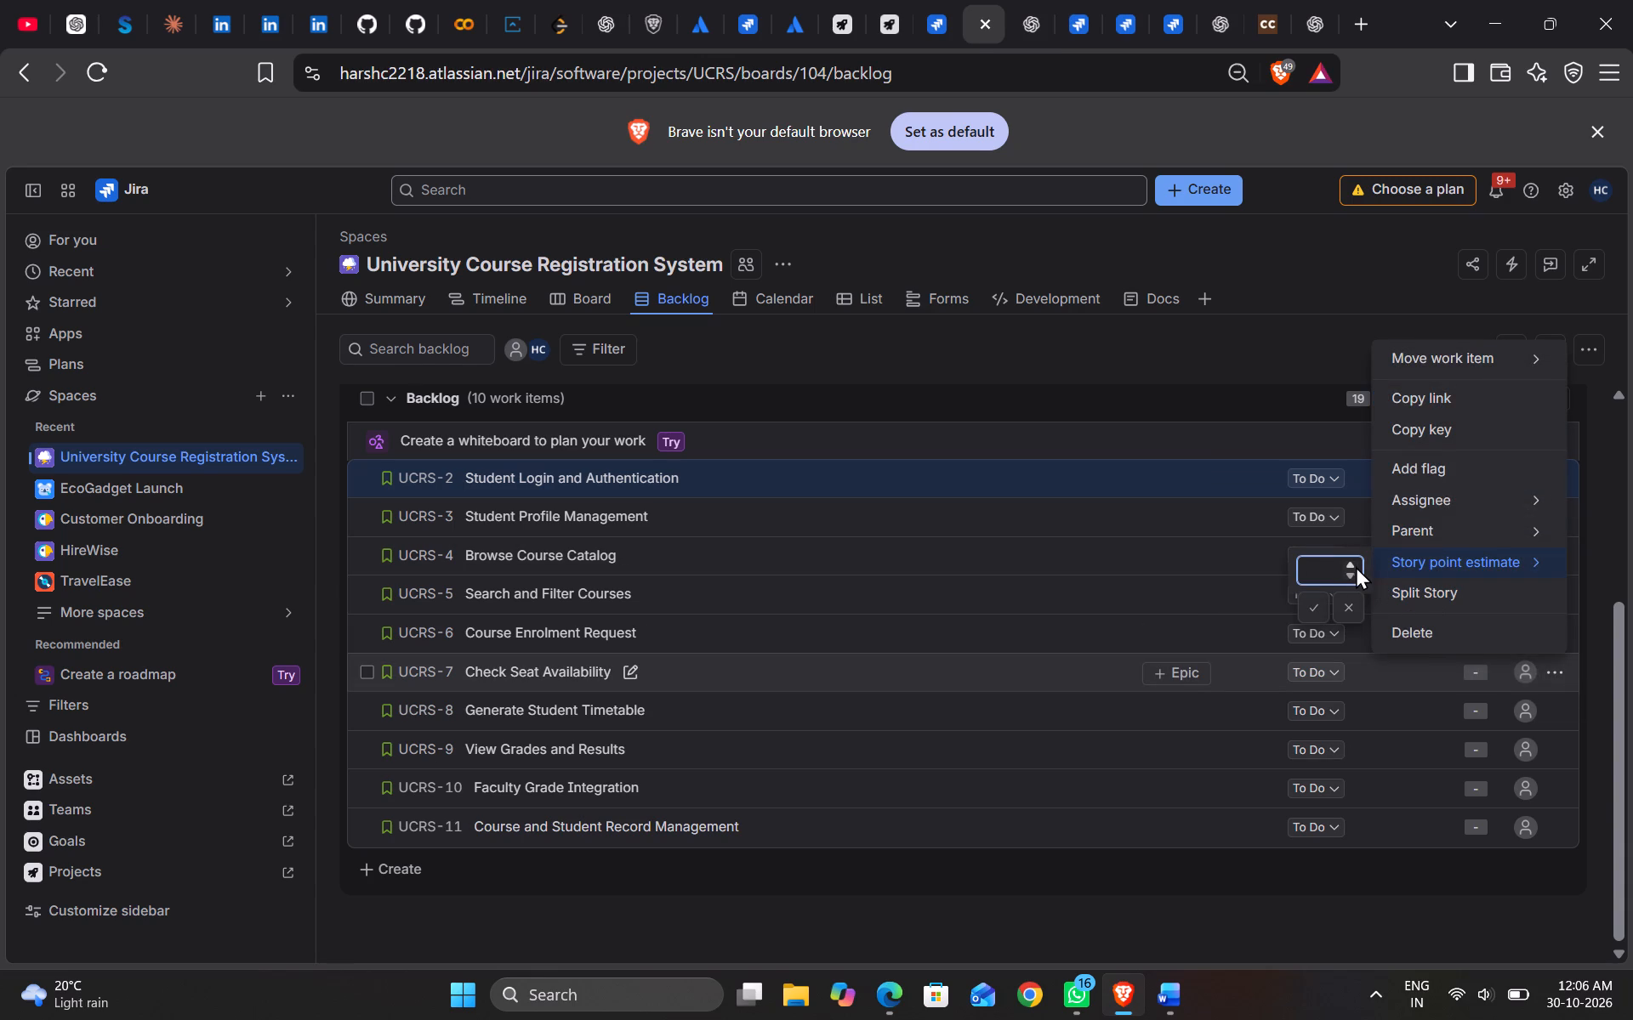
{"action": "triple_click", "coordinate": [1349, 562]}
{"action": "left_click", "coordinate": [1311, 603]}
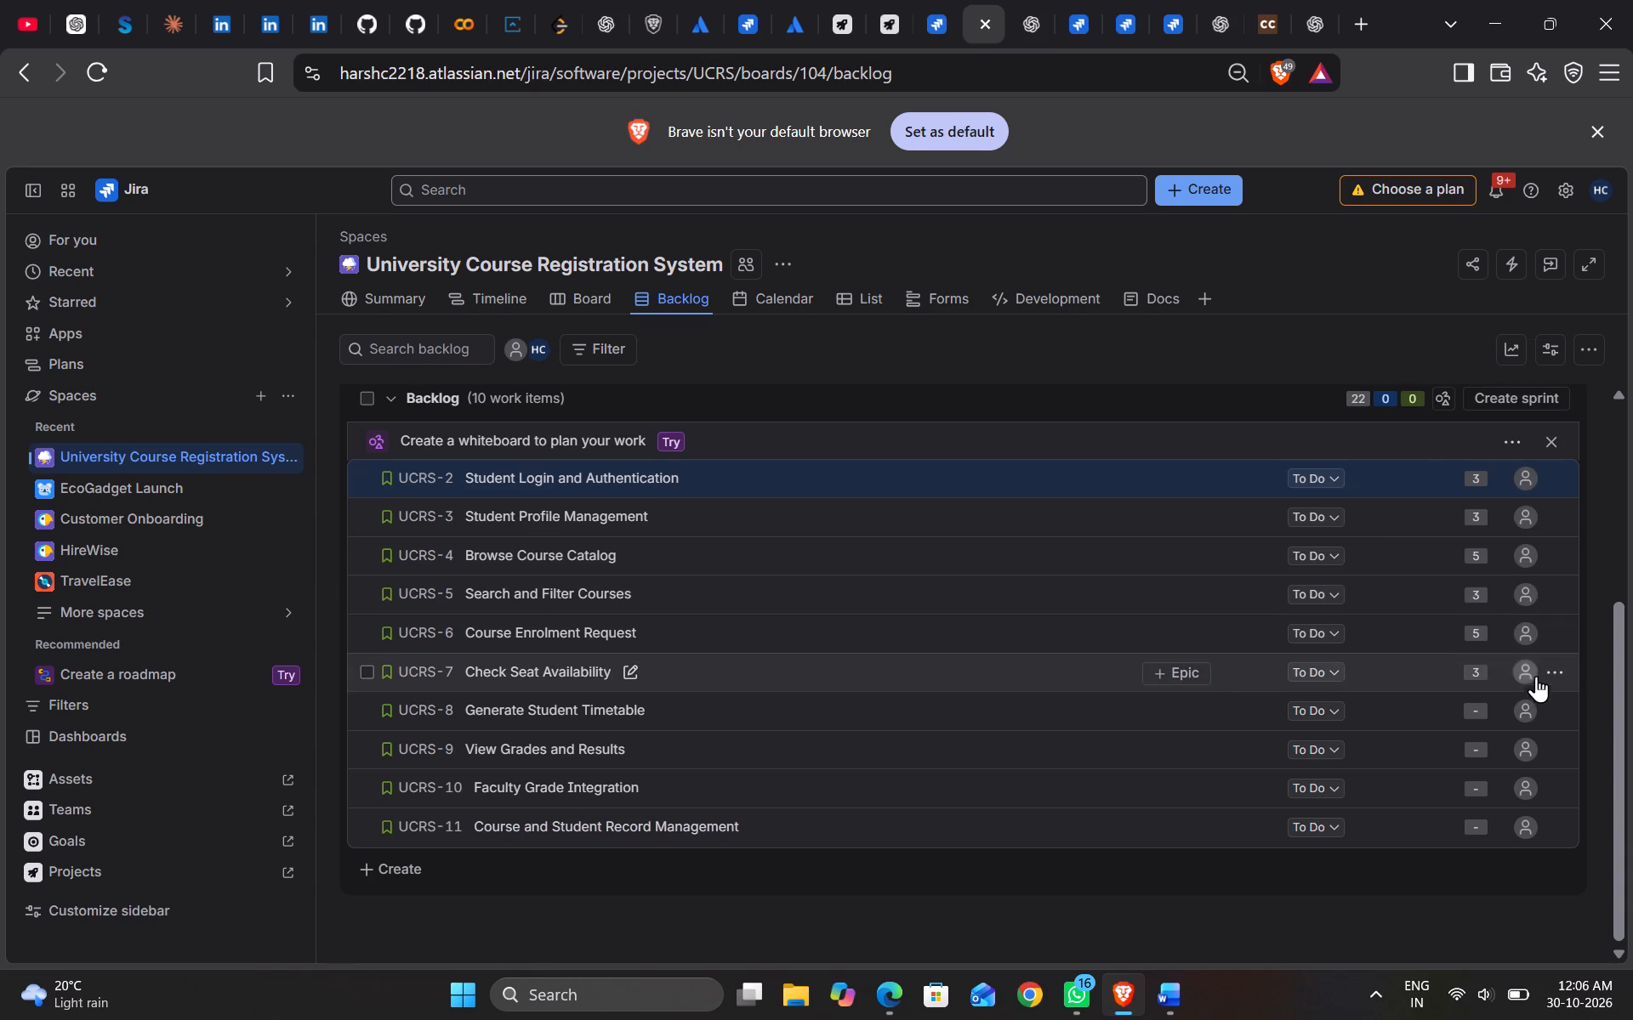
Set the story point estimate of UCRS-8, Generate Student Timetable, to 5.
{"action": "left_click", "coordinate": [1556, 711]}
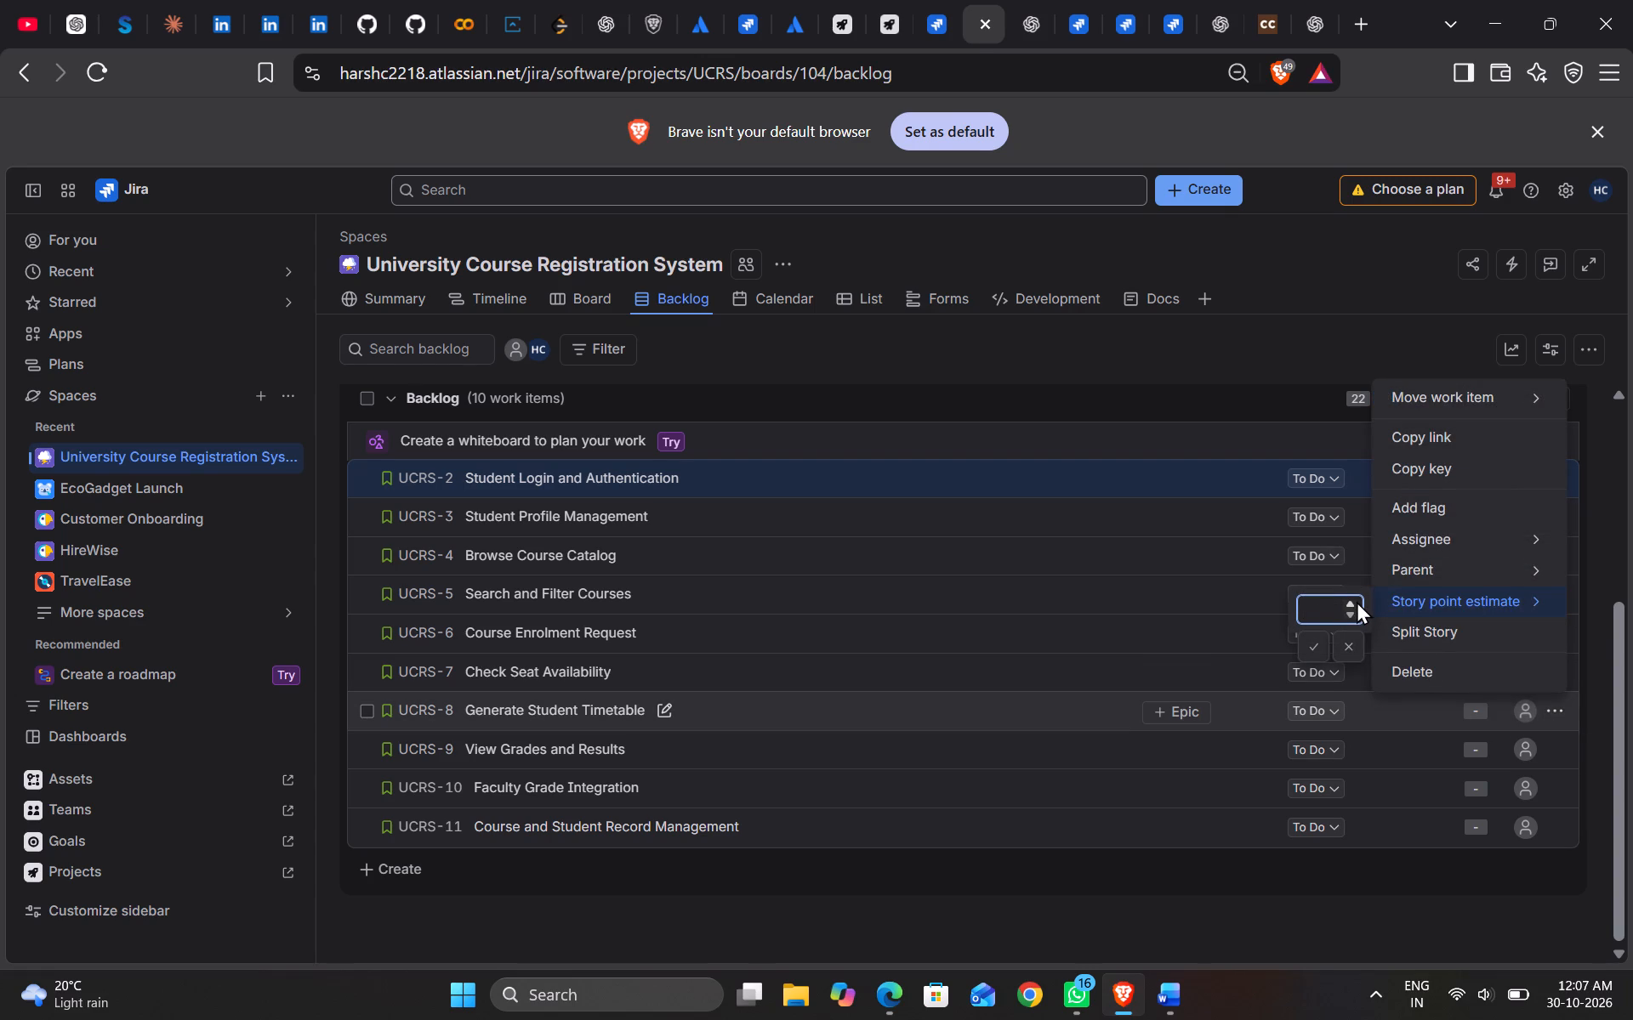
{"action": "triple_click", "coordinate": [1357, 601]}
{"action": "left_click", "coordinate": [1357, 601]}
{"action": "left_click", "coordinate": [1357, 601]}
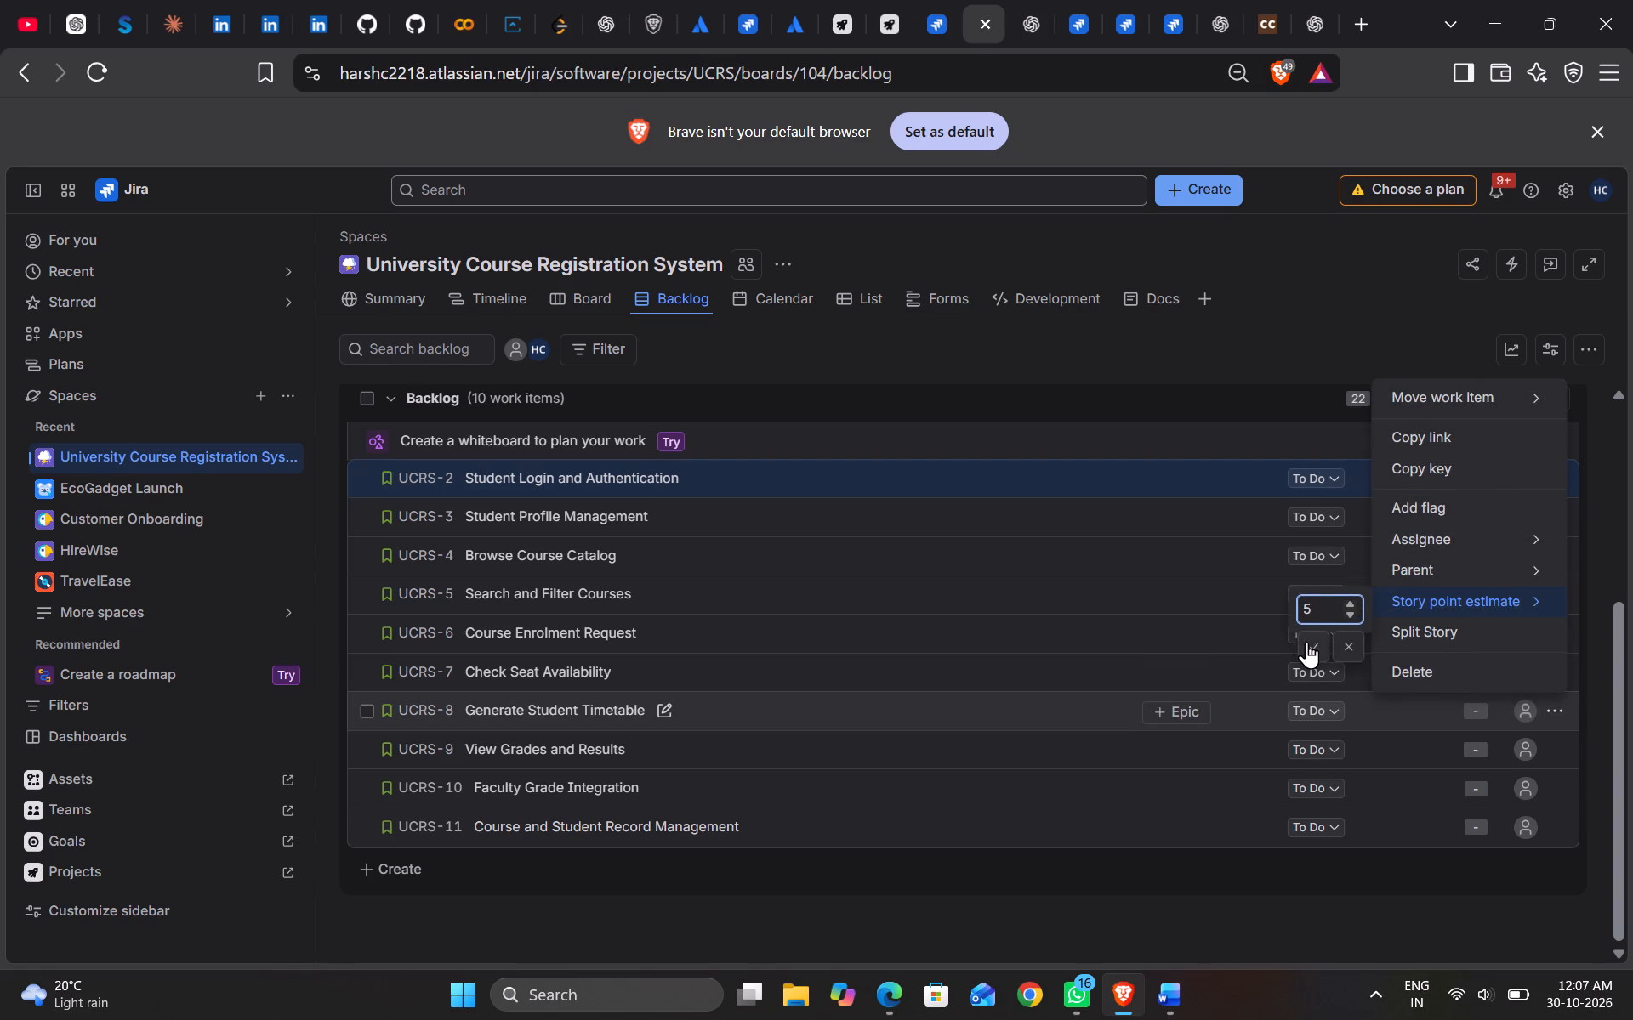
{"action": "left_click", "coordinate": [1307, 642]}
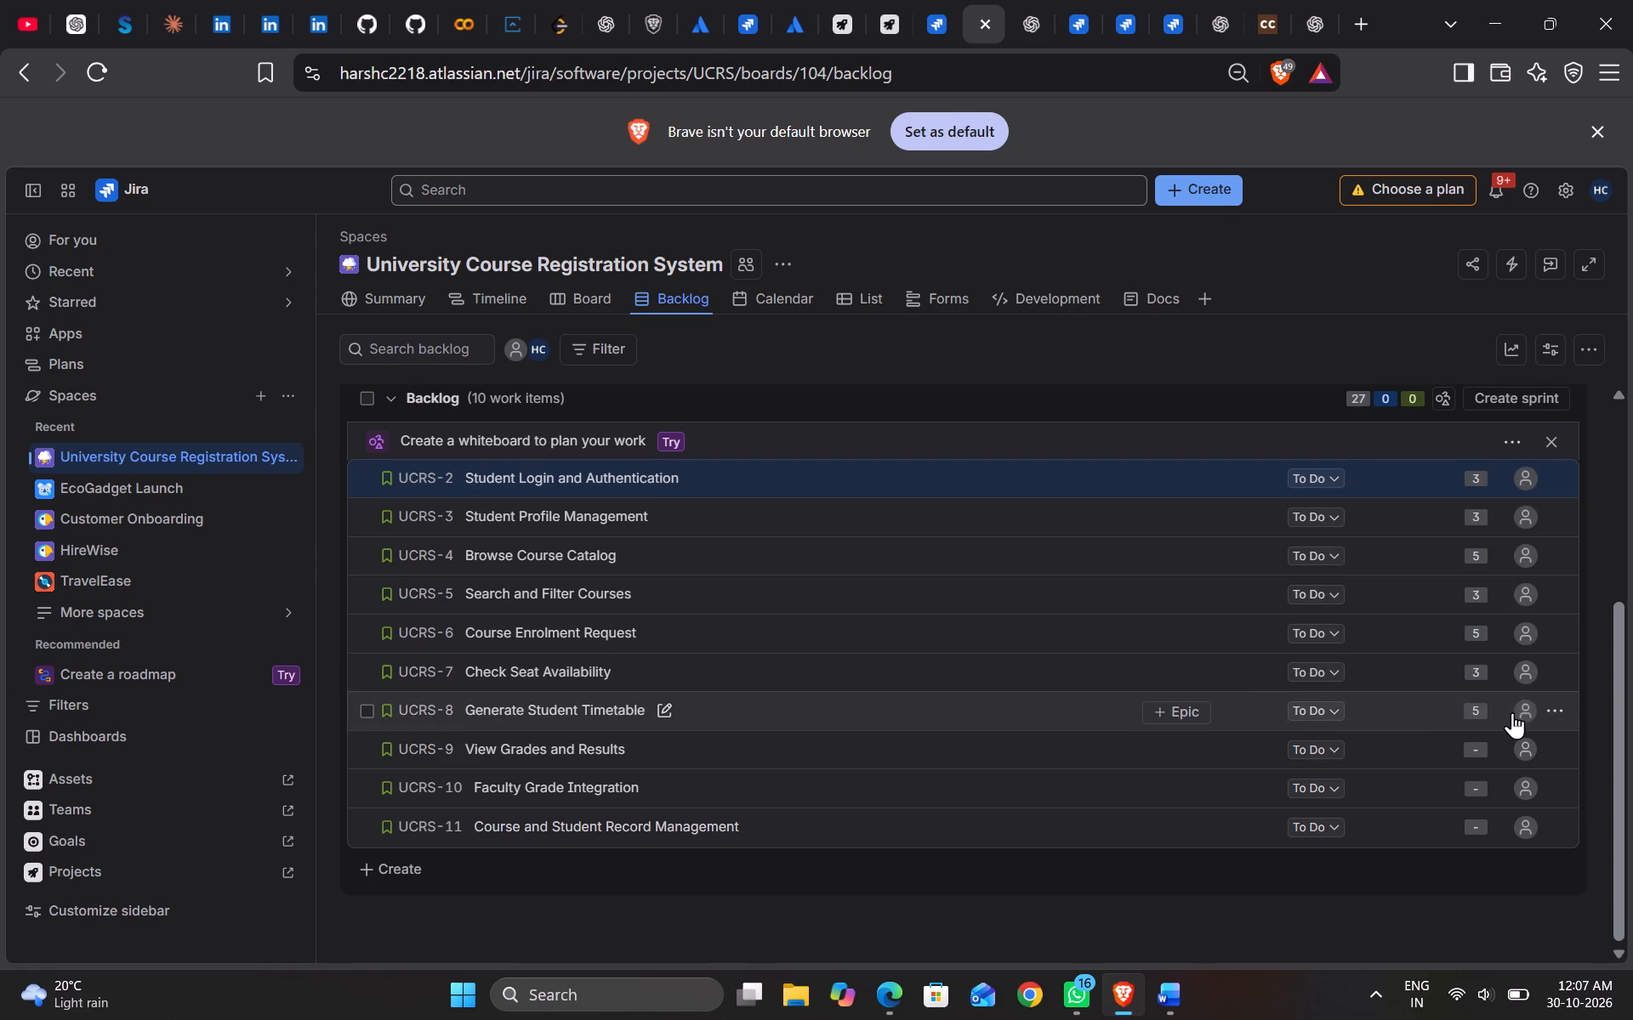
{"action": "left_click", "coordinate": [1555, 751]}
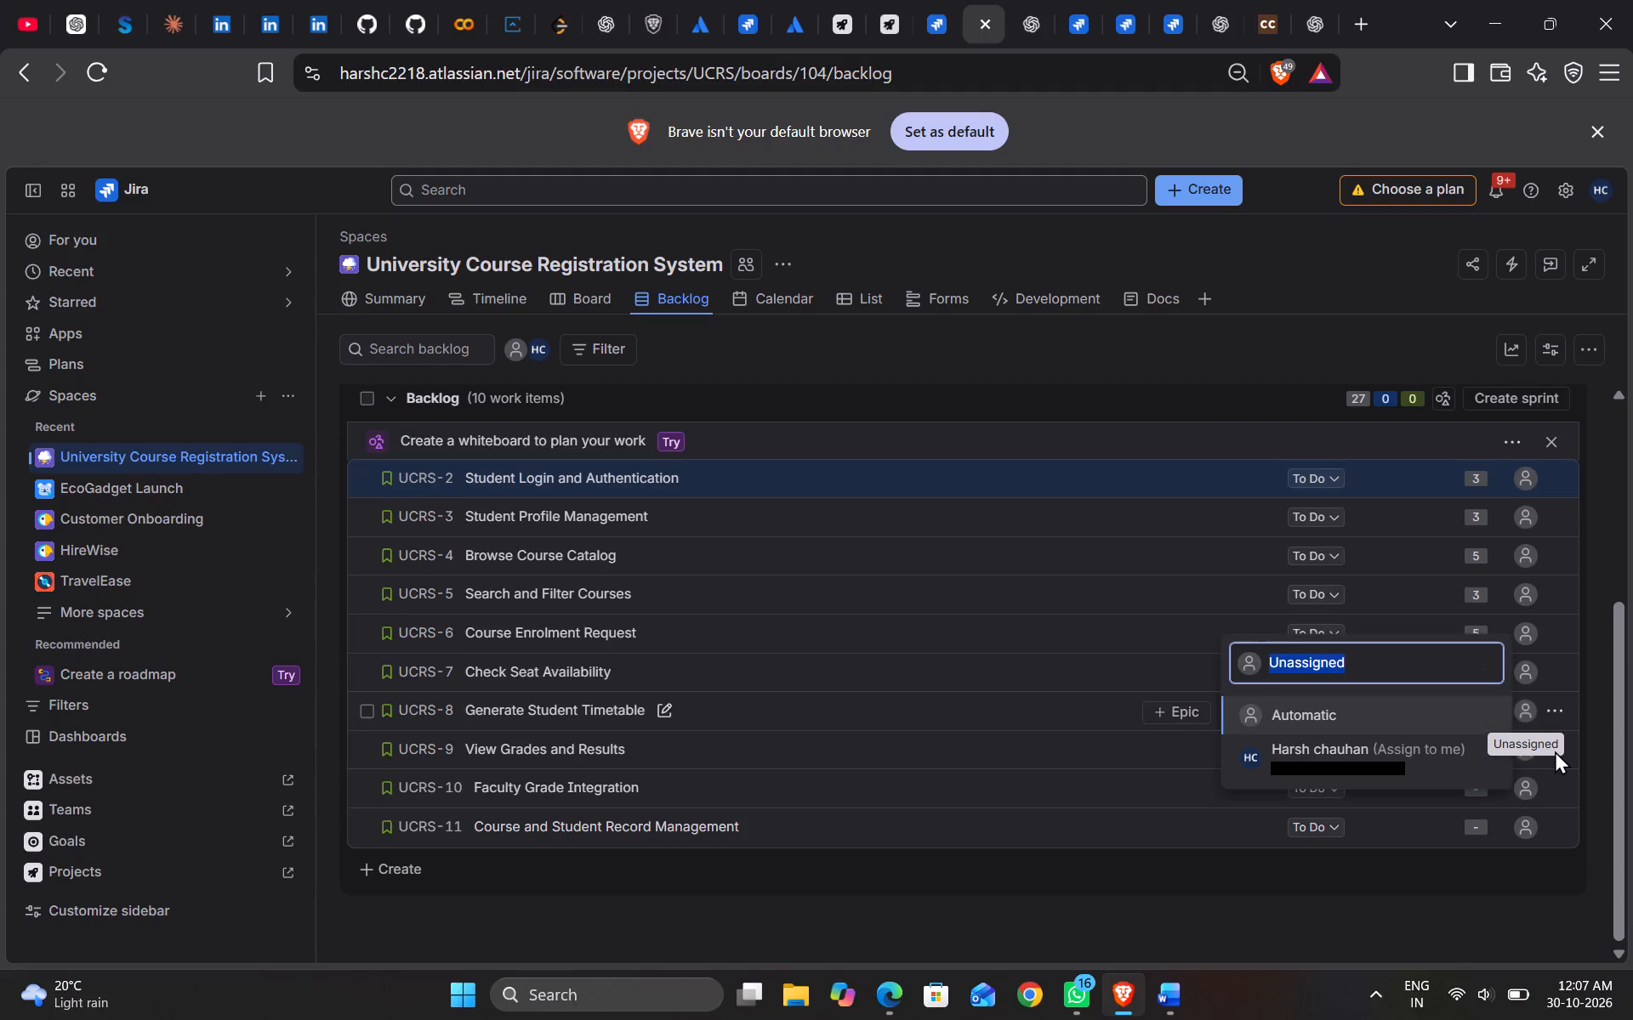
{"action": "left_click", "coordinate": [1558, 665]}
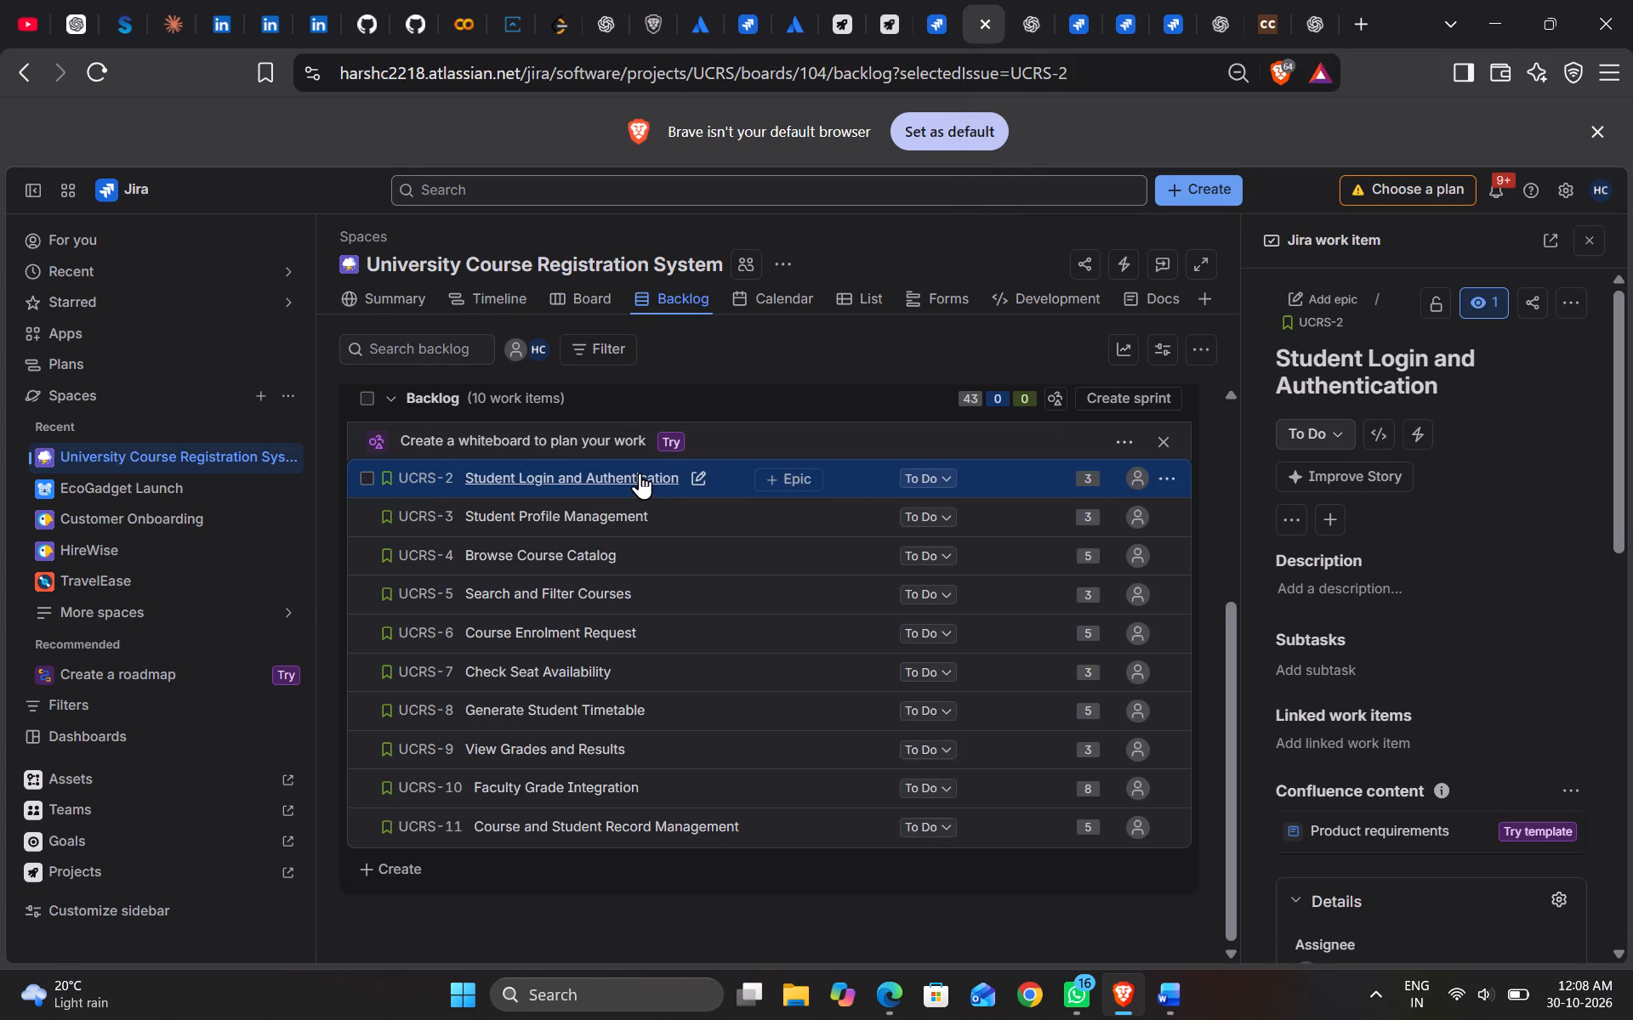
{"action": "left_click", "coordinate": [1025, 44]}
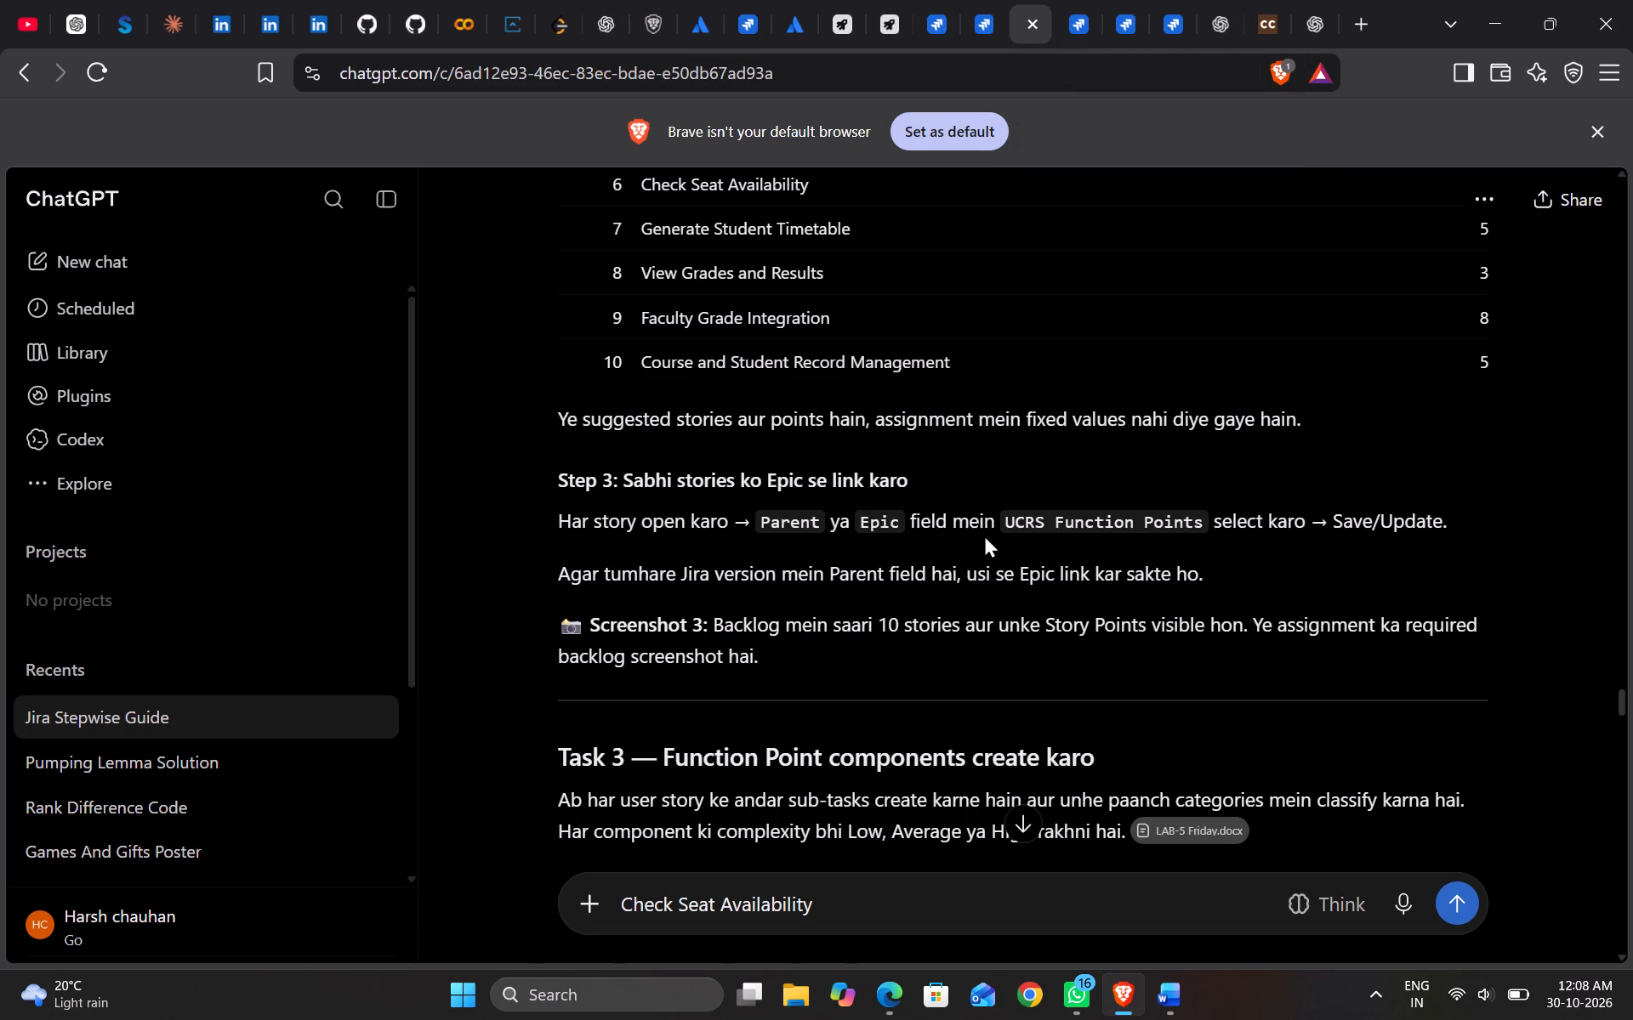
{"action": "left_click", "coordinate": [970, 29]}
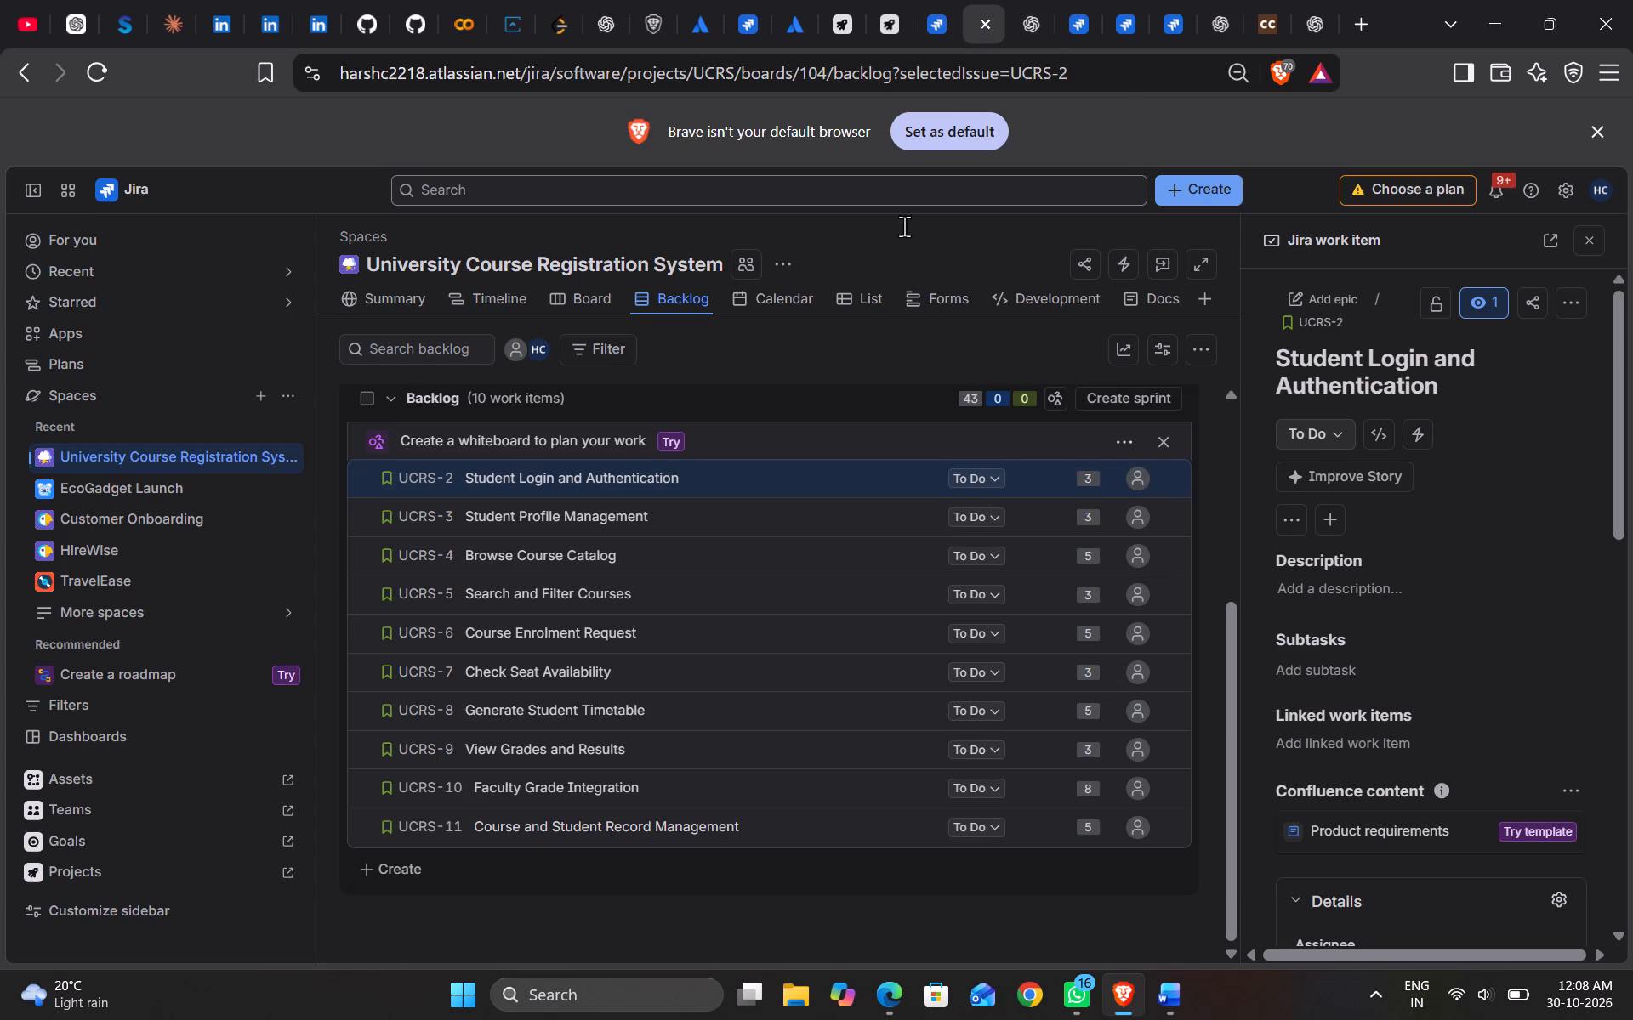
{"action": "left_click", "coordinate": [880, 481]}
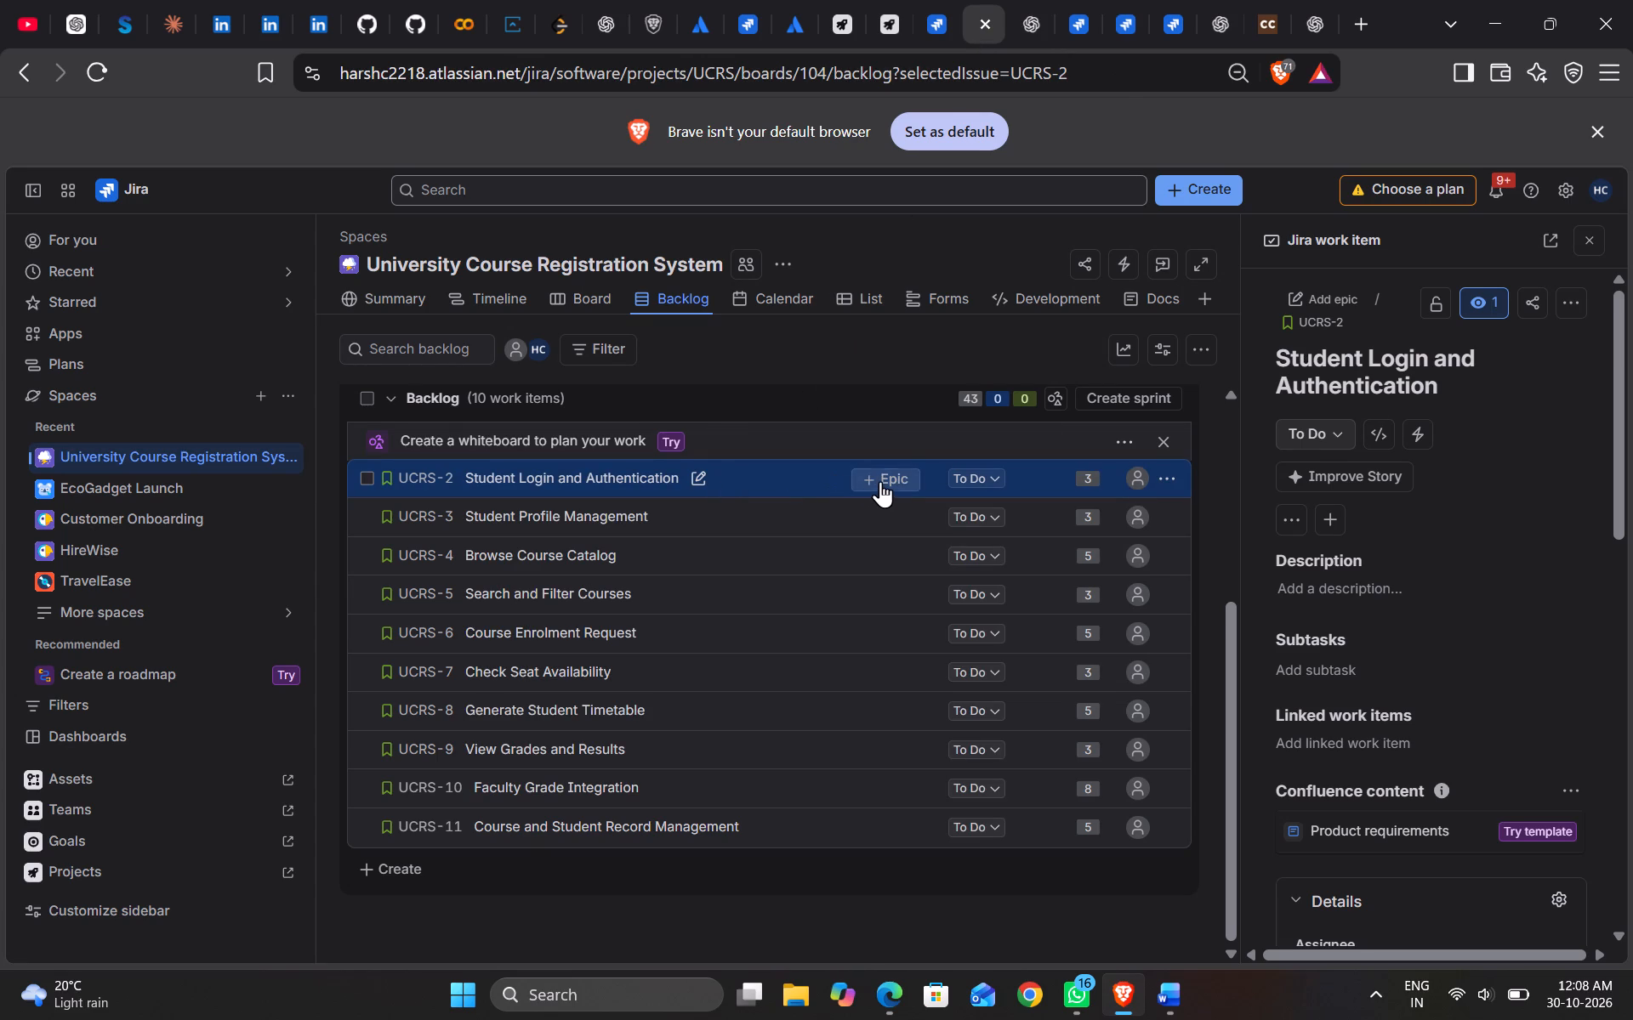
{"action": "left_click", "coordinate": [943, 559]}
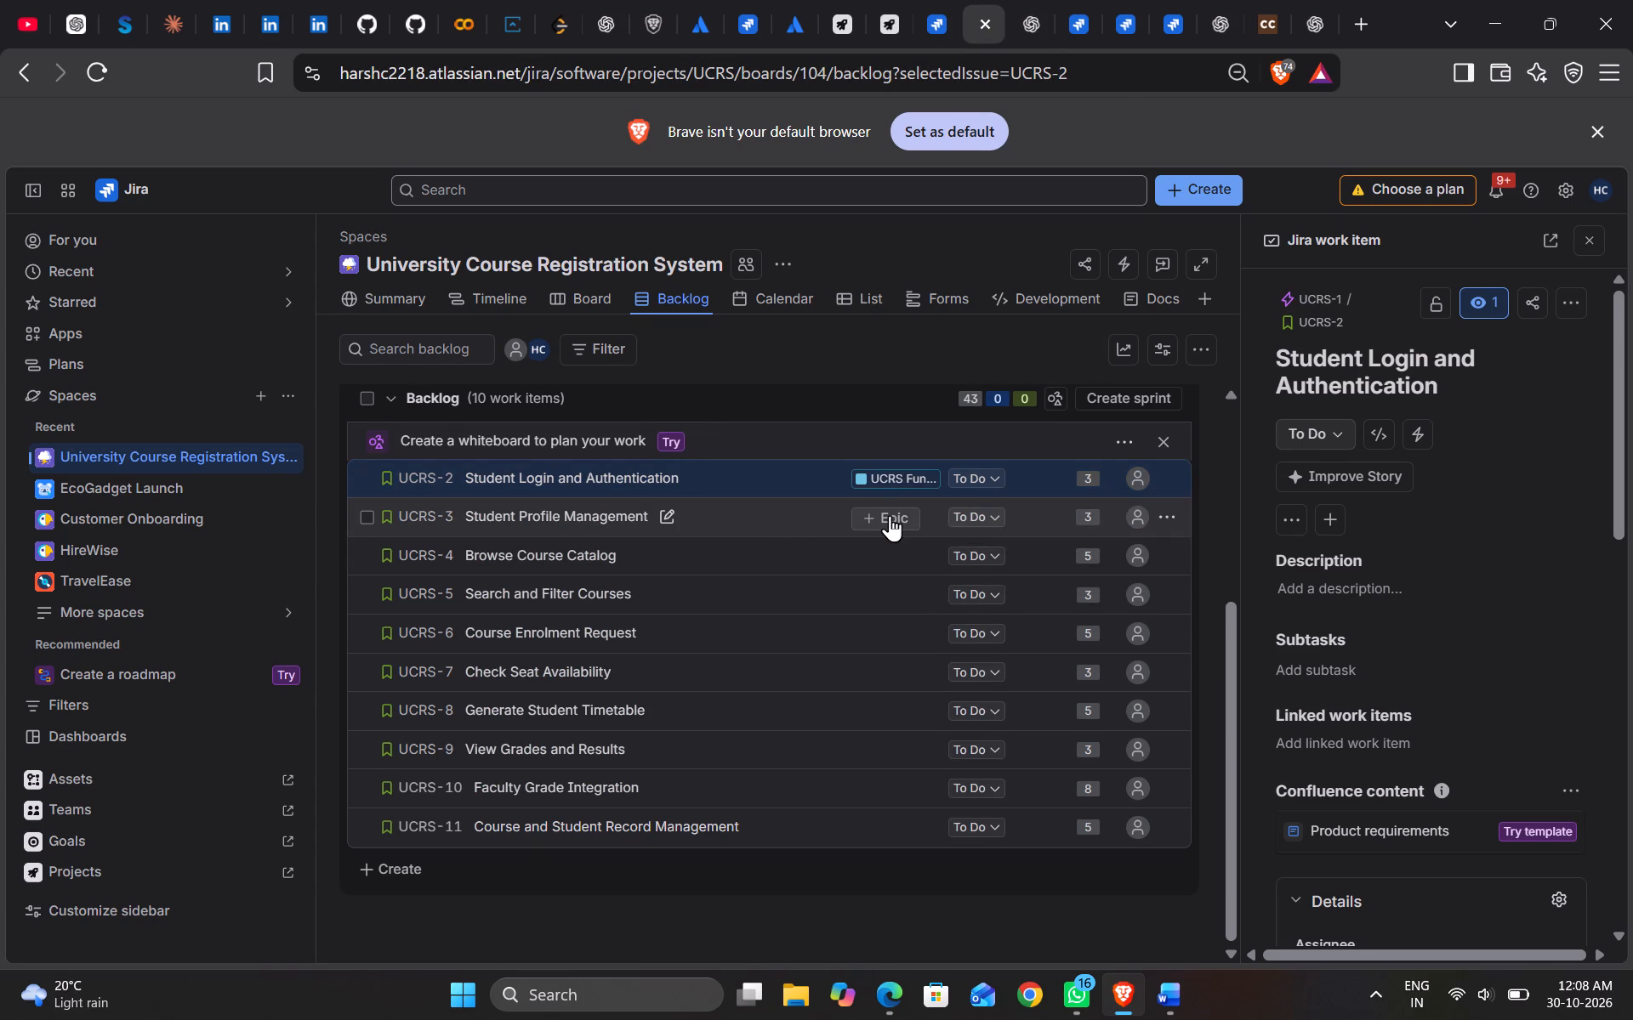
Link stories UCRS-3, UCRS-4, UCRS-5 and UCRS-6 in the backlog to the UCRS Function Points epic.
{"action": "left_click", "coordinate": [890, 515]}
{"action": "left_click", "coordinate": [926, 585]}
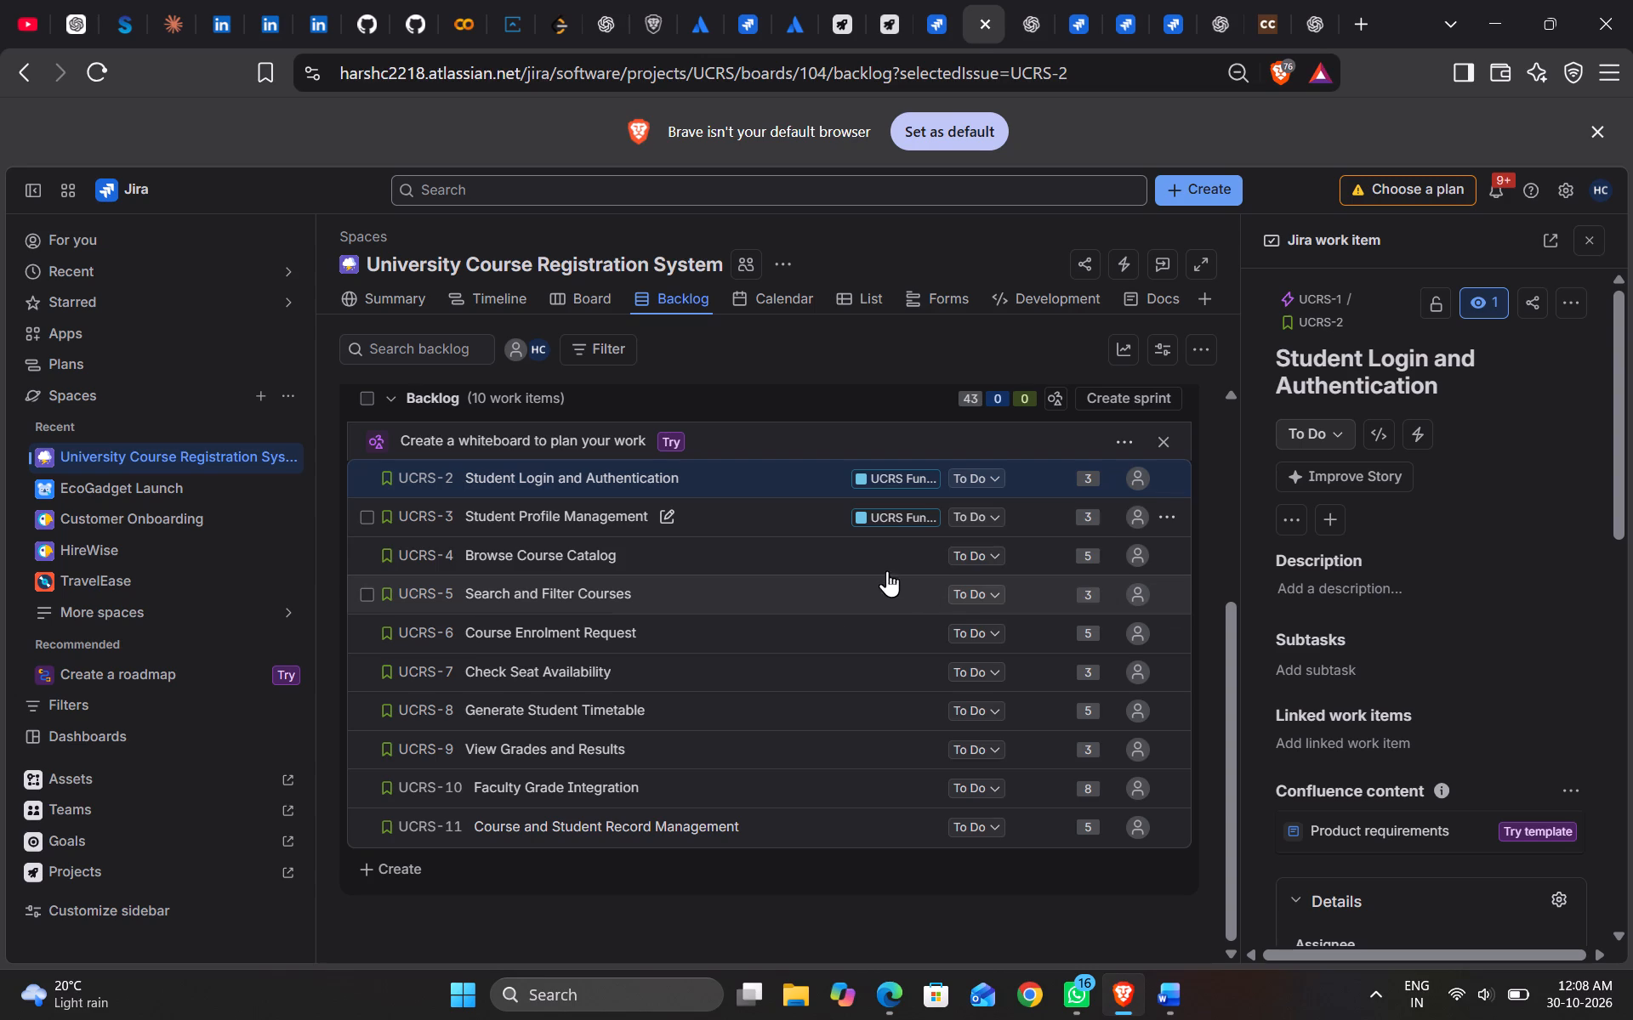
{"action": "left_click", "coordinate": [878, 558]}
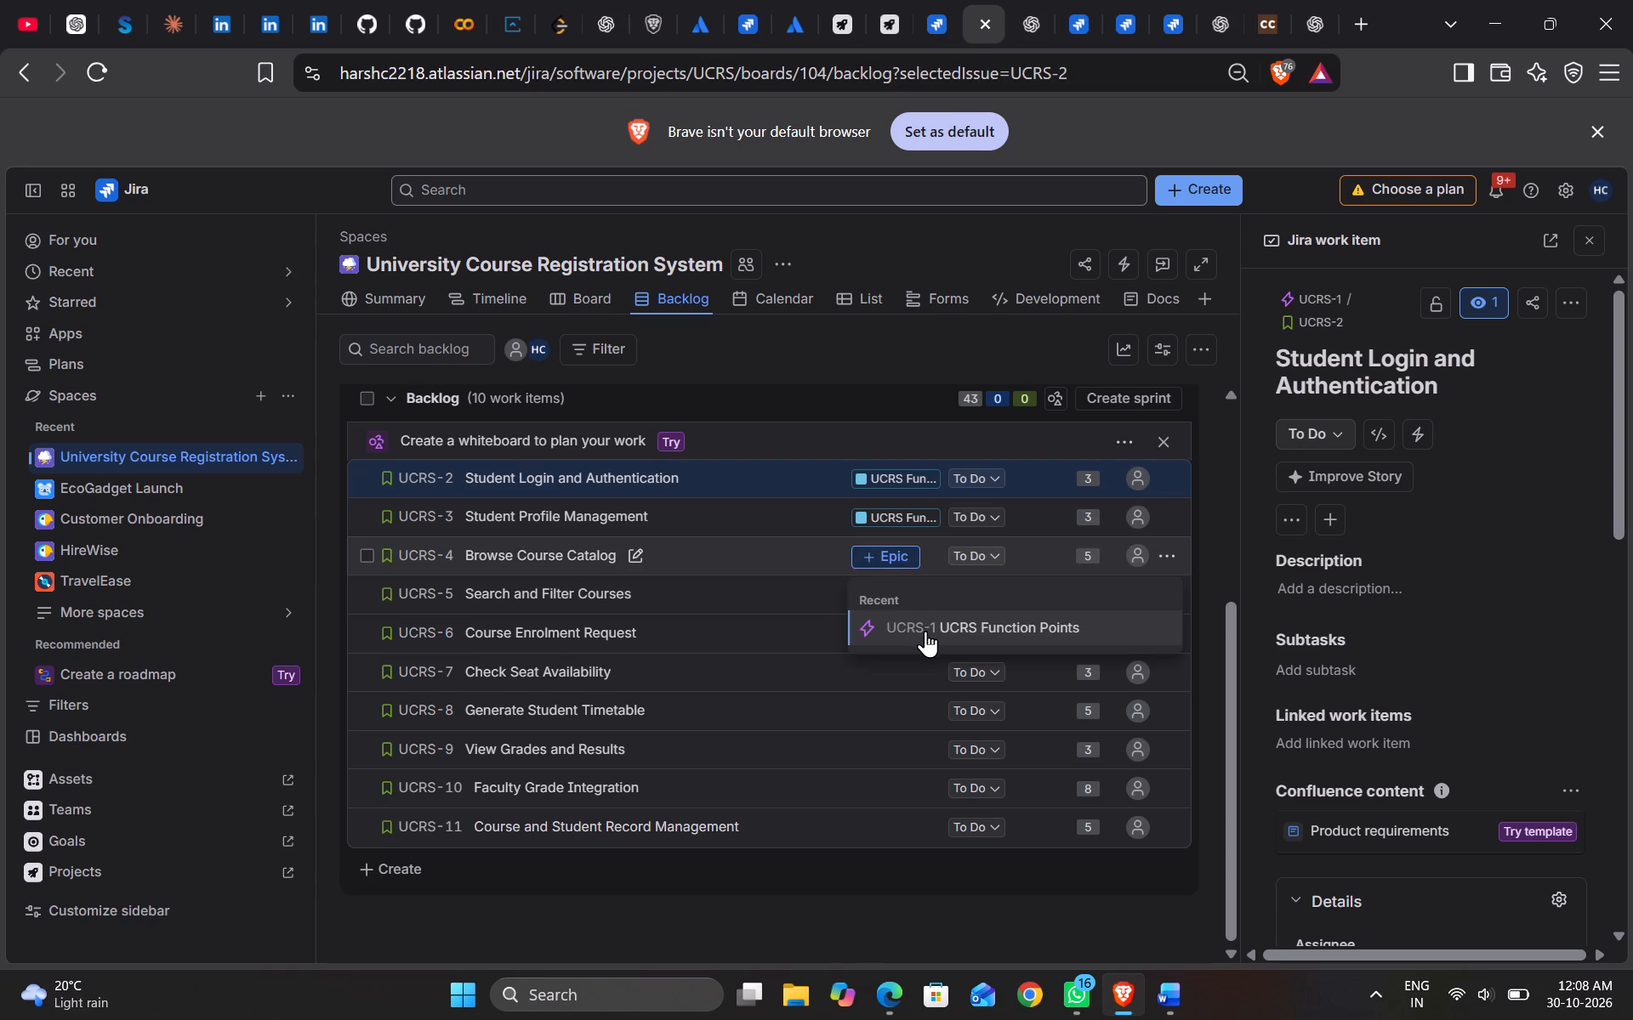
{"action": "left_click", "coordinate": [925, 631]}
{"action": "left_click", "coordinate": [879, 594]}
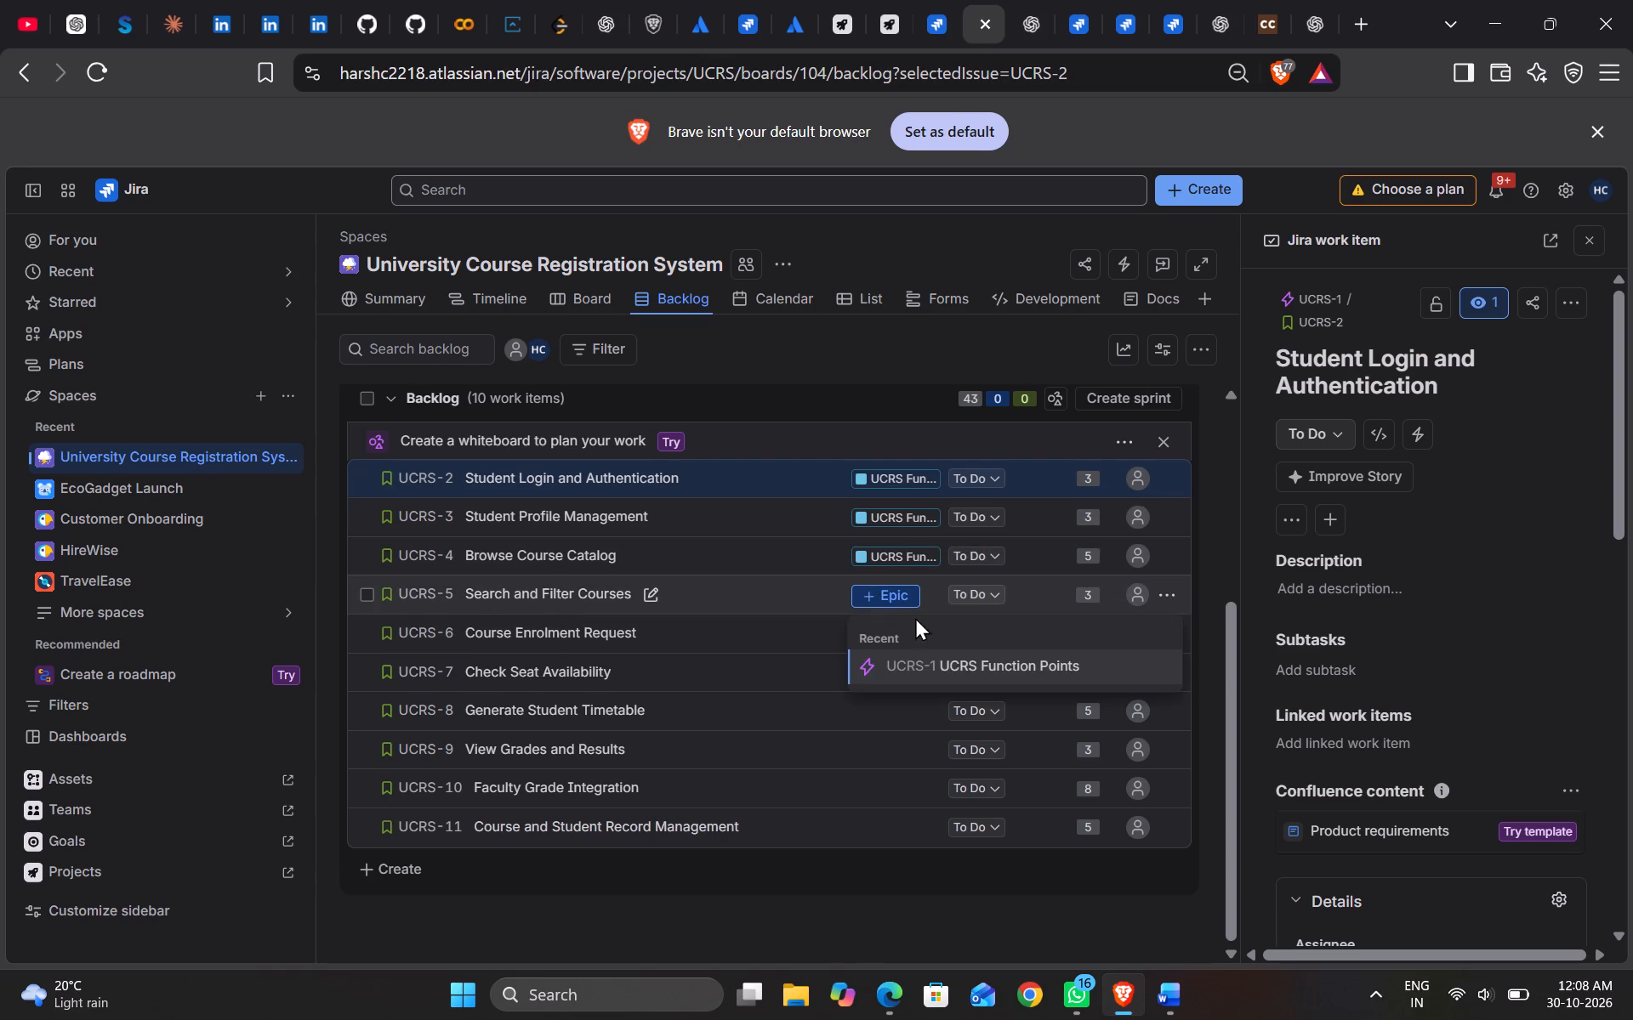
{"action": "left_click", "coordinate": [944, 663]}
{"action": "left_click", "coordinate": [894, 639]}
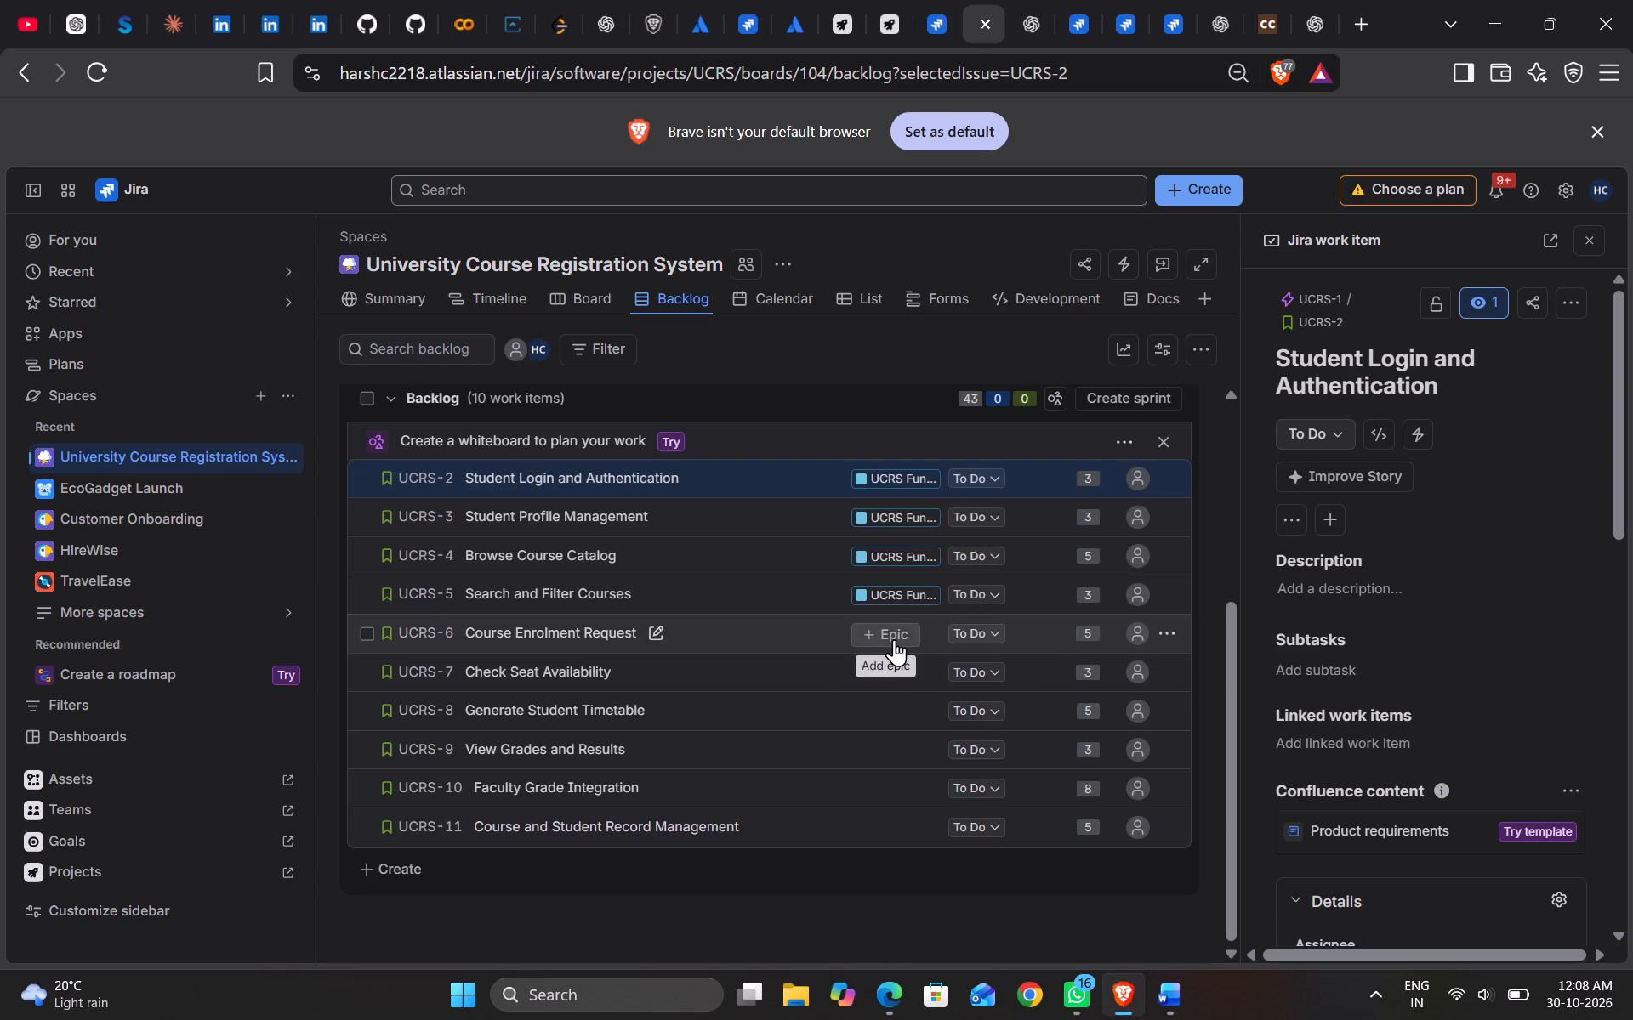
{"action": "left_click", "coordinate": [970, 705]}
Link the remaining backlog stories, UCRS-7 through UCRS-11, to the UCRS Function Points epic and close the story details.
{"action": "left_click", "coordinate": [892, 679]}
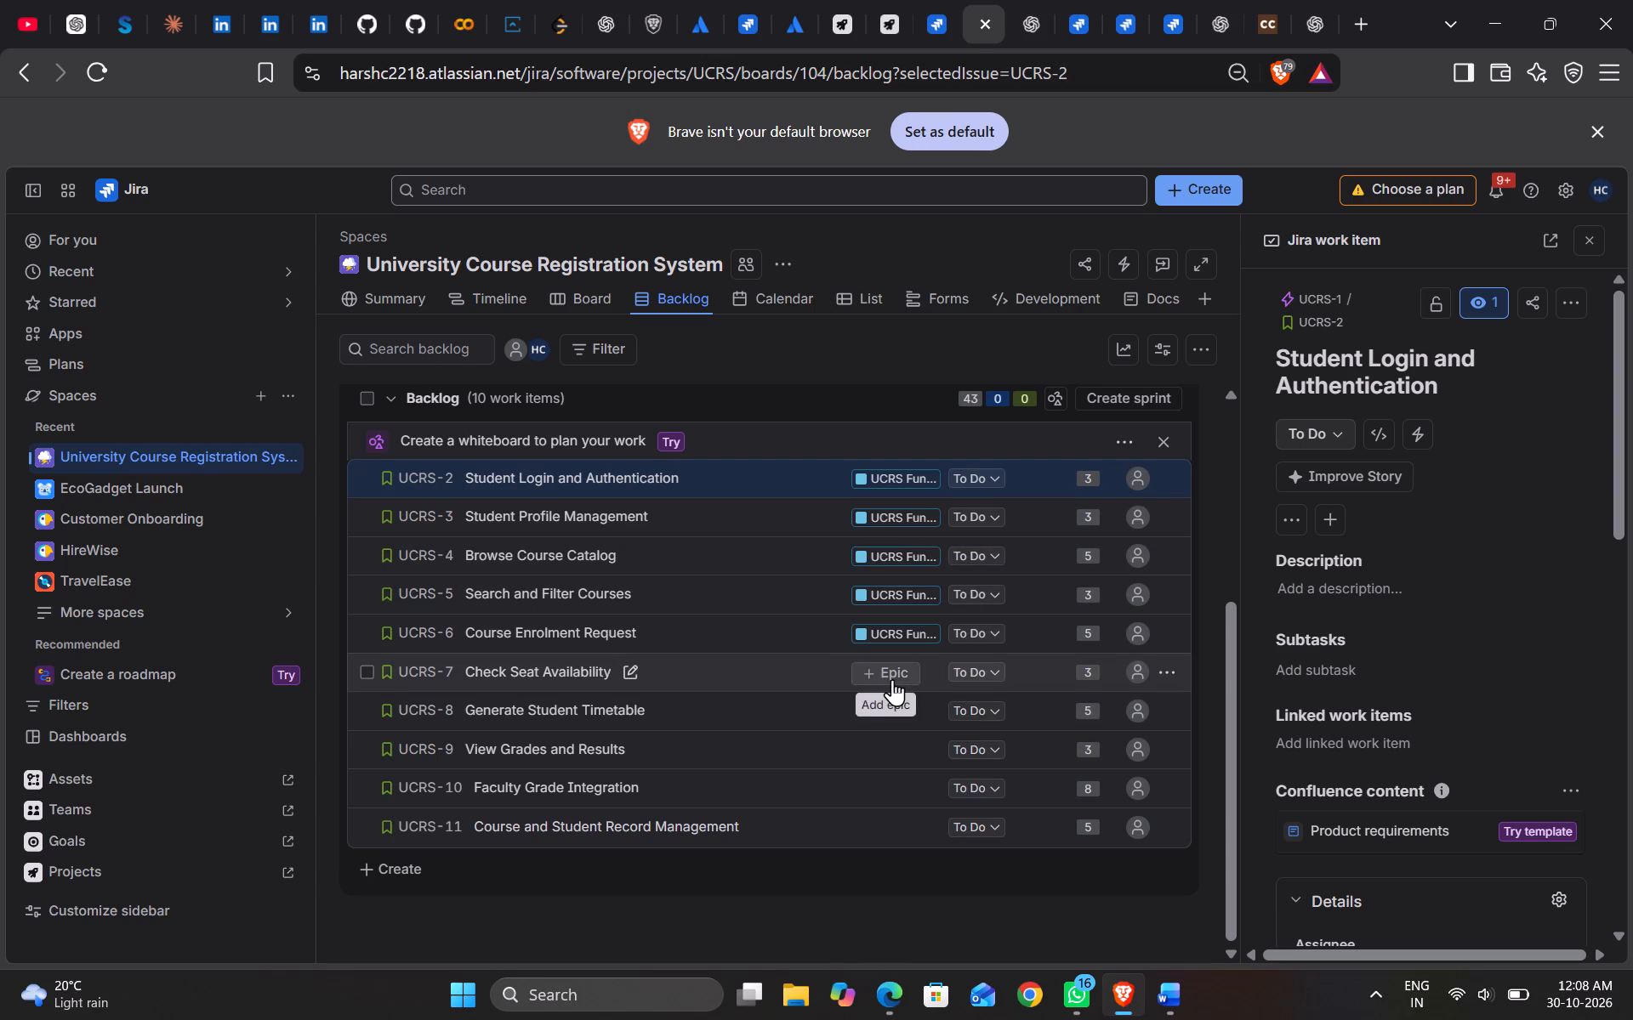
{"action": "left_click", "coordinate": [963, 742]}
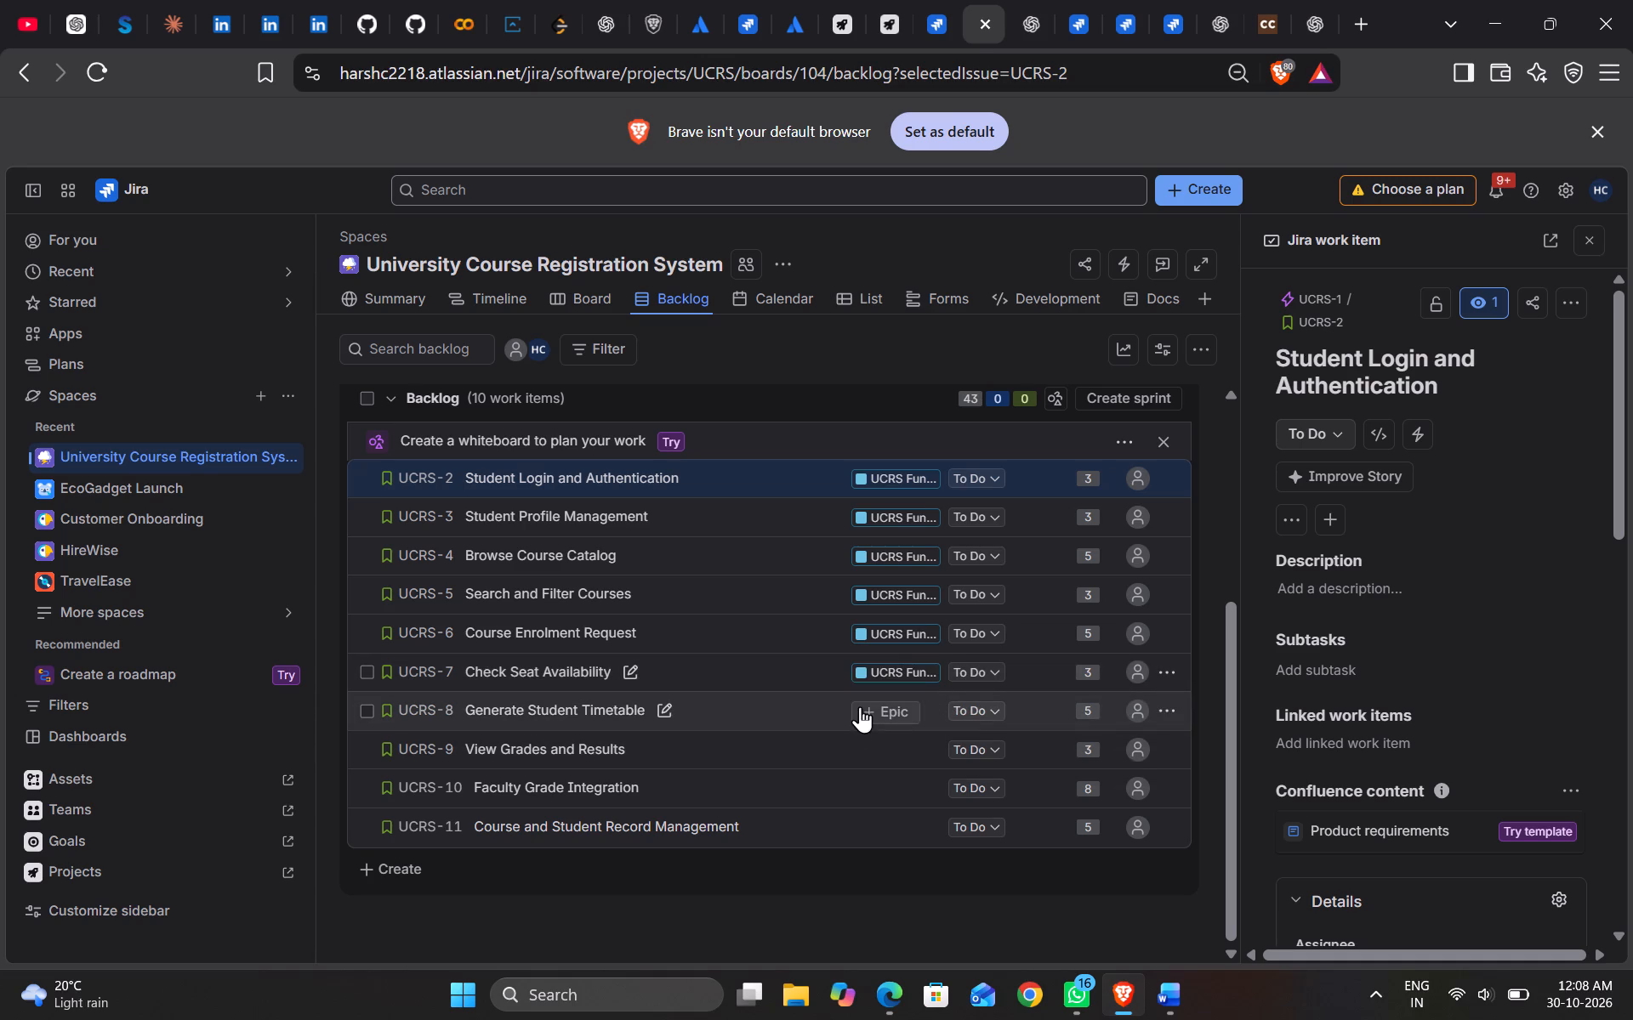
{"action": "left_click", "coordinate": [893, 711]}
{"action": "left_click", "coordinate": [989, 783]}
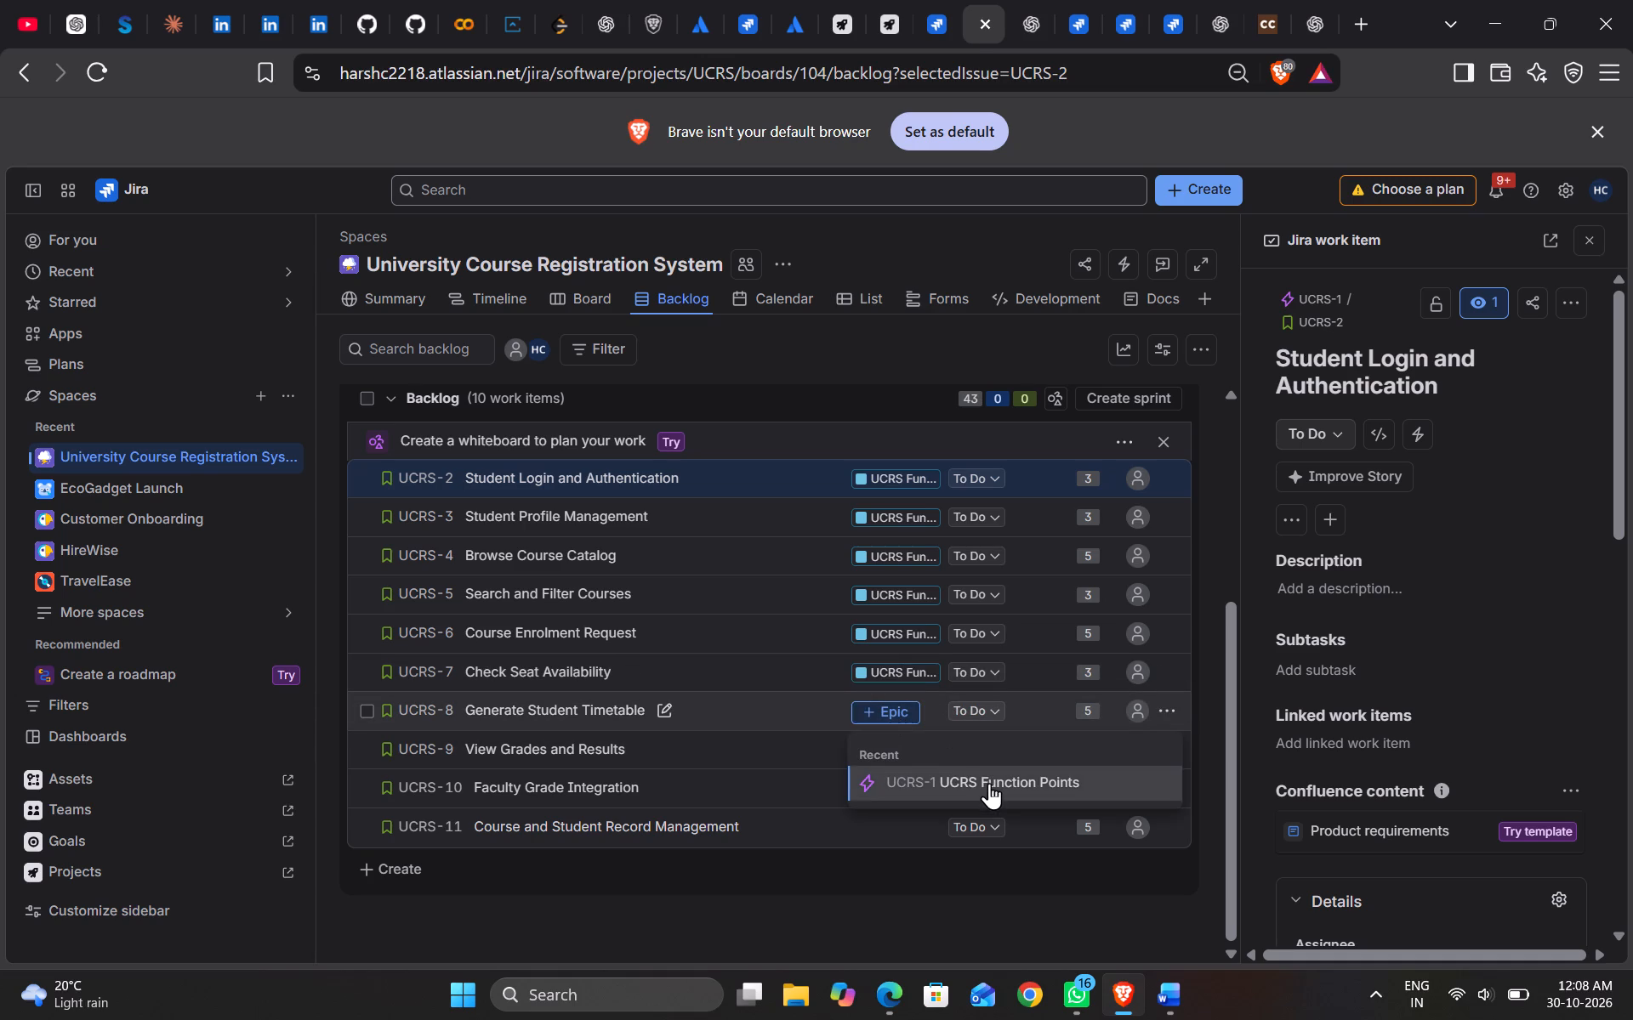
{"action": "left_click", "coordinate": [894, 756]}
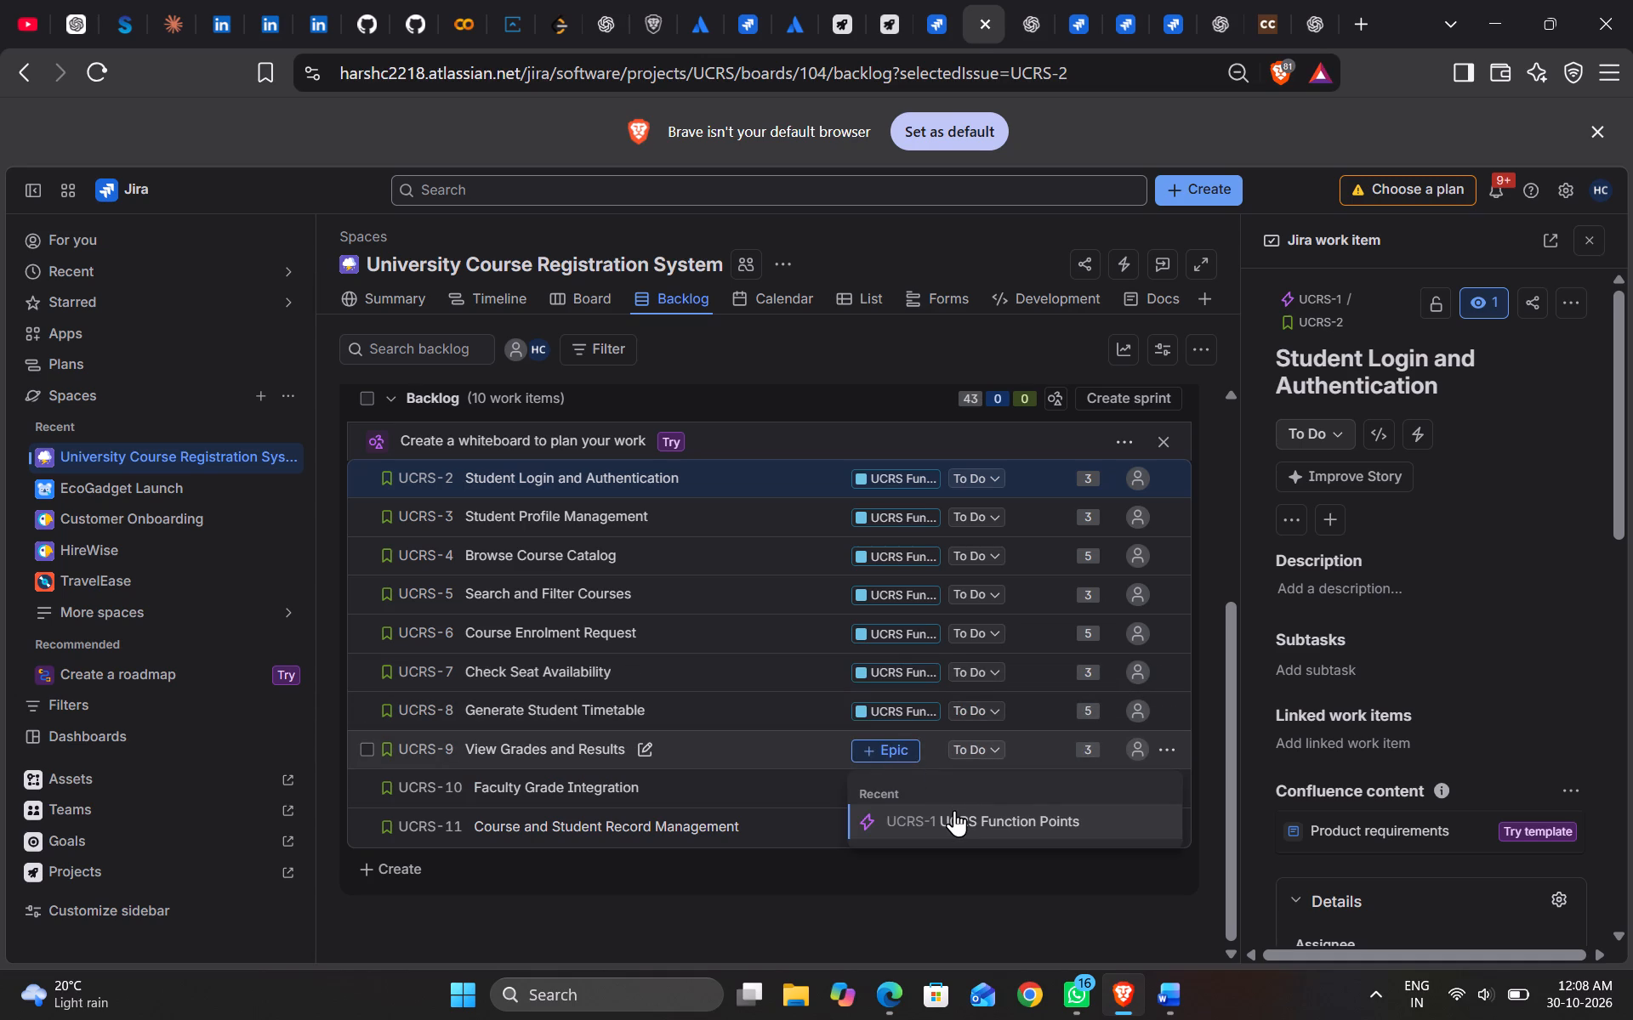
{"action": "left_click", "coordinate": [954, 811]}
{"action": "left_click", "coordinate": [887, 791]}
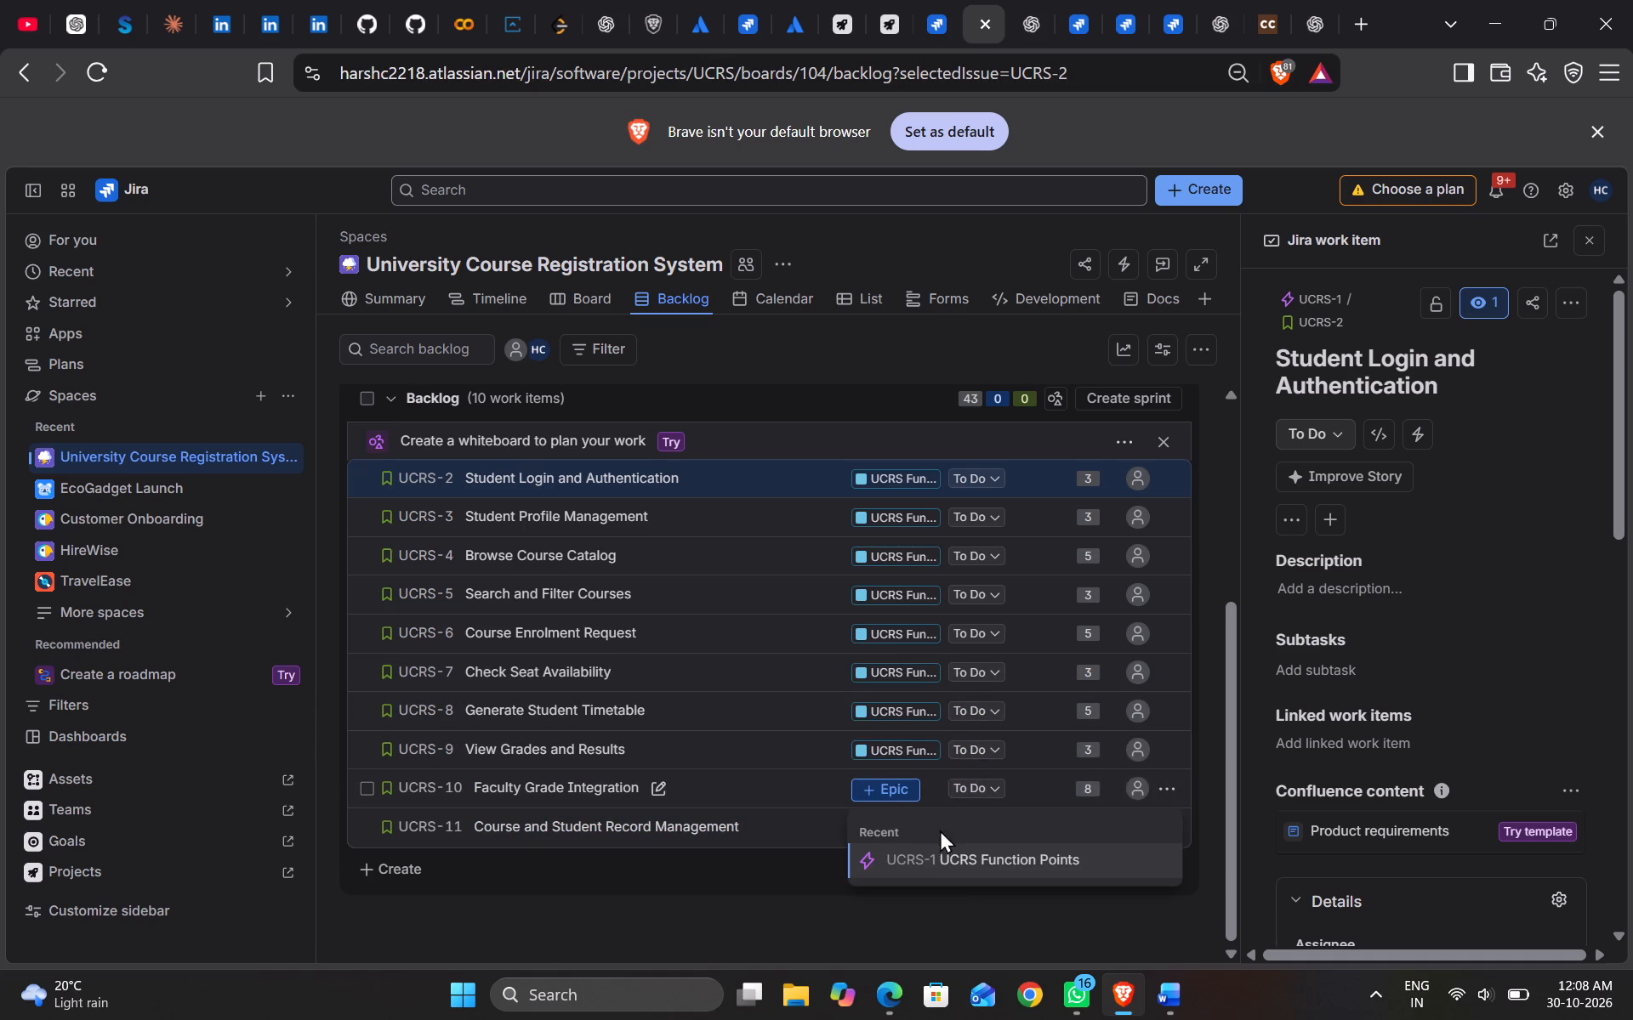
{"action": "left_click", "coordinate": [958, 858]}
{"action": "left_click", "coordinate": [885, 829]}
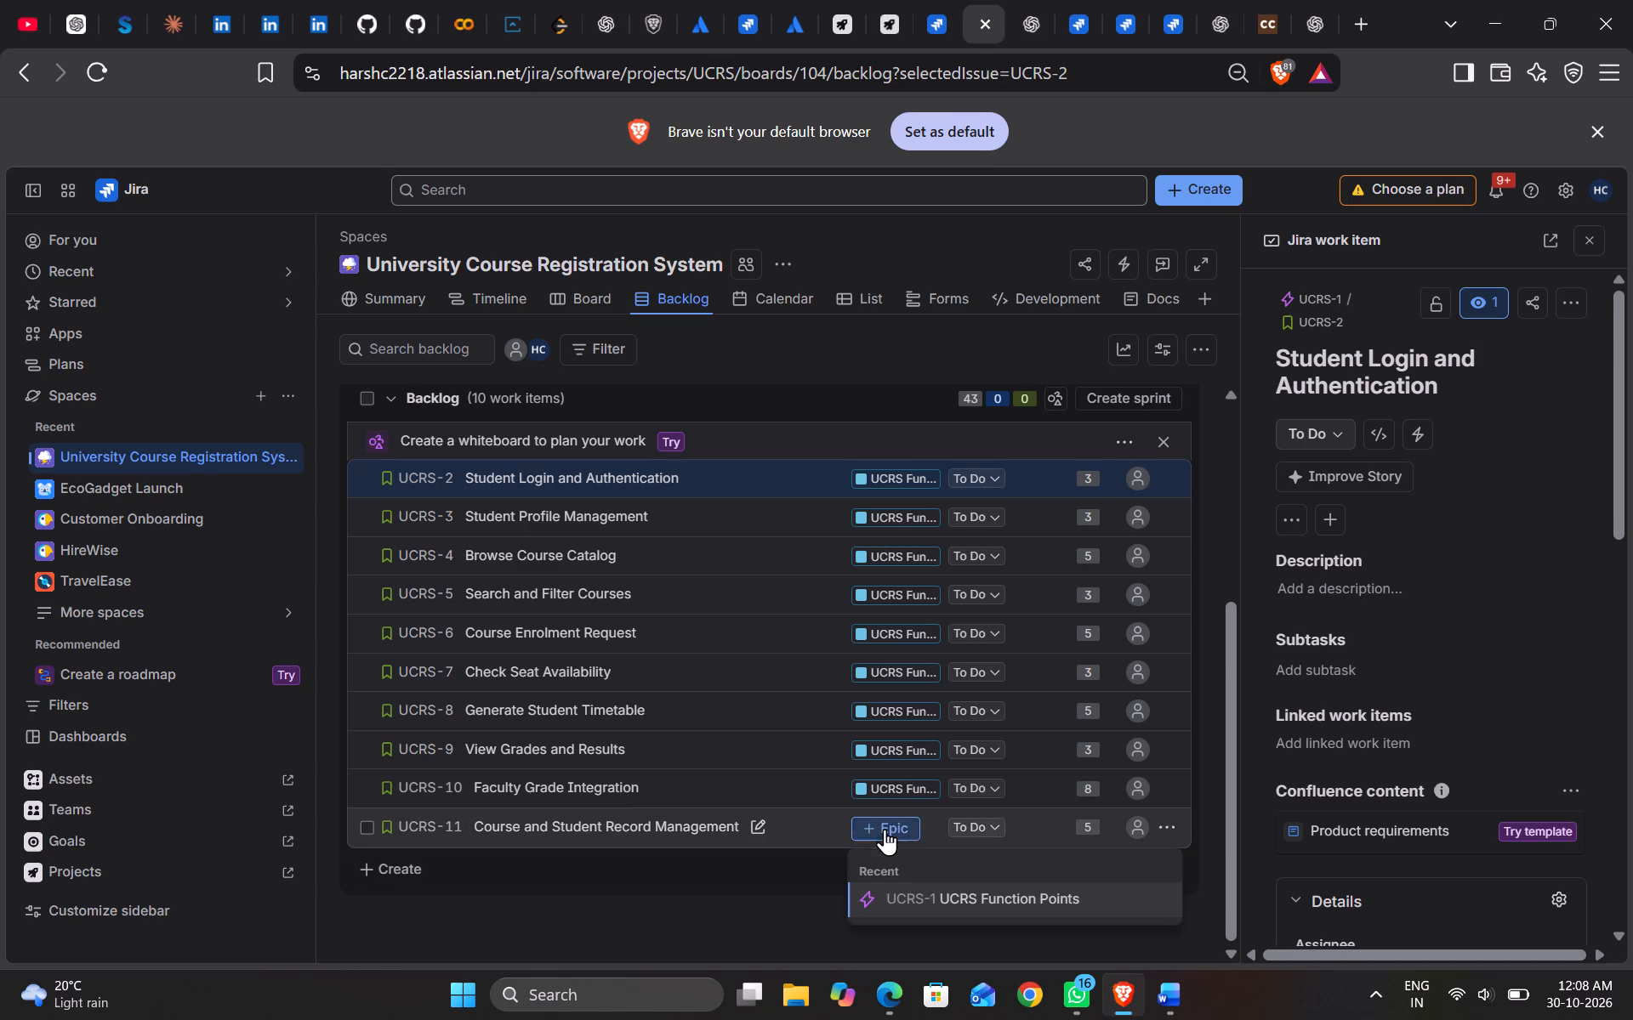
{"action": "left_click", "coordinate": [939, 910]}
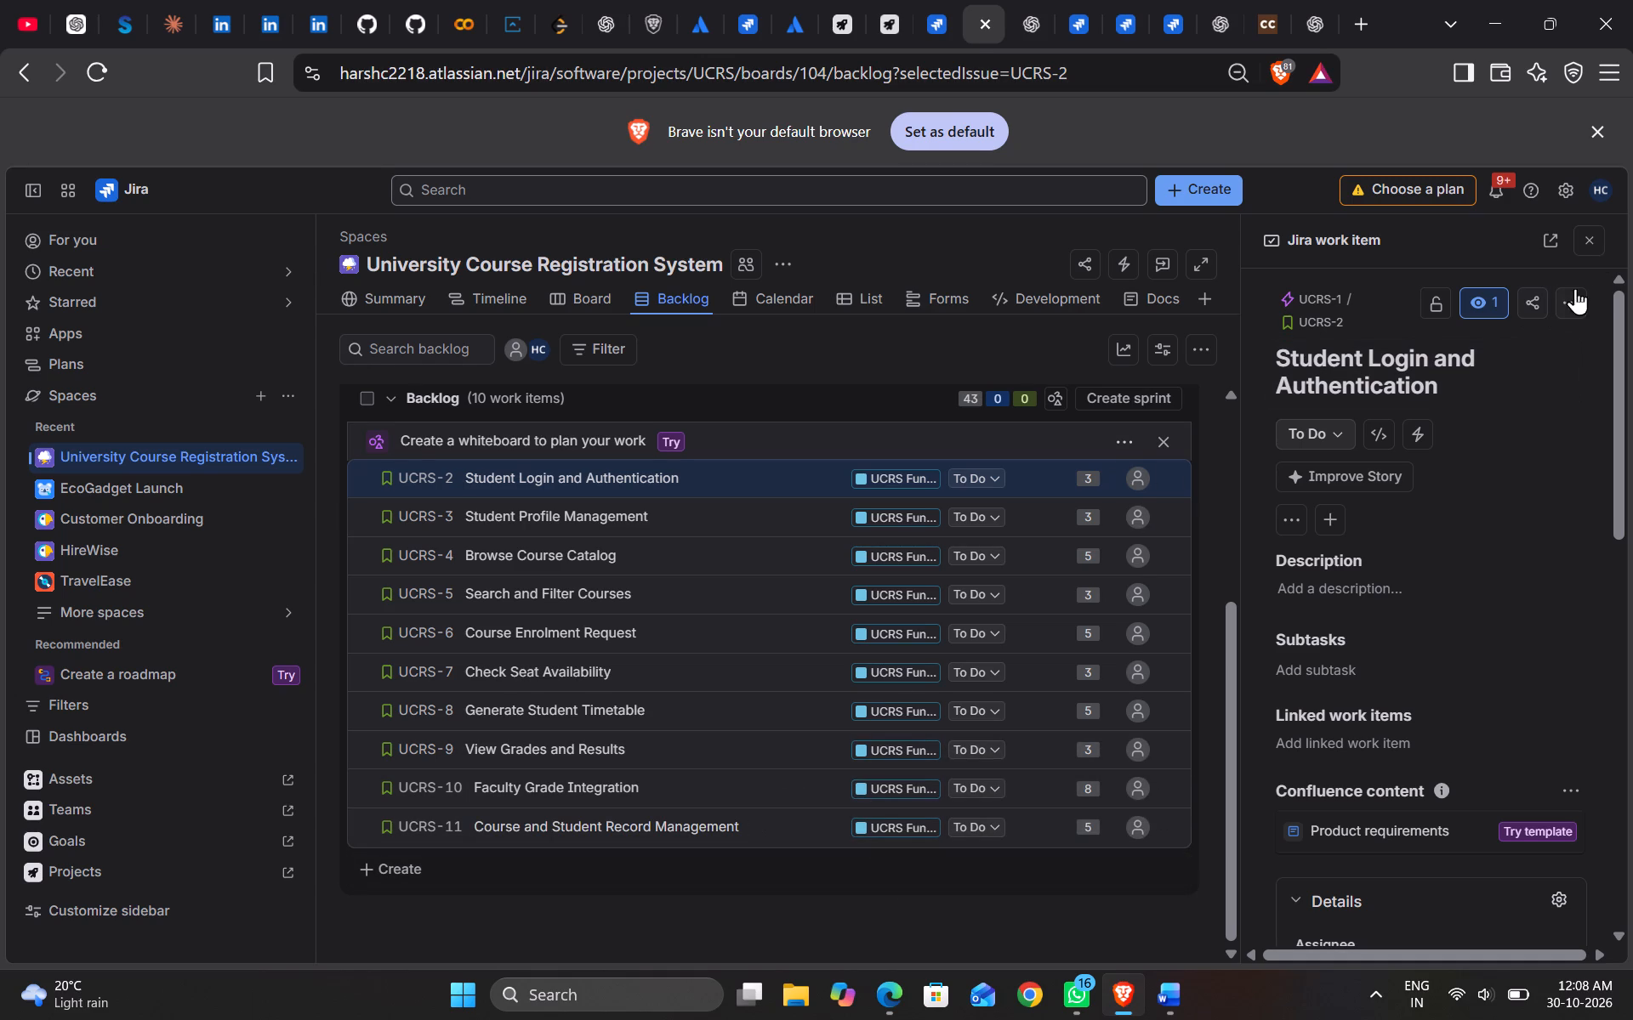
{"action": "left_click", "coordinate": [1589, 247]}
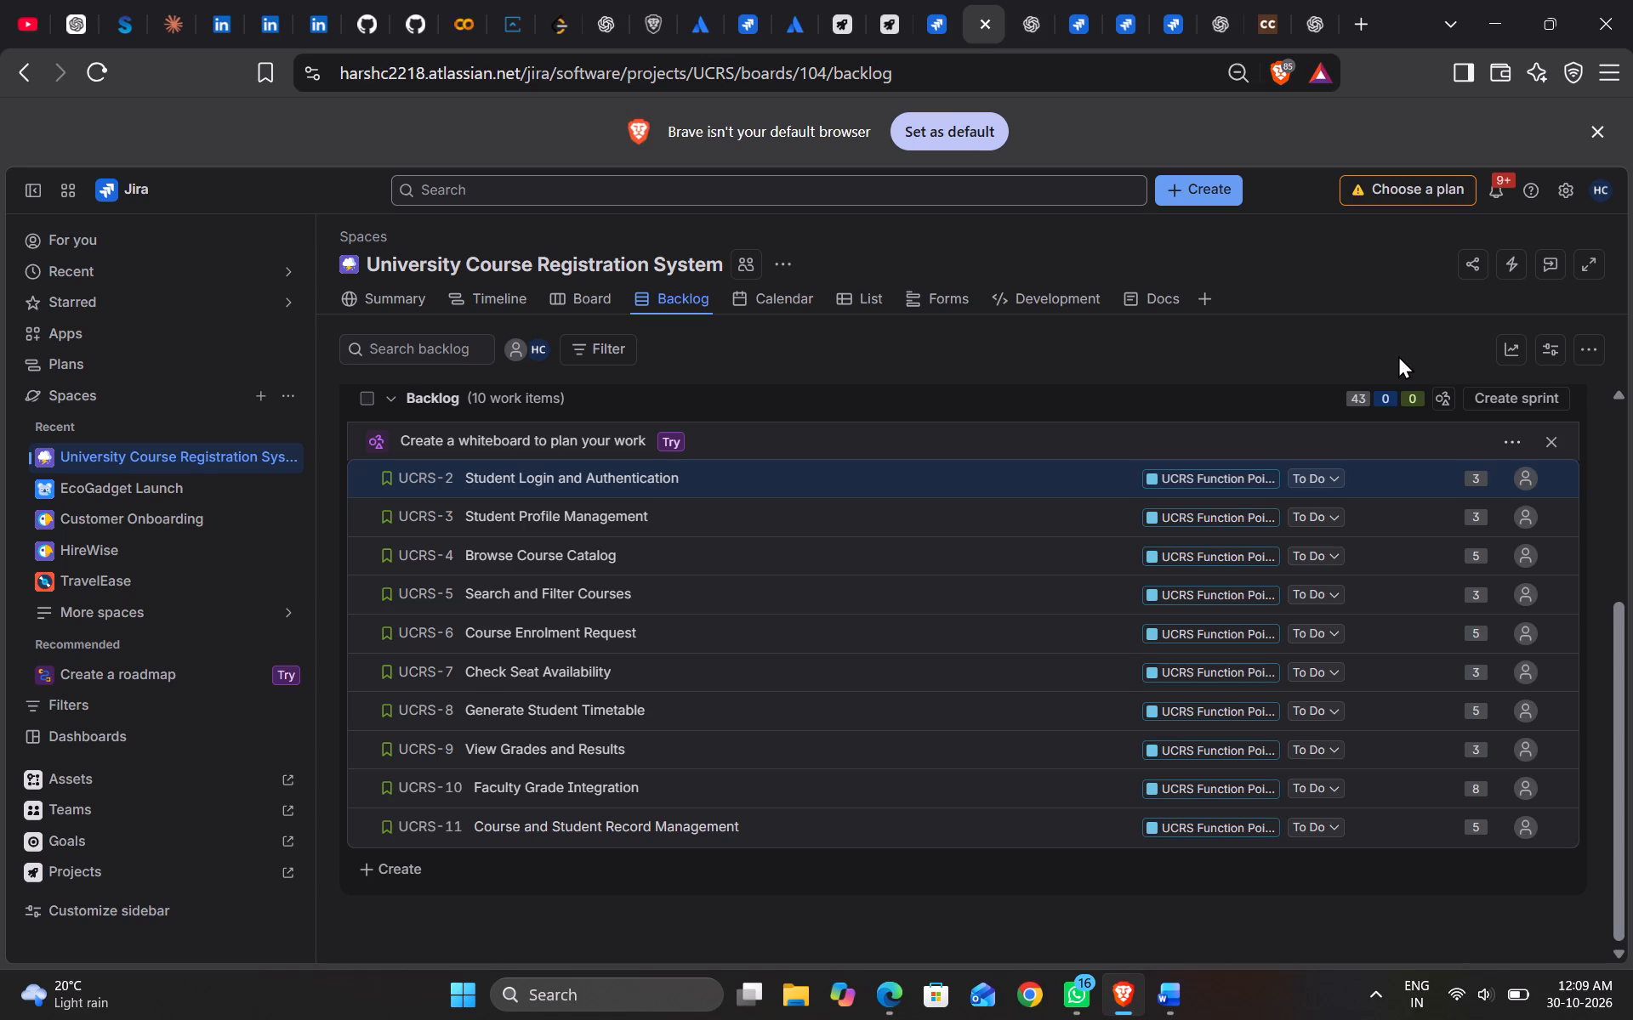
Read ChatGPT's Task 3 instructions on creating sub-tasks for each story and its table of suggested components, types and complexities.
{"action": "left_click", "coordinate": [1021, 24]}
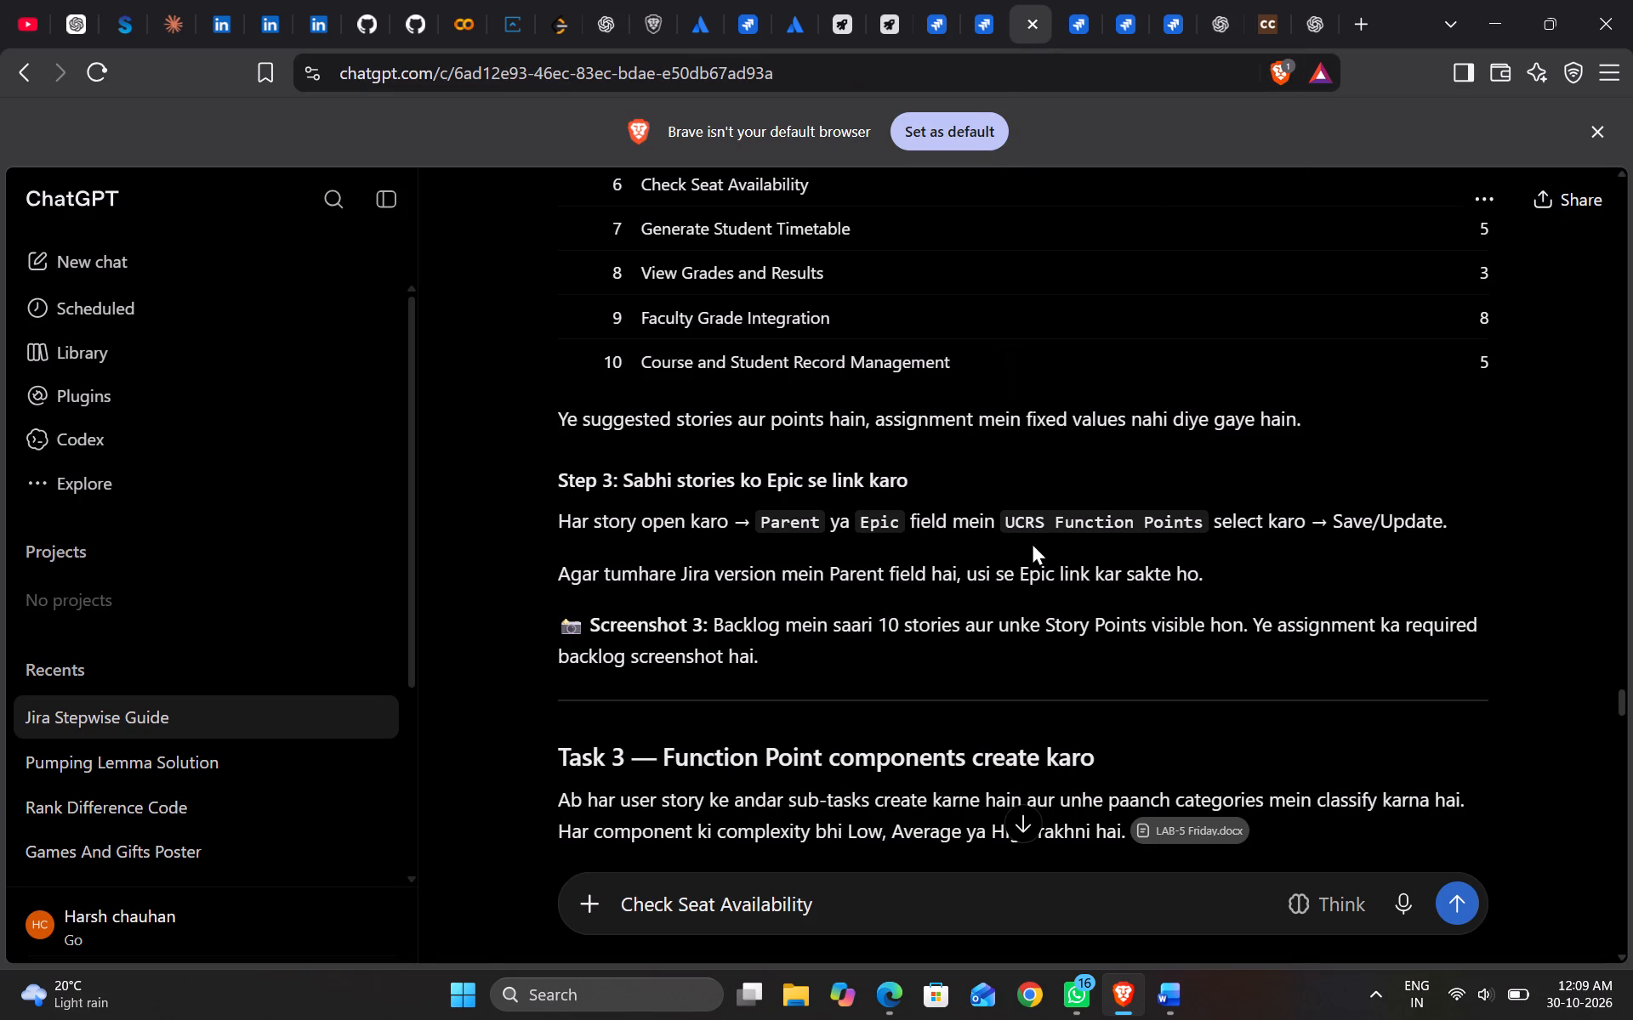
{"action": "scroll", "coordinate": [1032, 542], "scroll_direction": "down", "scroll_amount": 3}
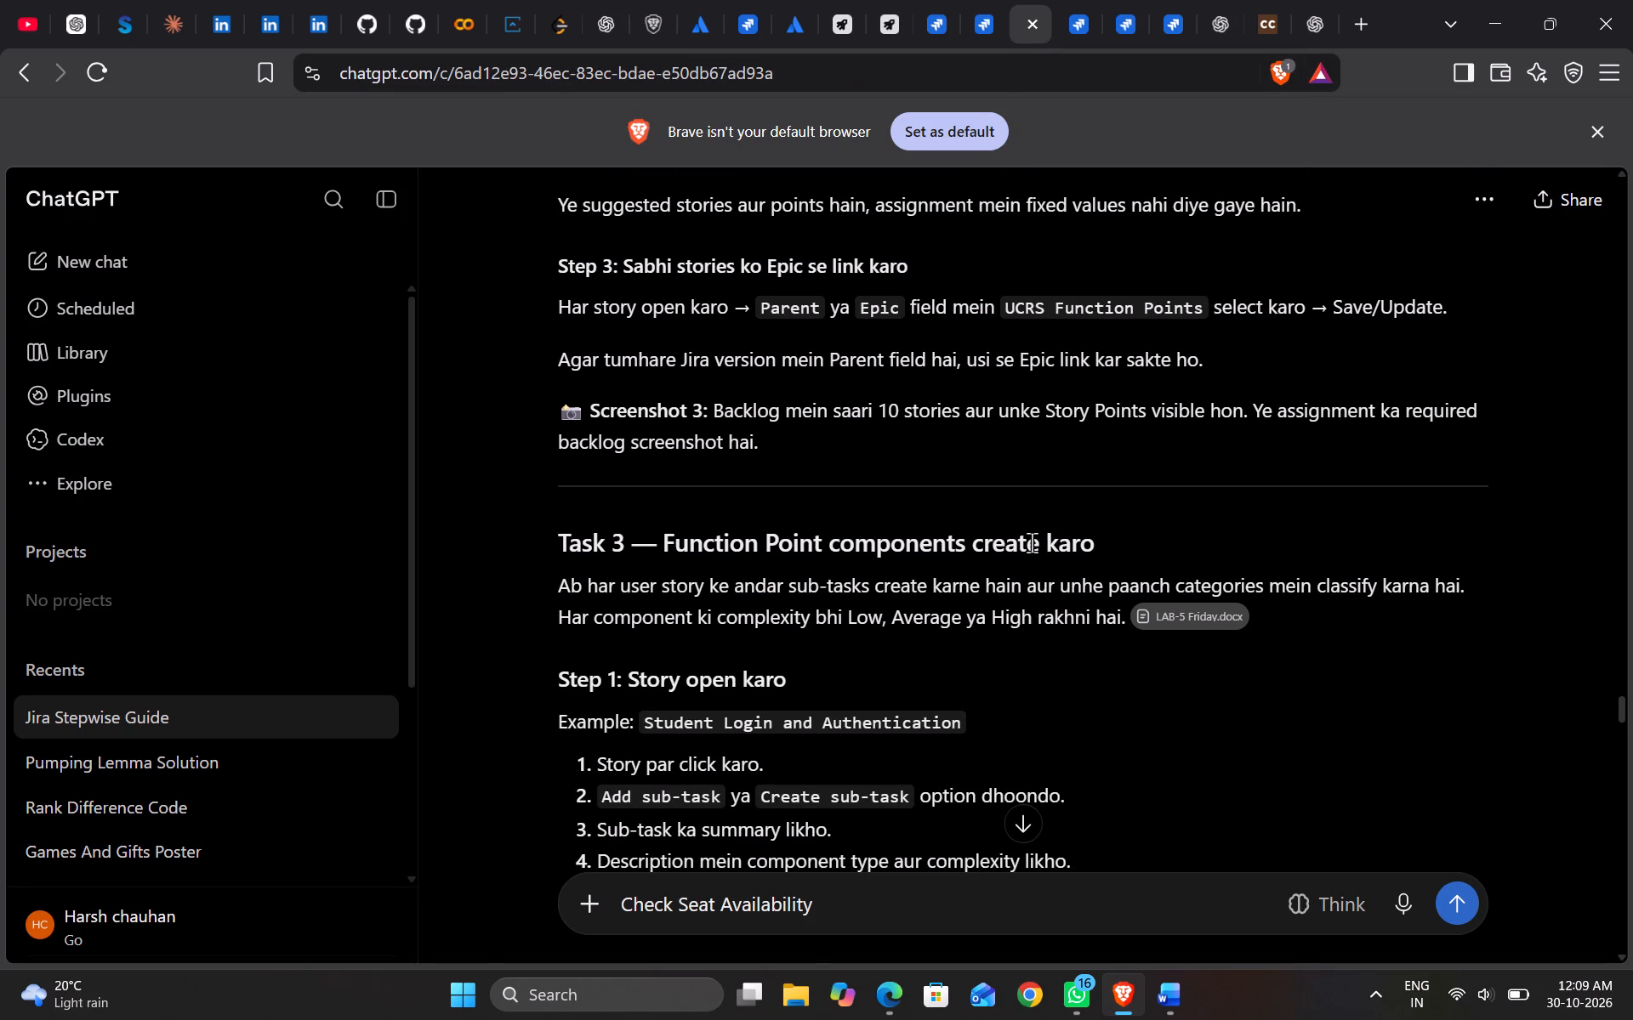
{"action": "scroll", "coordinate": [1032, 542], "scroll_direction": "down", "scroll_amount": 1}
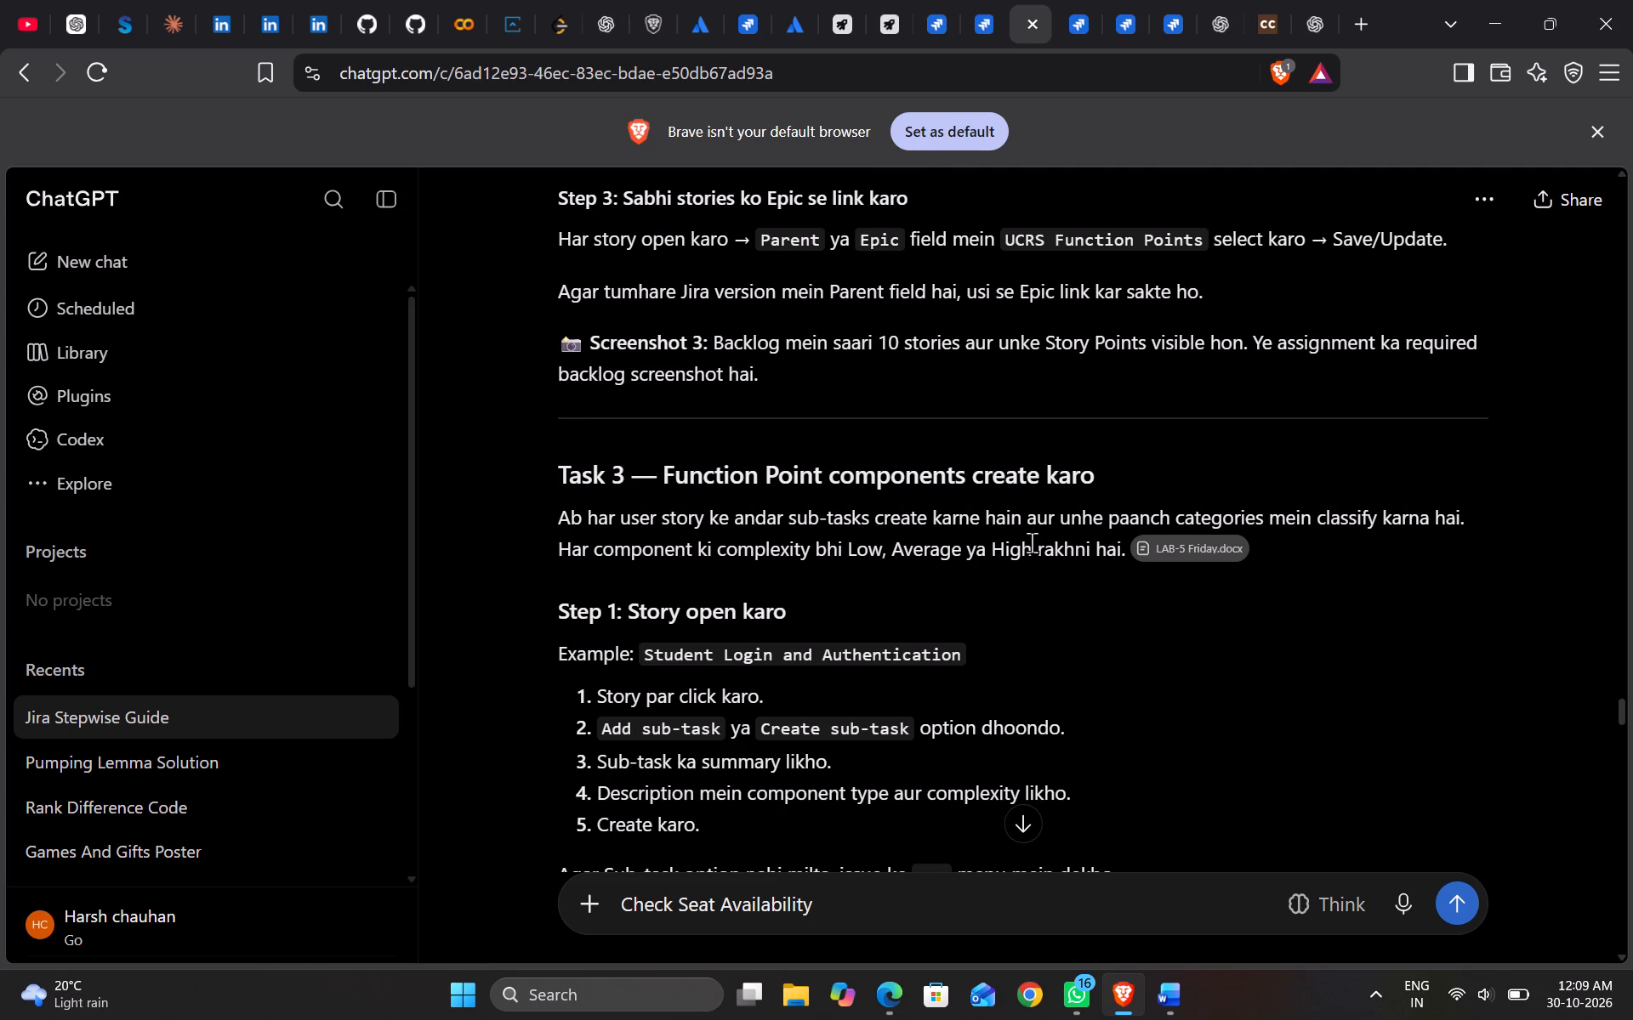
{"action": "scroll", "coordinate": [1032, 542], "scroll_direction": "down", "scroll_amount": 1}
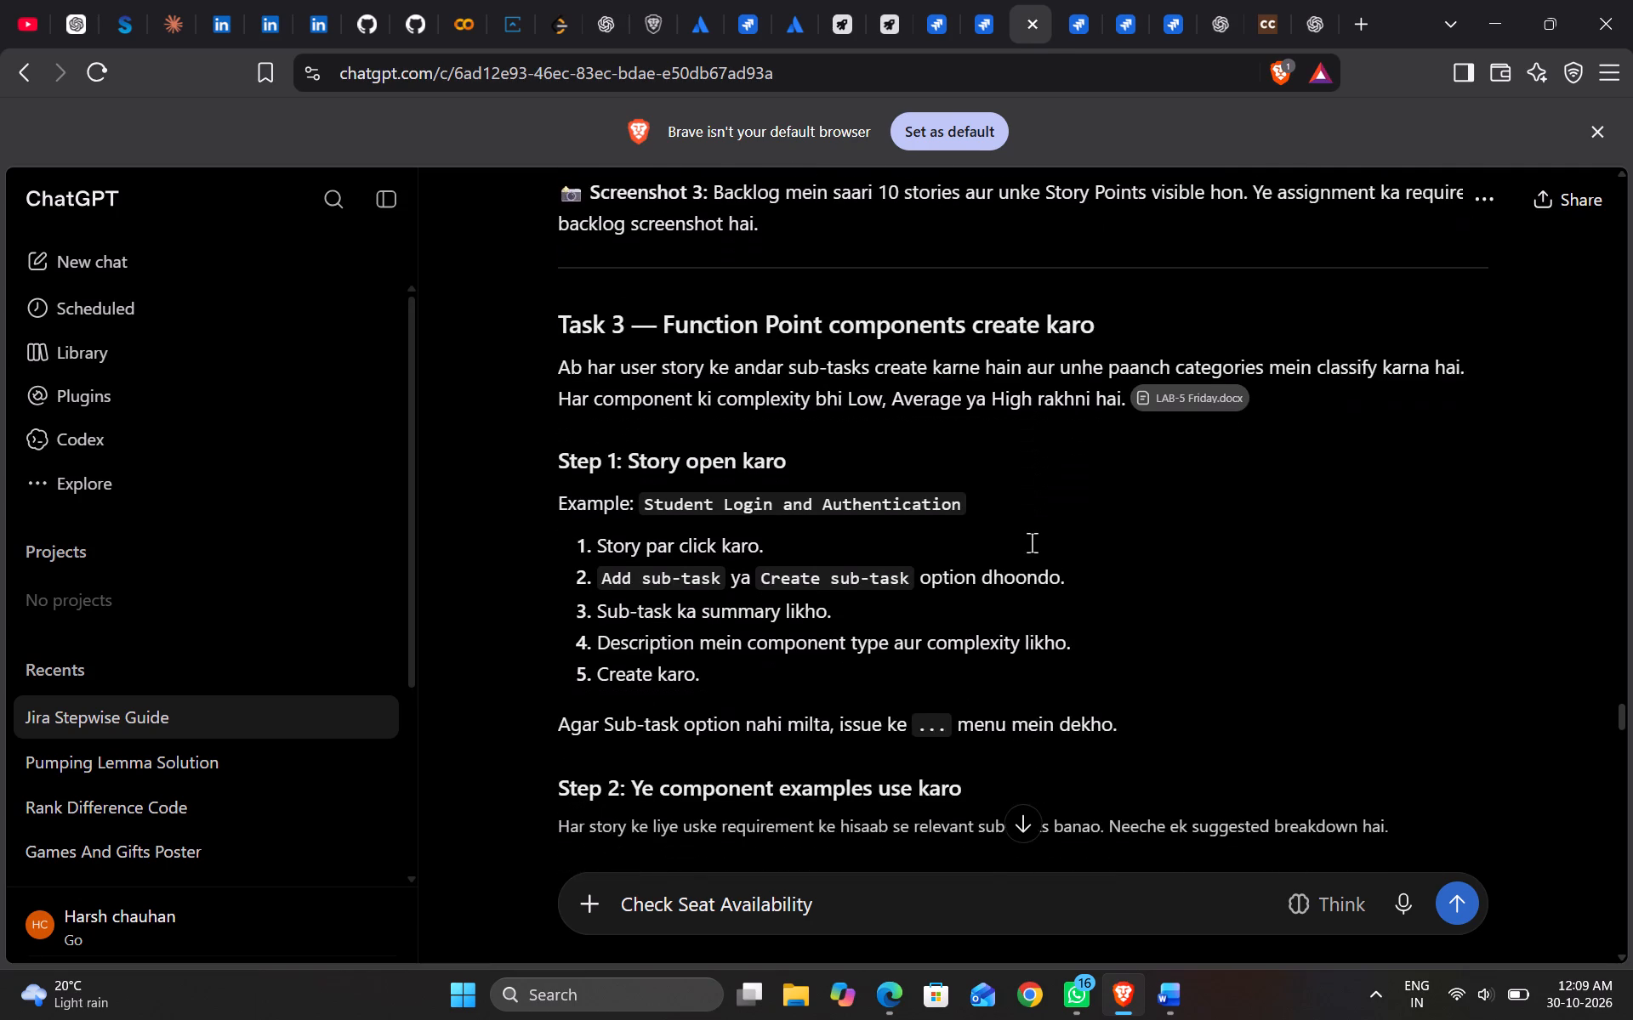
{"action": "scroll", "coordinate": [1032, 542], "scroll_direction": "down", "scroll_amount": 2}
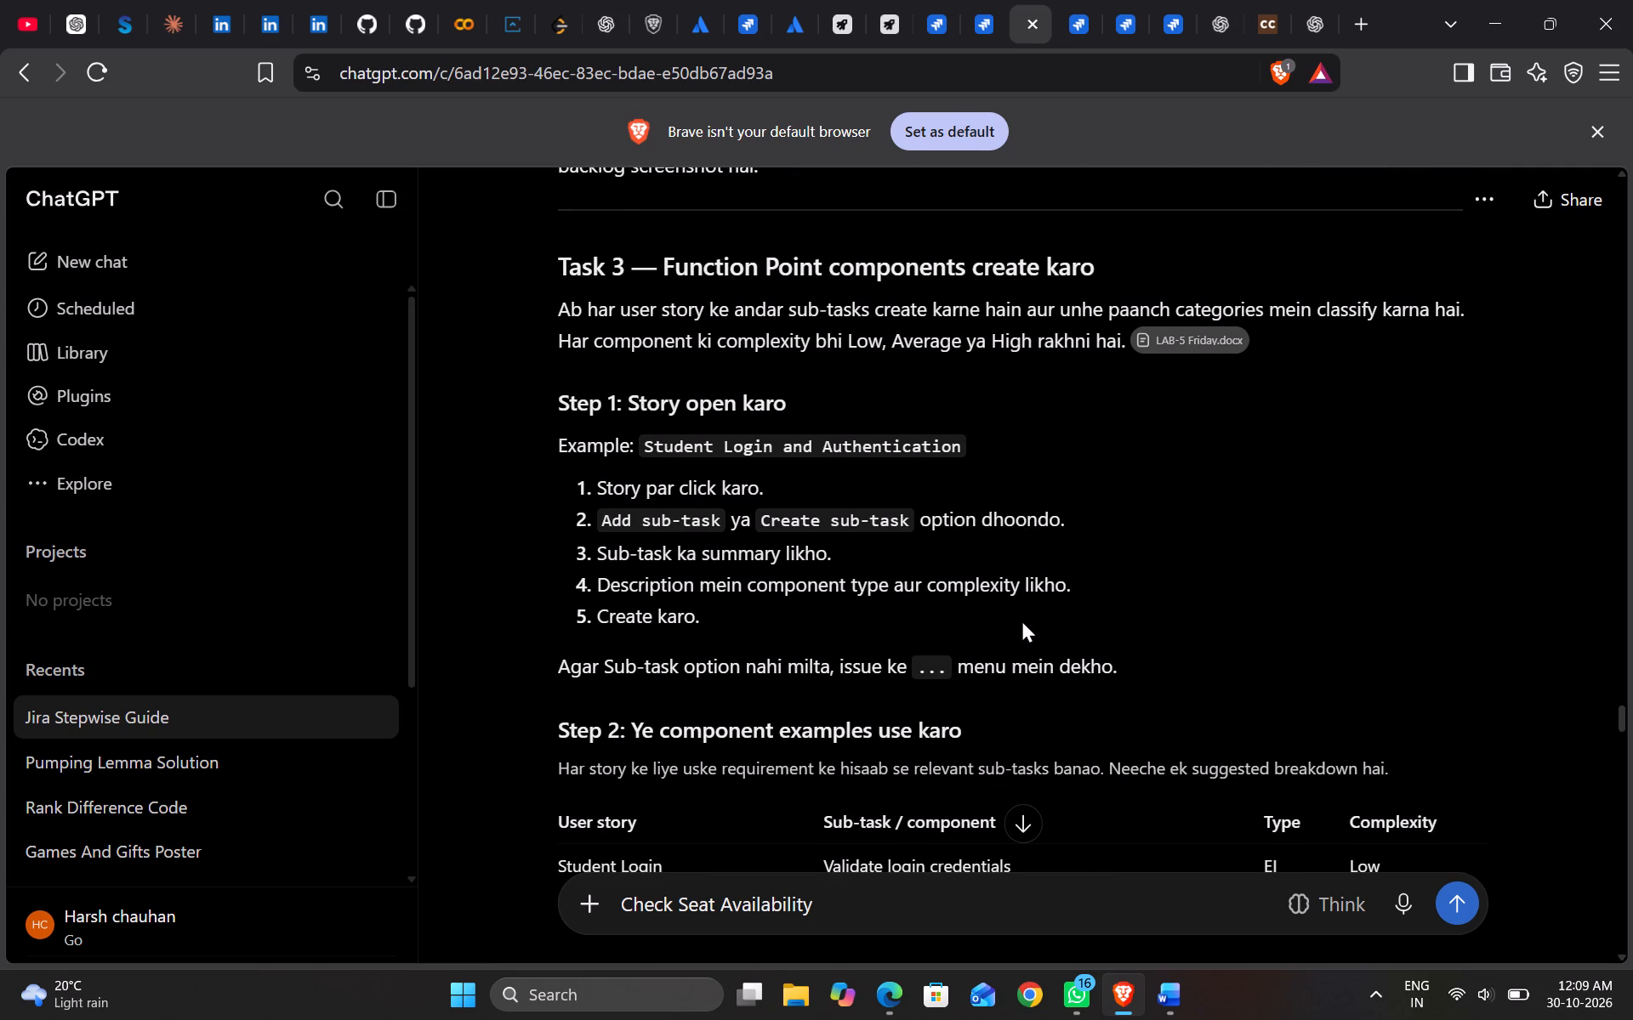
{"action": "scroll", "coordinate": [1021, 620], "scroll_direction": "down", "scroll_amount": 3}
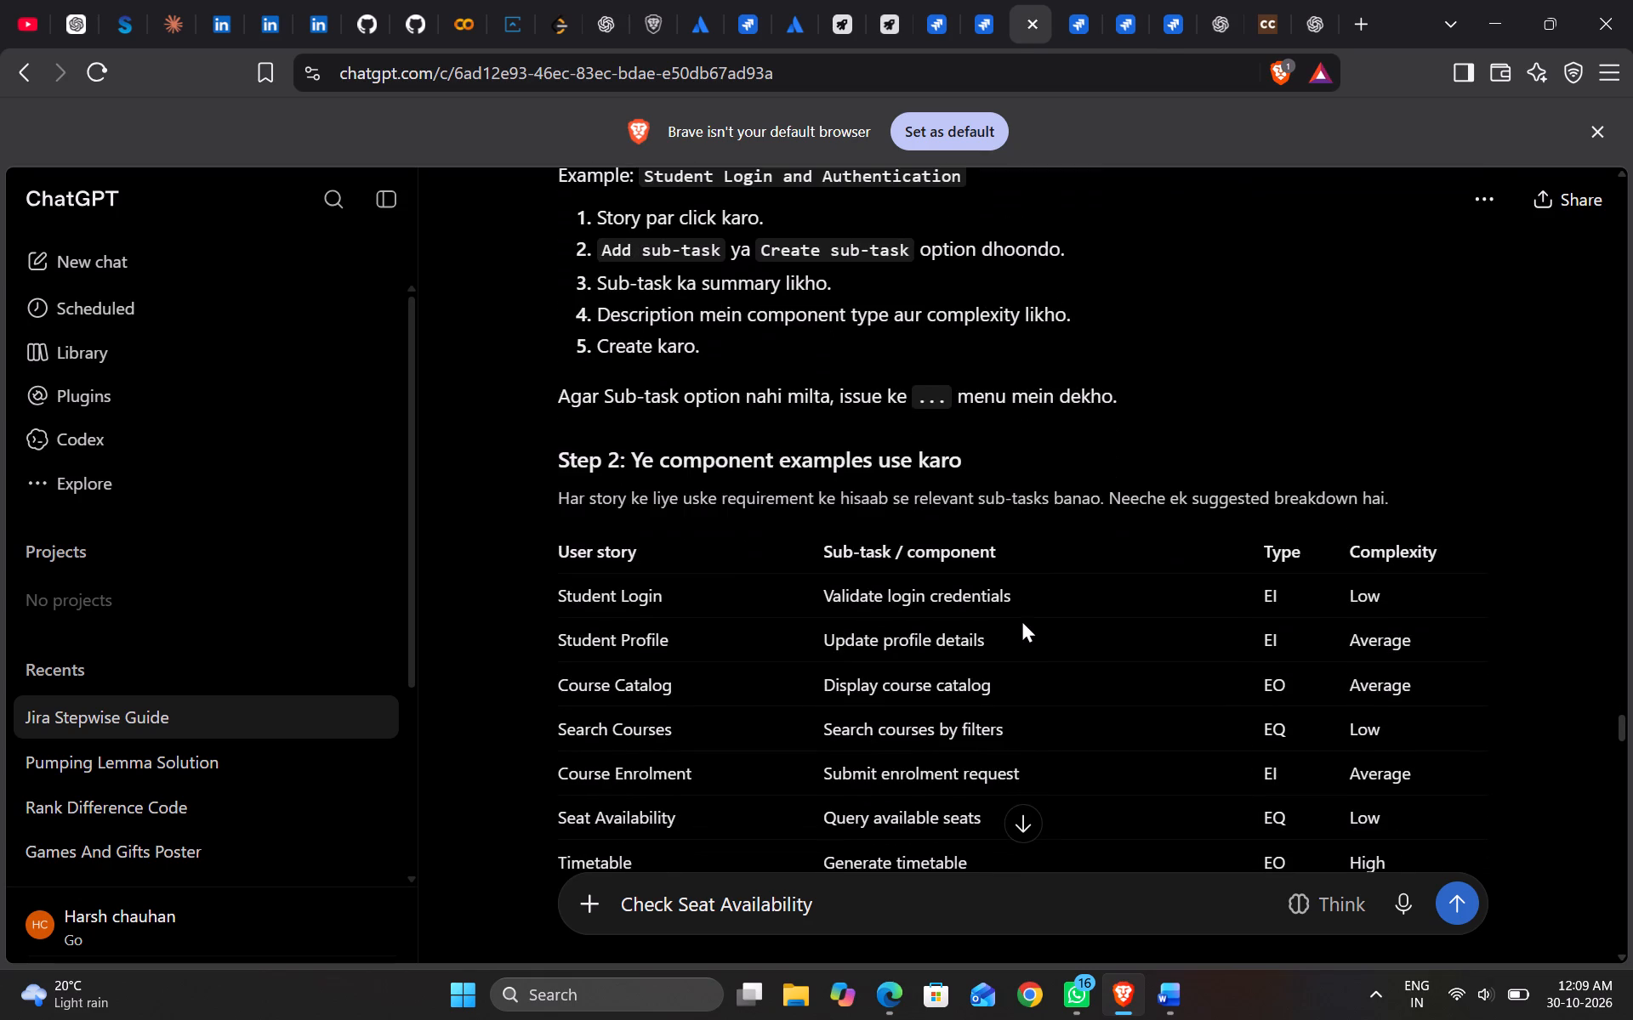
{"action": "scroll", "coordinate": [1021, 620], "scroll_direction": "up", "scroll_amount": 1}
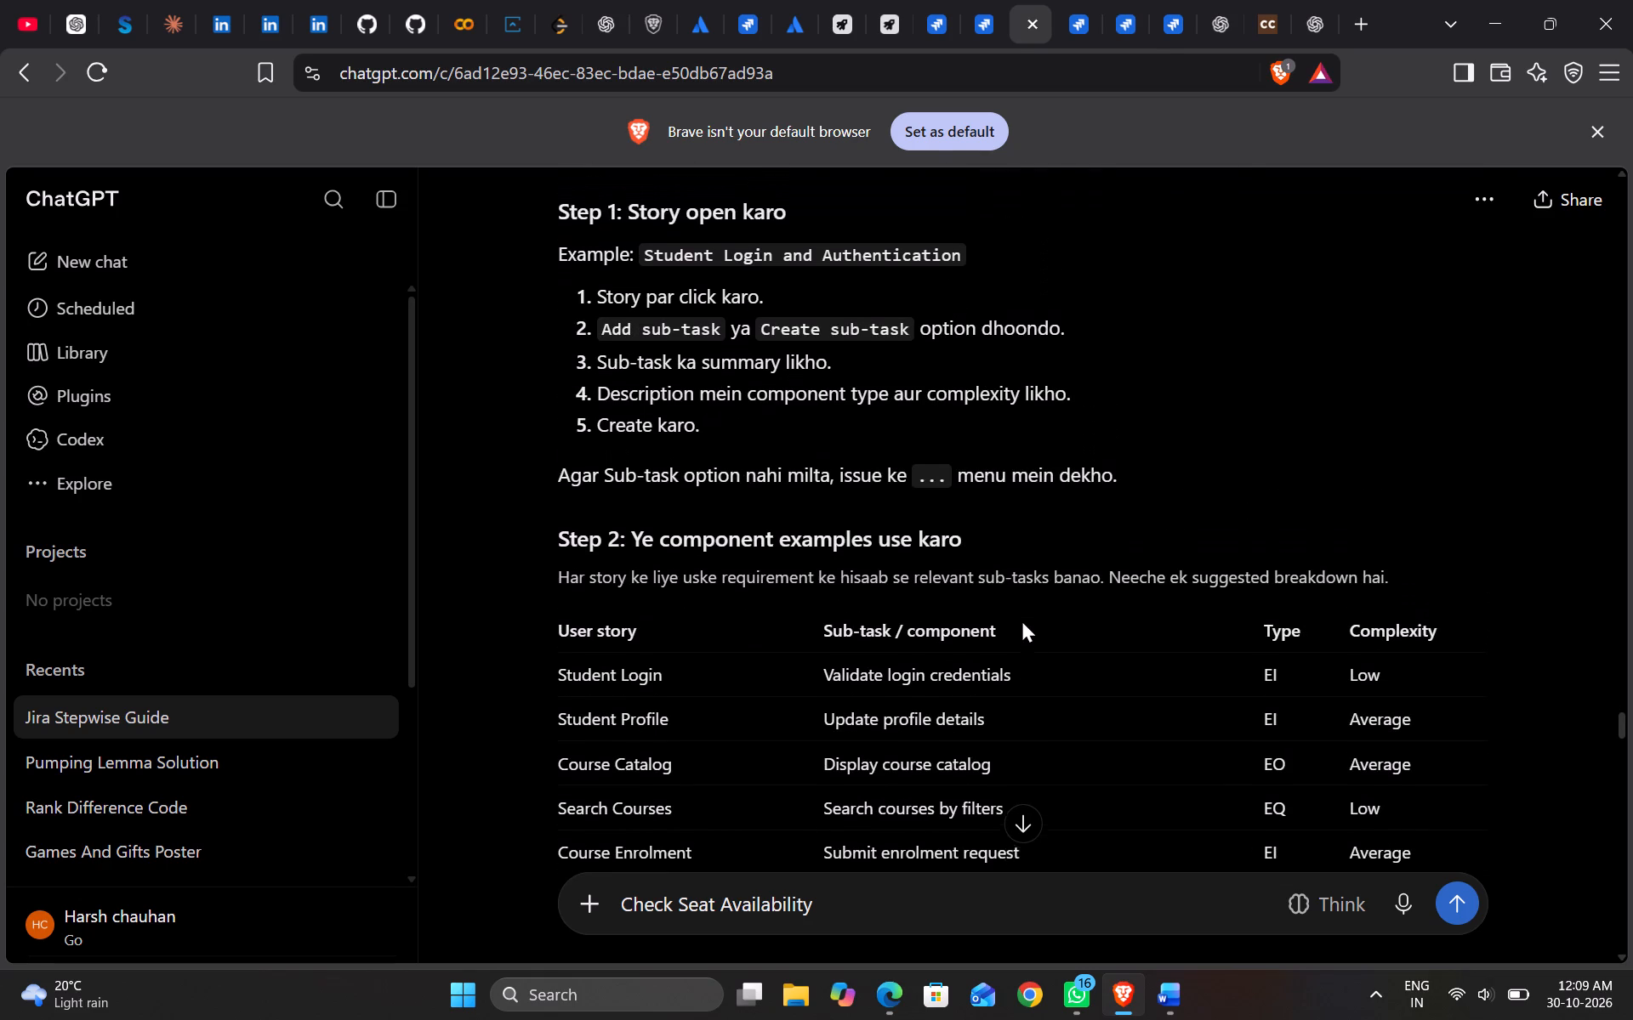
{"action": "scroll", "coordinate": [1021, 620], "scroll_direction": "up", "scroll_amount": 1}
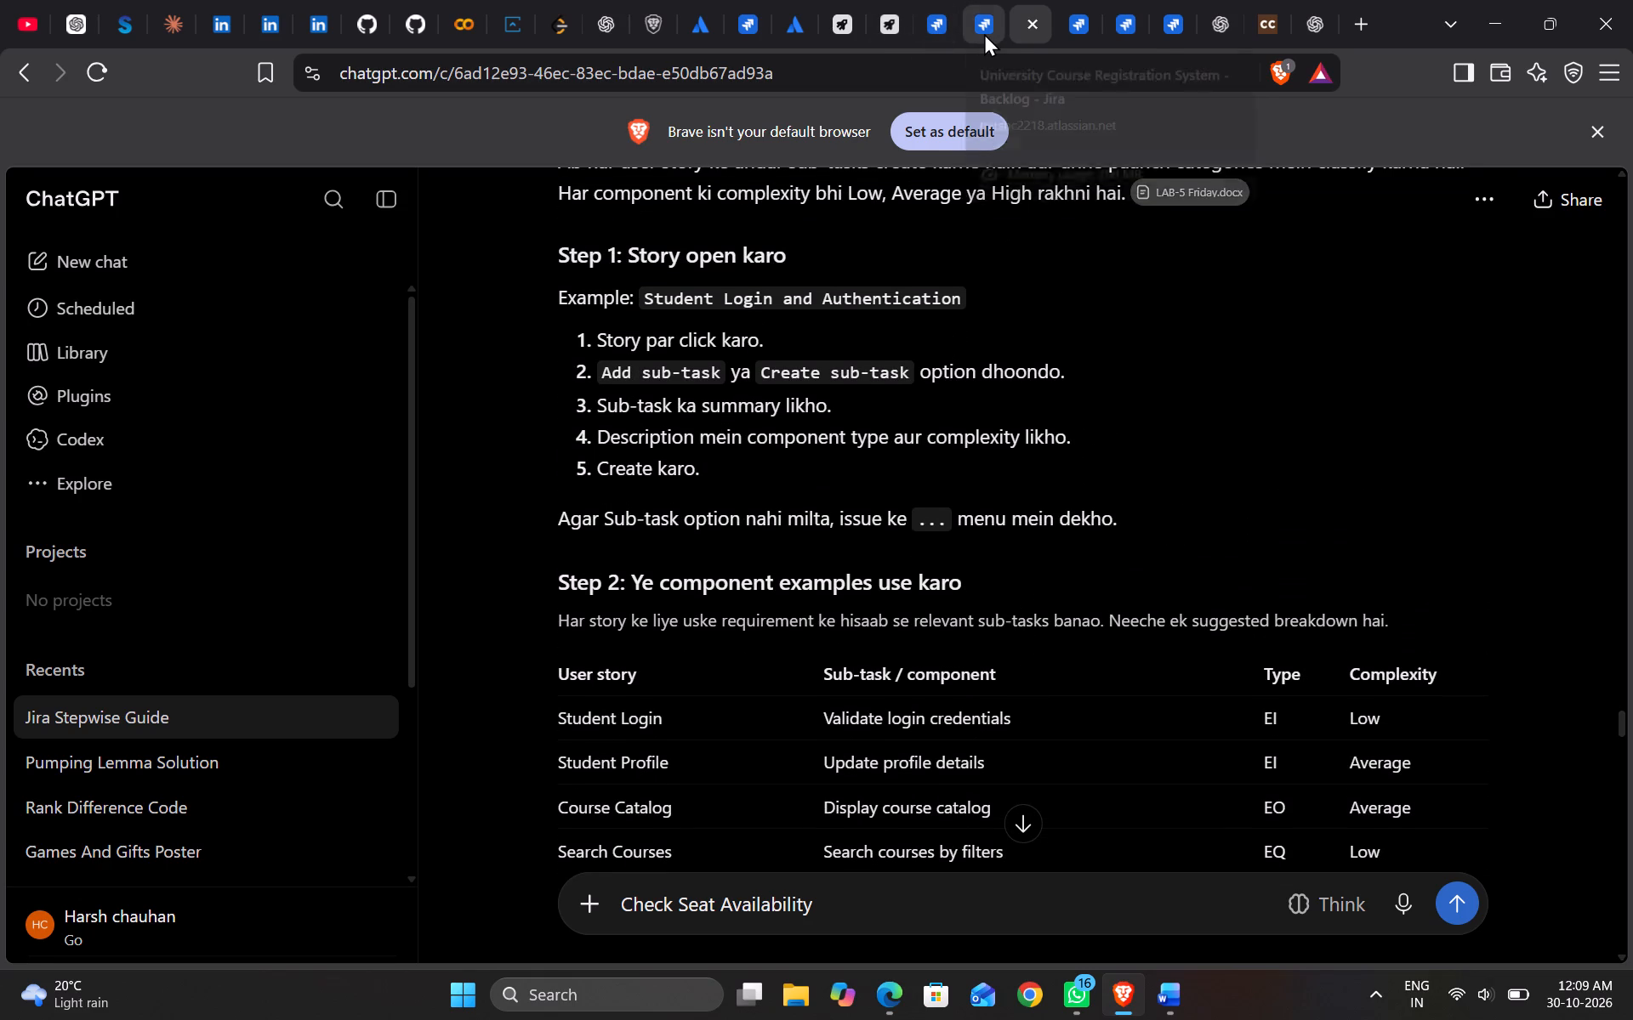
Create a subtask named "Validate login credentials" under UCRS-2, Student Login and Authentication, copying the name from ChatGPT's component table.
{"action": "left_click", "coordinate": [984, 33]}
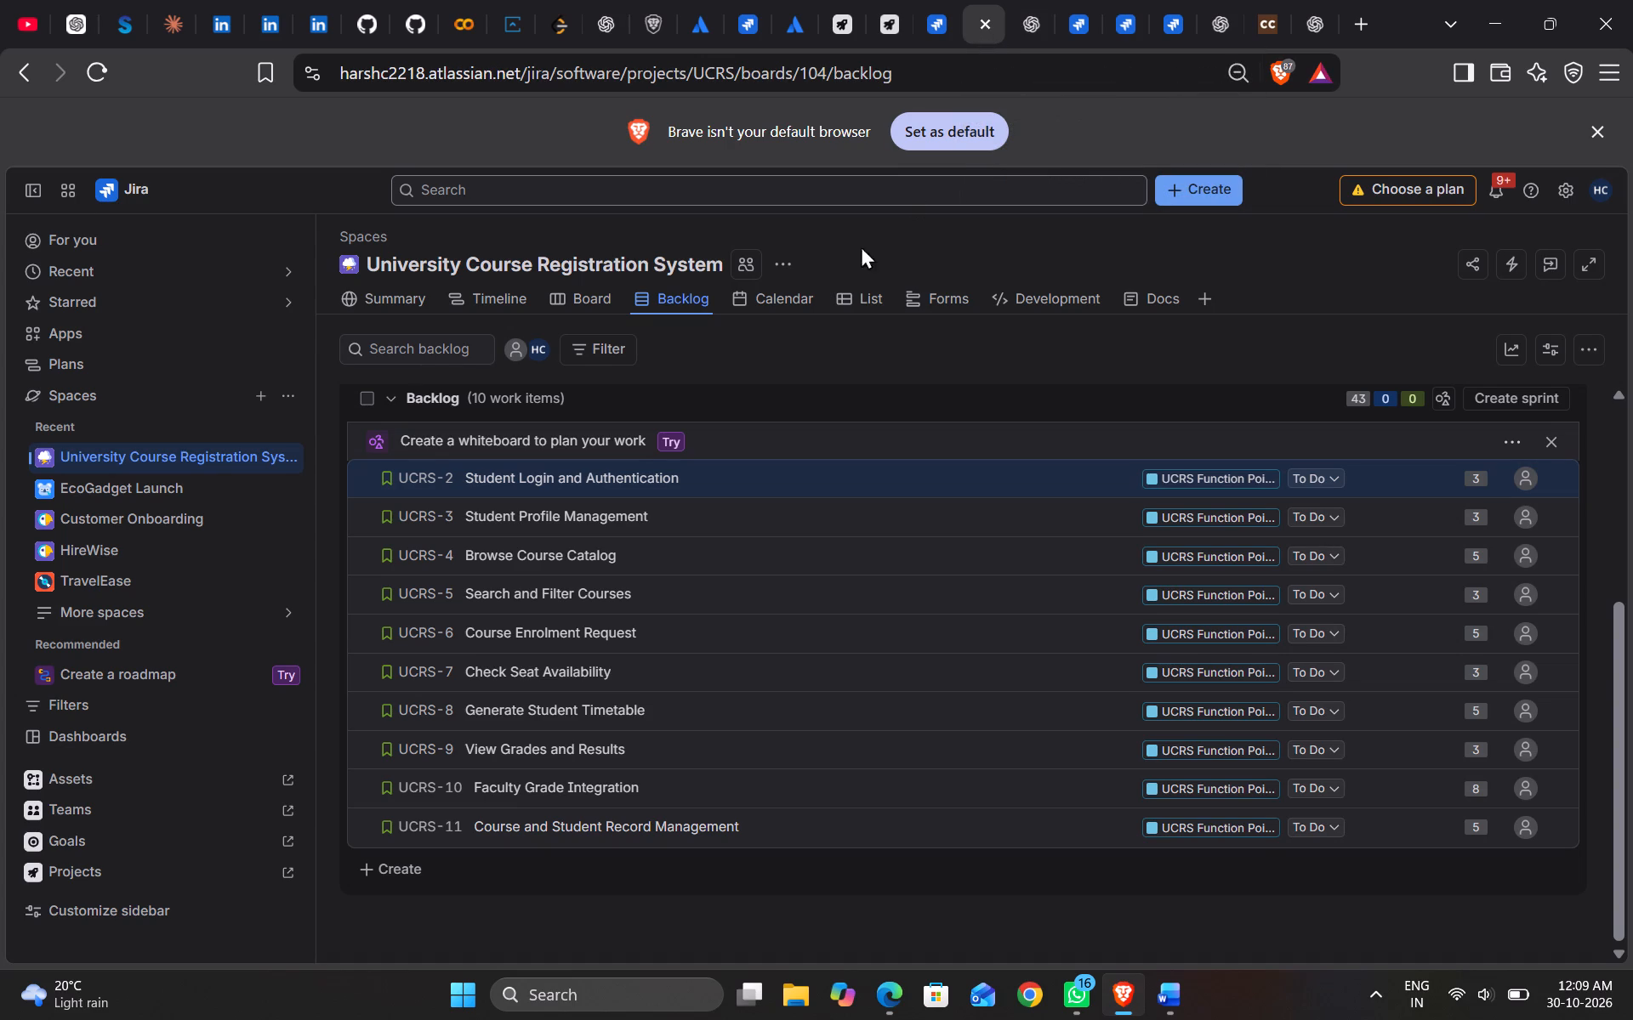
{"action": "left_click", "coordinate": [611, 477]}
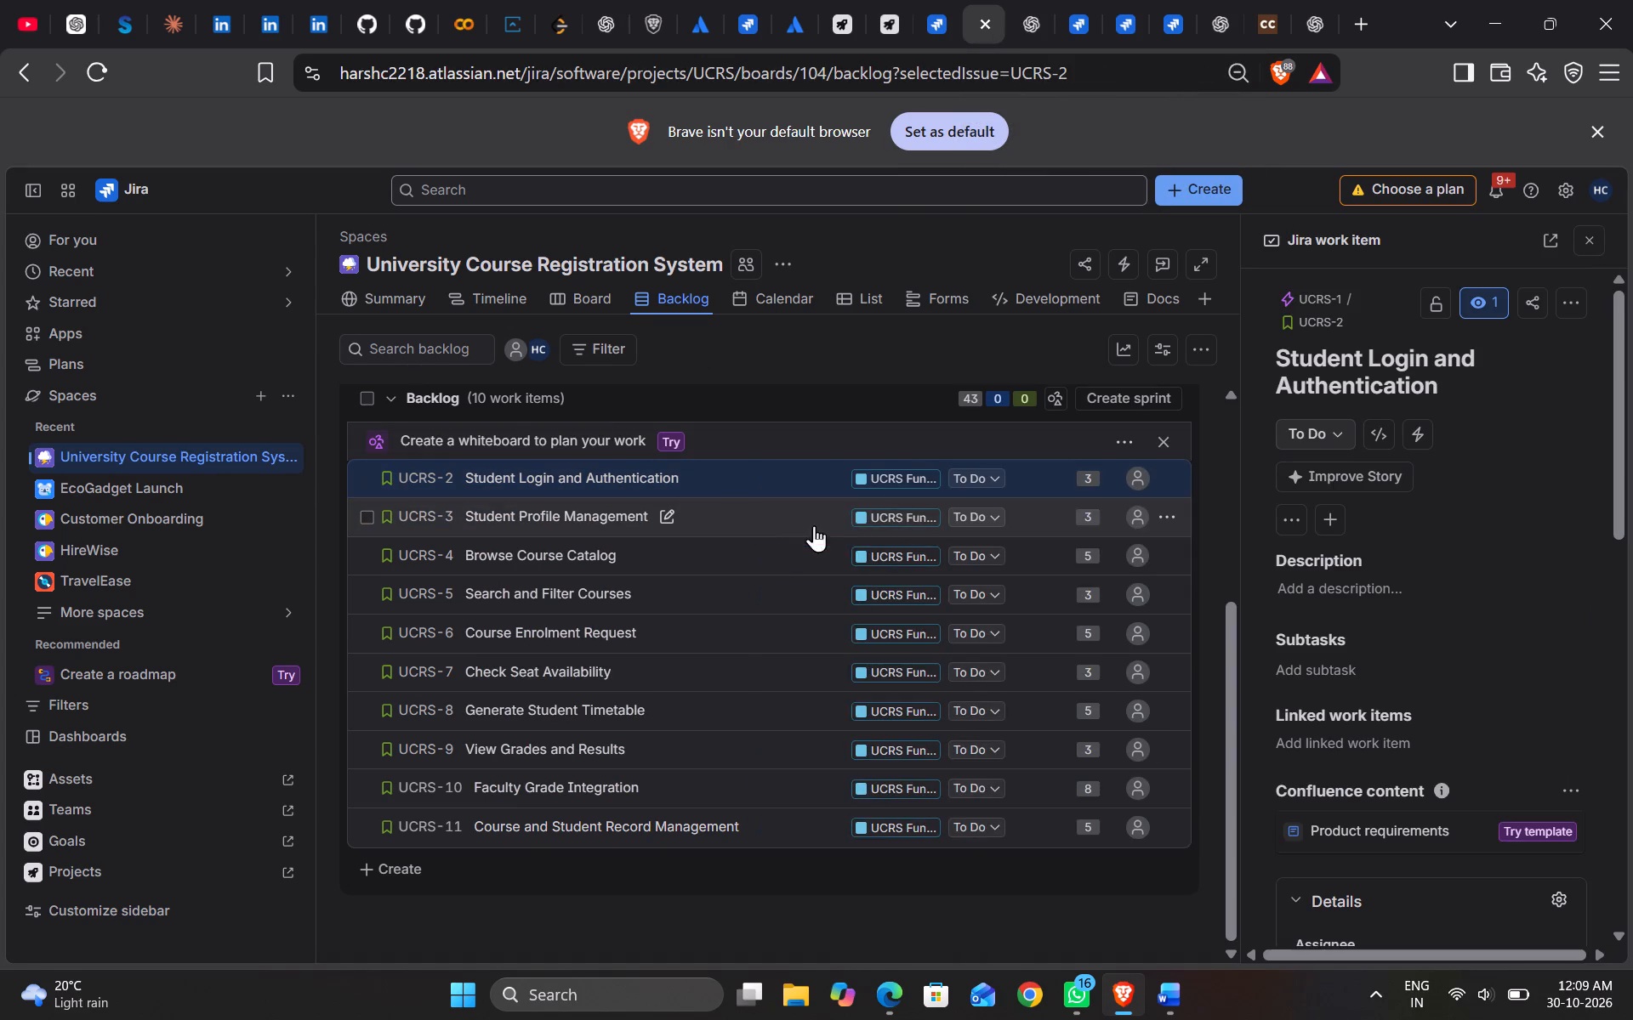
{"action": "left_click", "coordinate": [1367, 665]}
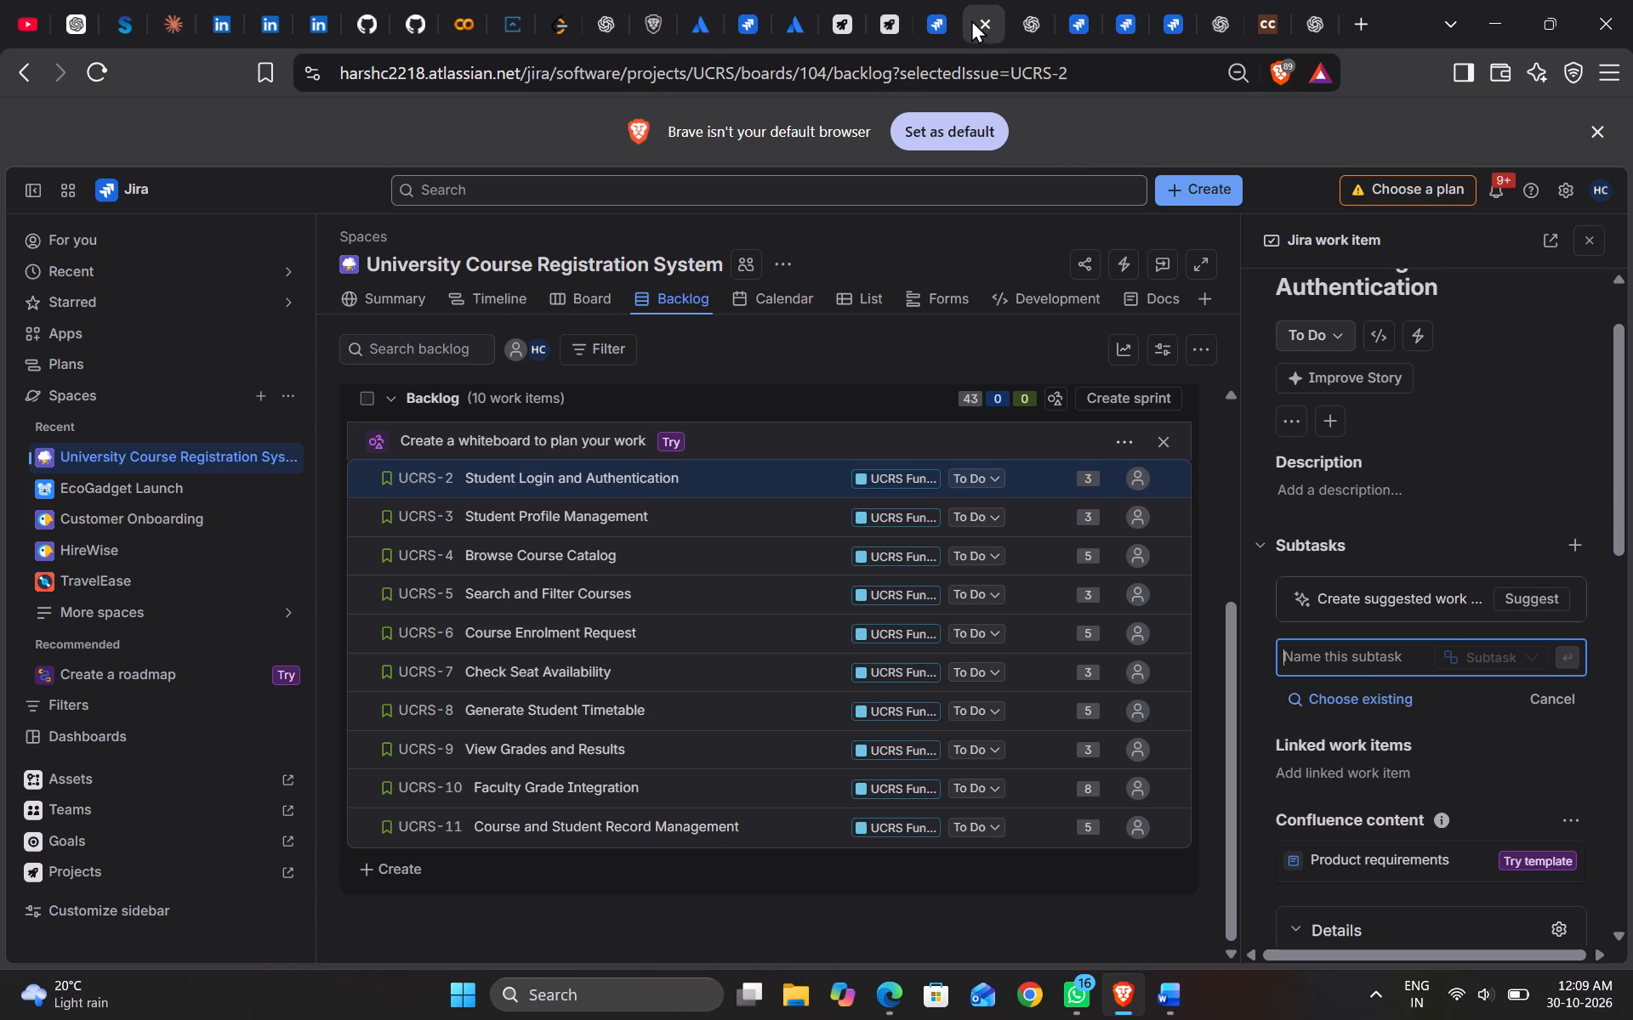
{"action": "left_click", "coordinate": [1018, 37]}
{"action": "scroll", "coordinate": [971, 552], "scroll_direction": "down", "scroll_amount": 1}
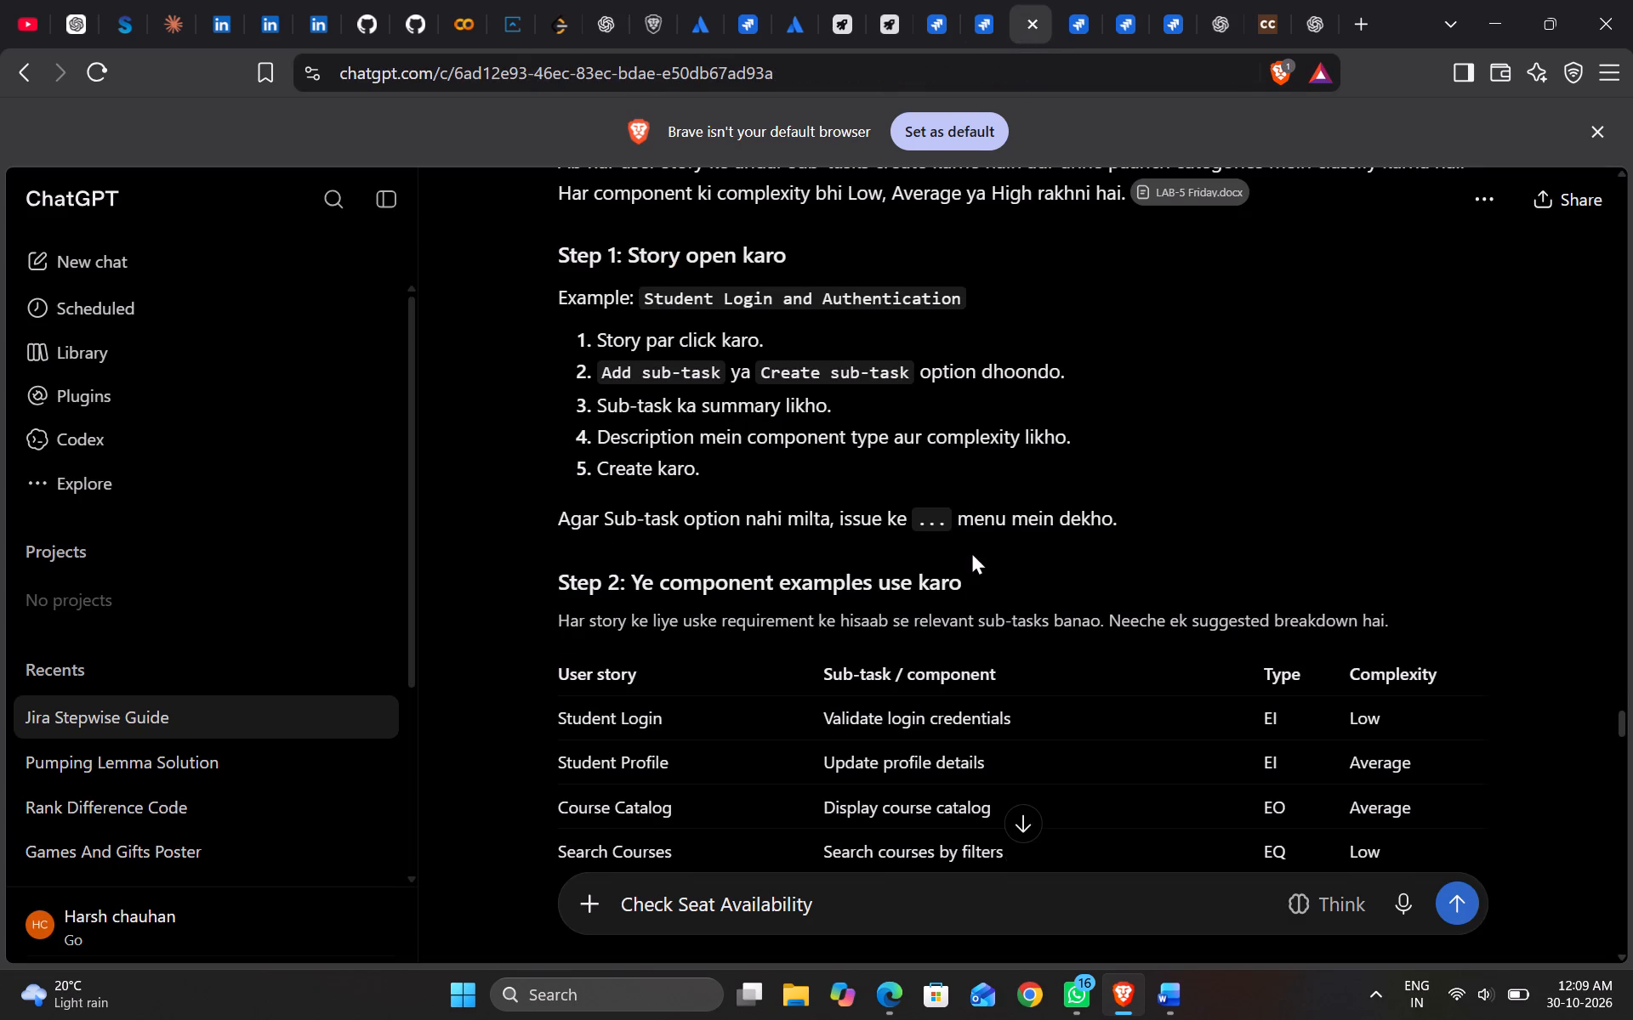
{"action": "scroll", "coordinate": [971, 552], "scroll_direction": "down", "scroll_amount": 1}
{"action": "left_click_drag", "start_coordinate": [1024, 646], "coordinate": [947, 646]}
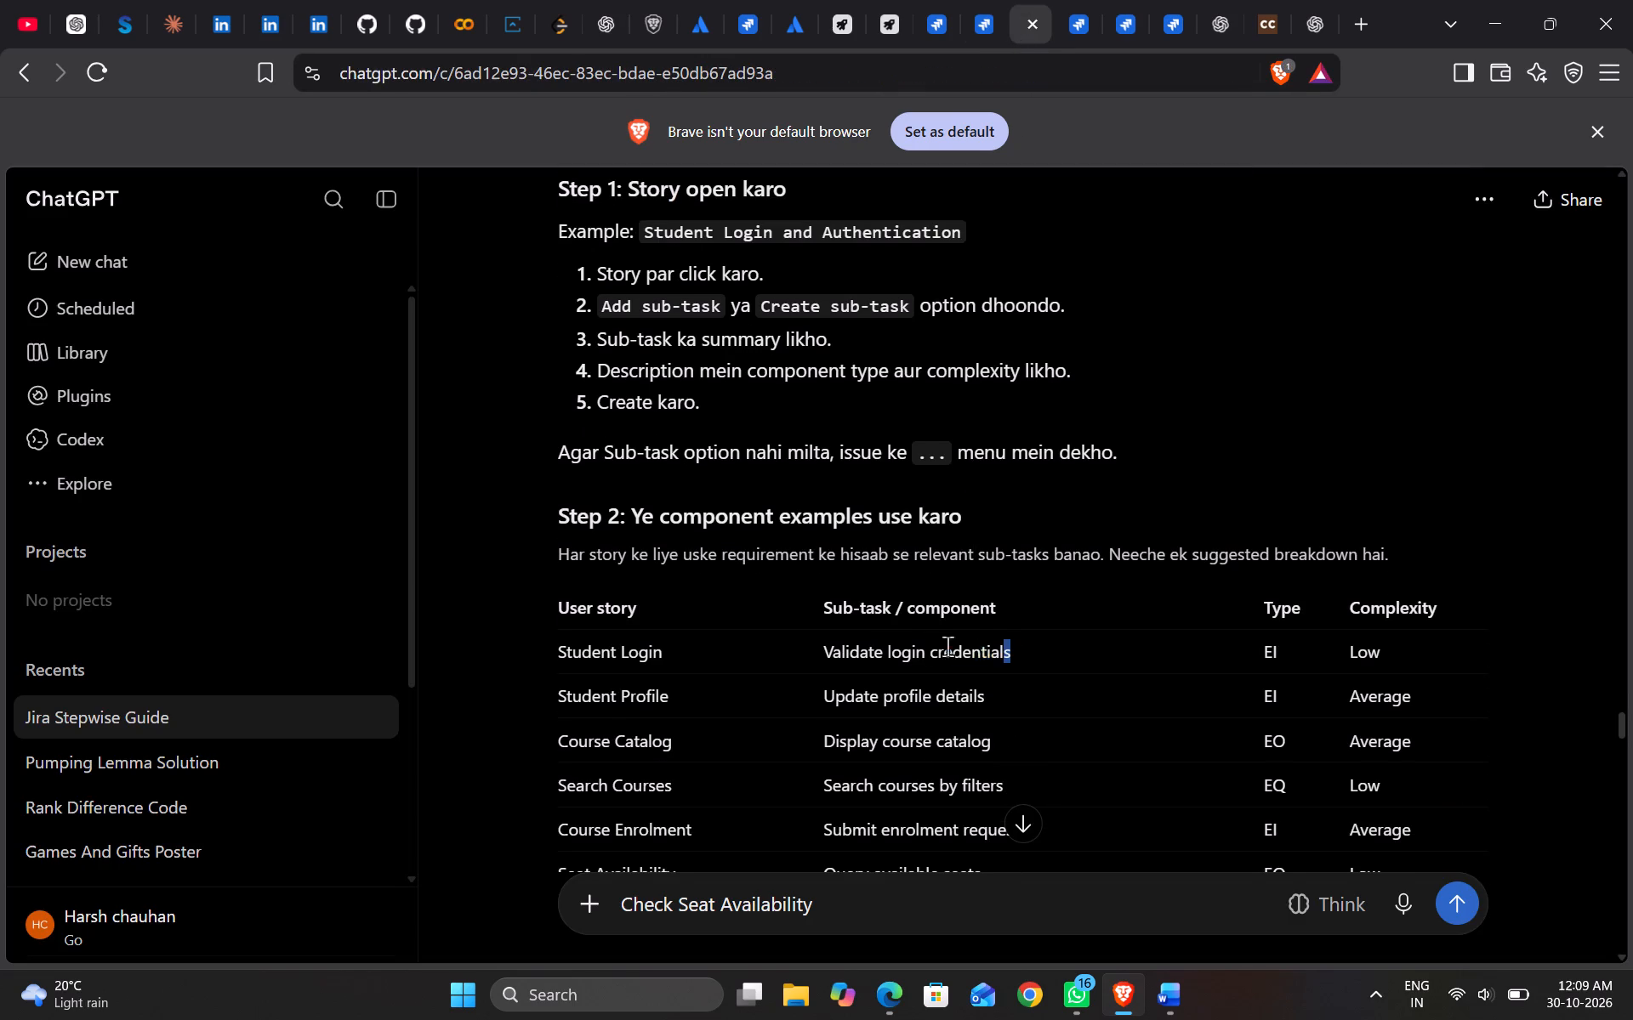
{"action": "left_click_drag", "start_coordinate": [947, 646], "coordinate": [799, 648]}
{"action": "key", "text": "ctrl+c"}
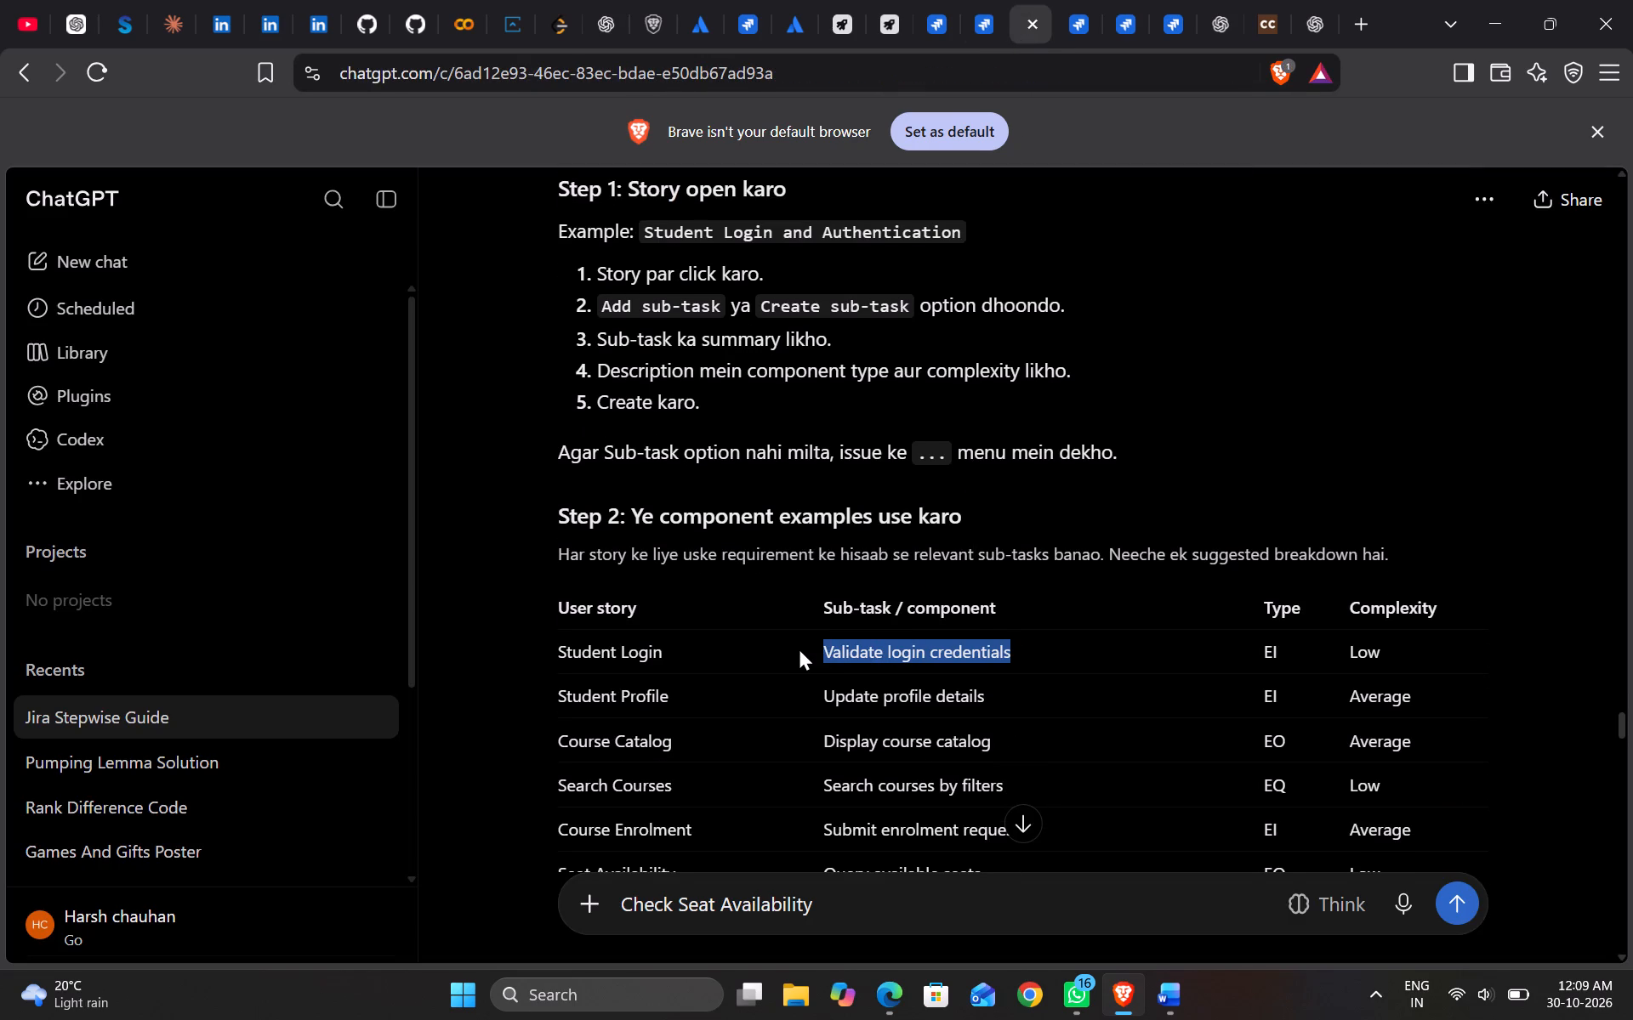
{"action": "left_click", "coordinate": [981, 31]}
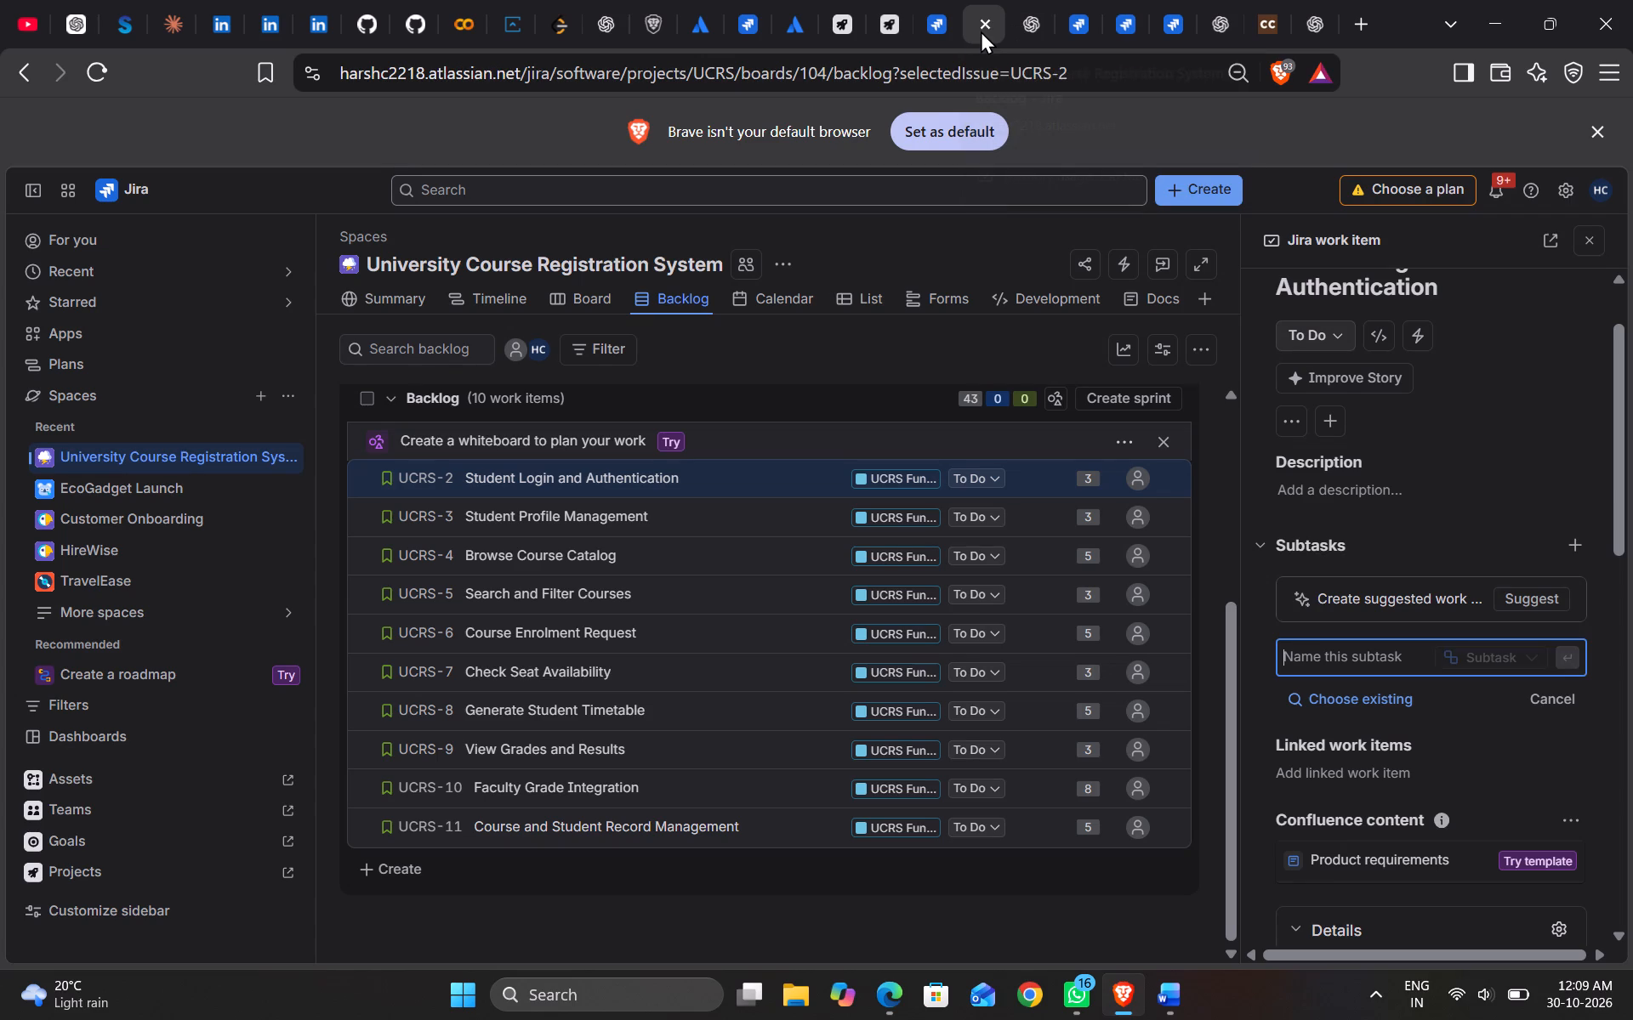
{"action": "key", "text": "ctrl+v"}
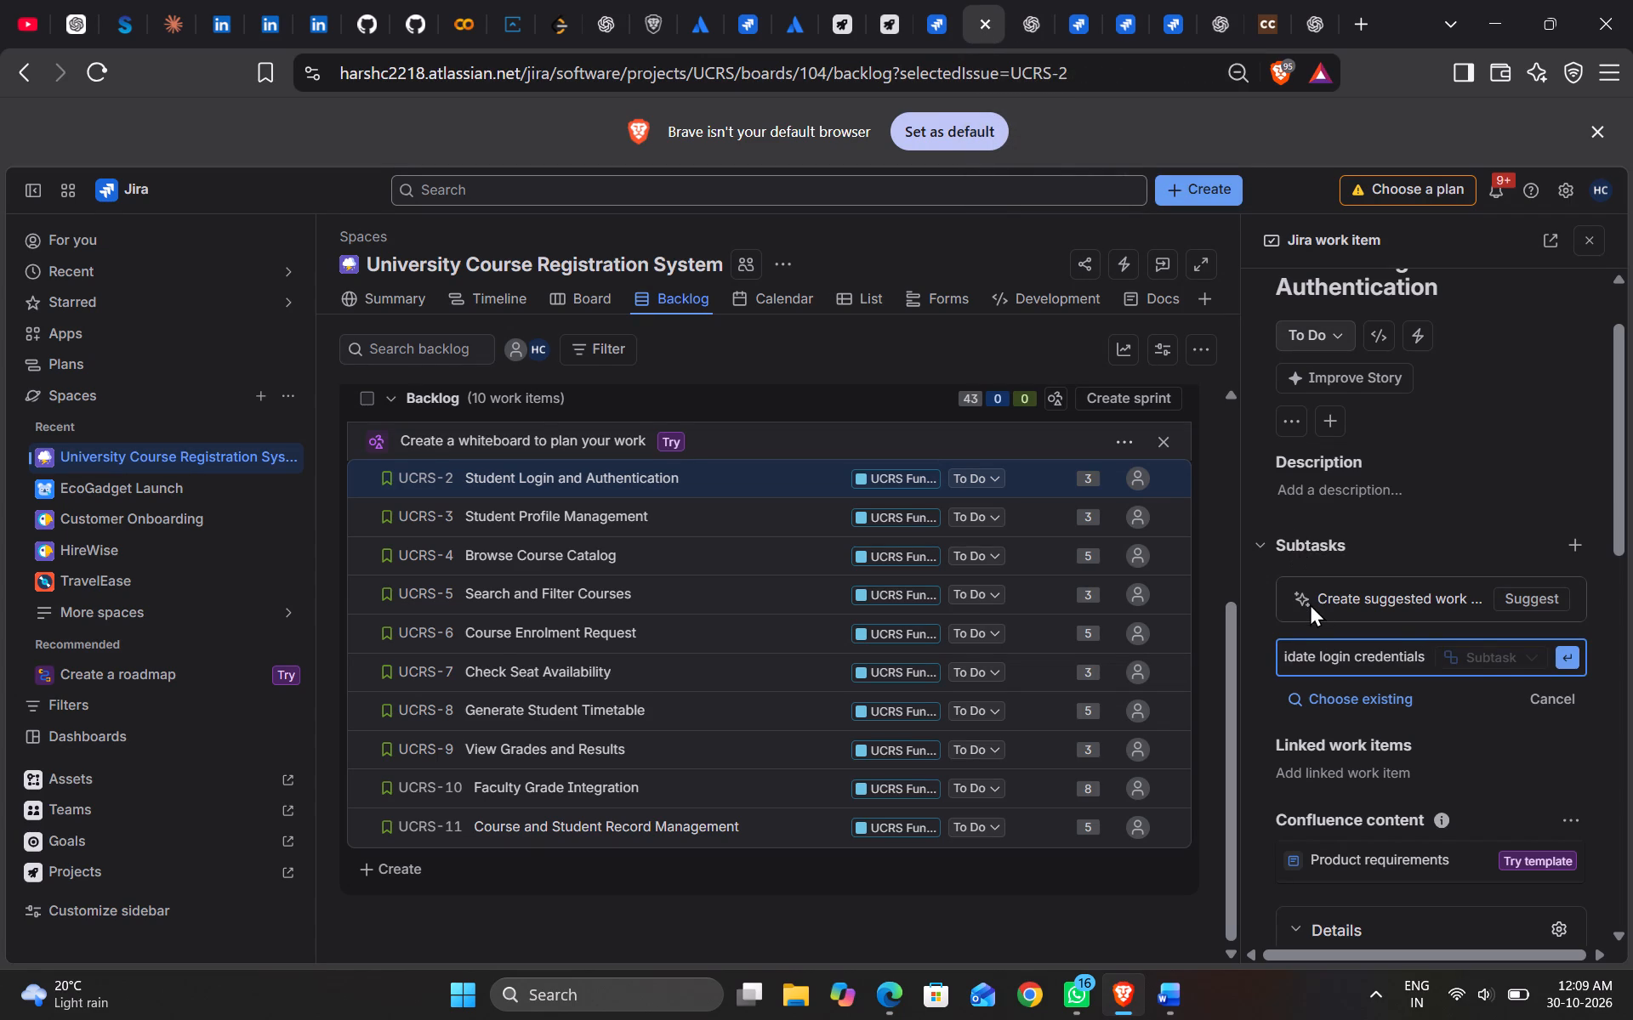
{"action": "left_click", "coordinate": [1568, 659]}
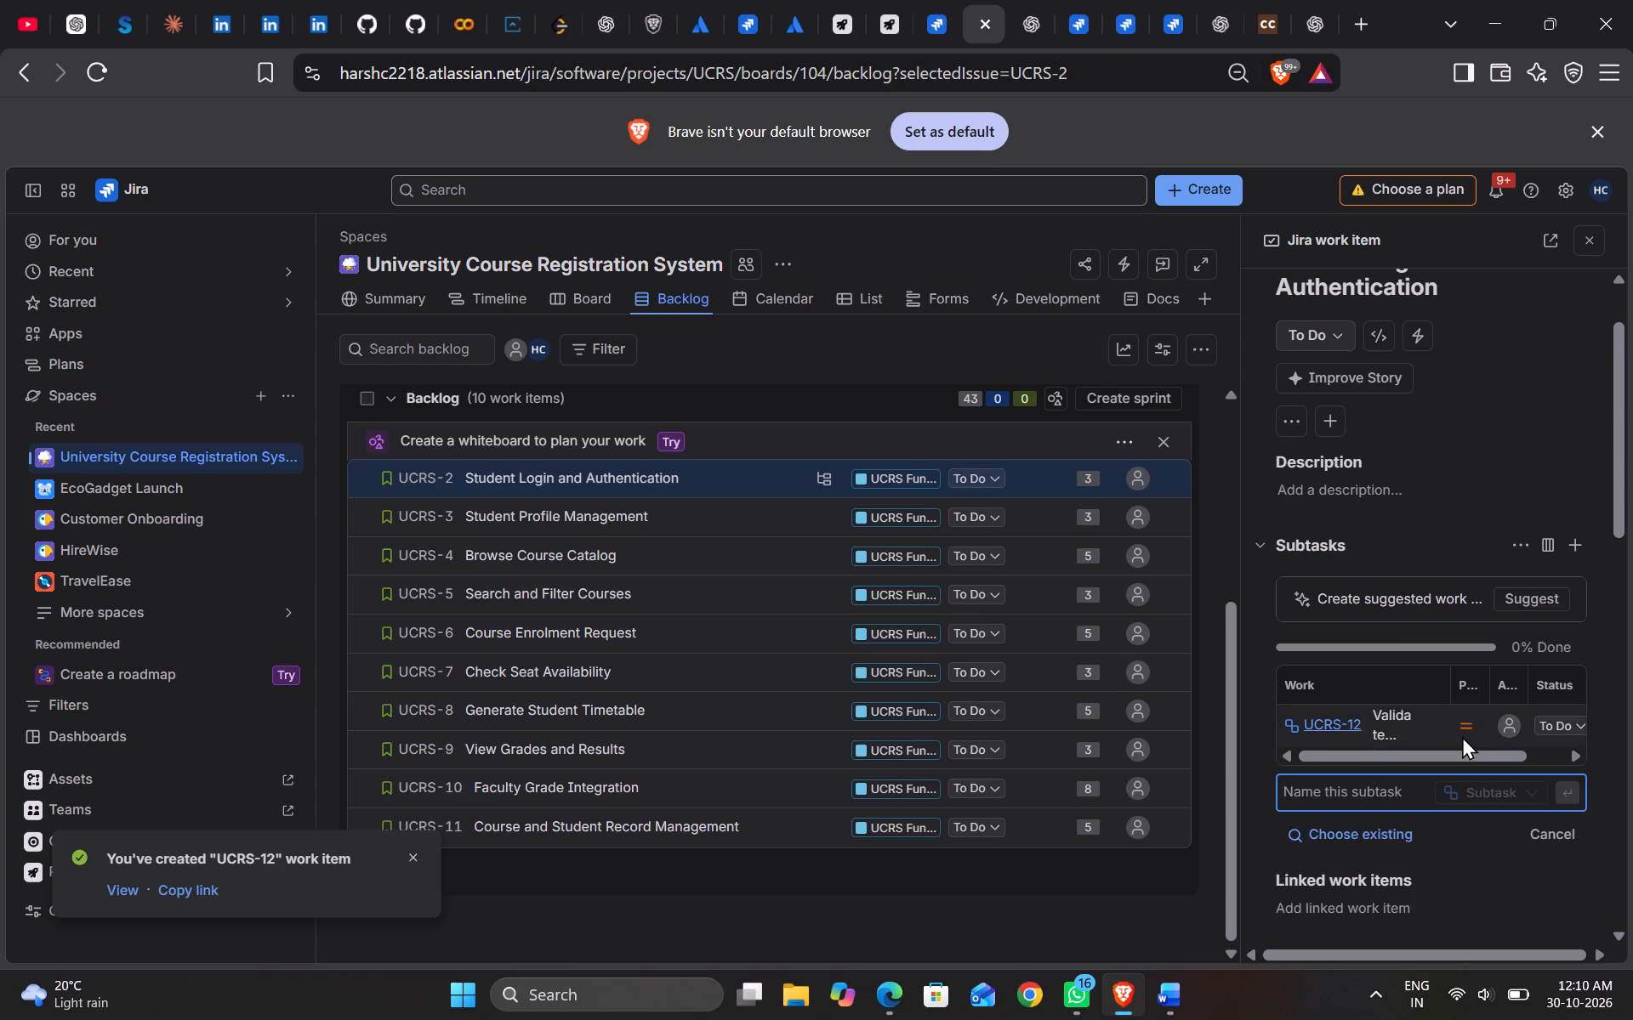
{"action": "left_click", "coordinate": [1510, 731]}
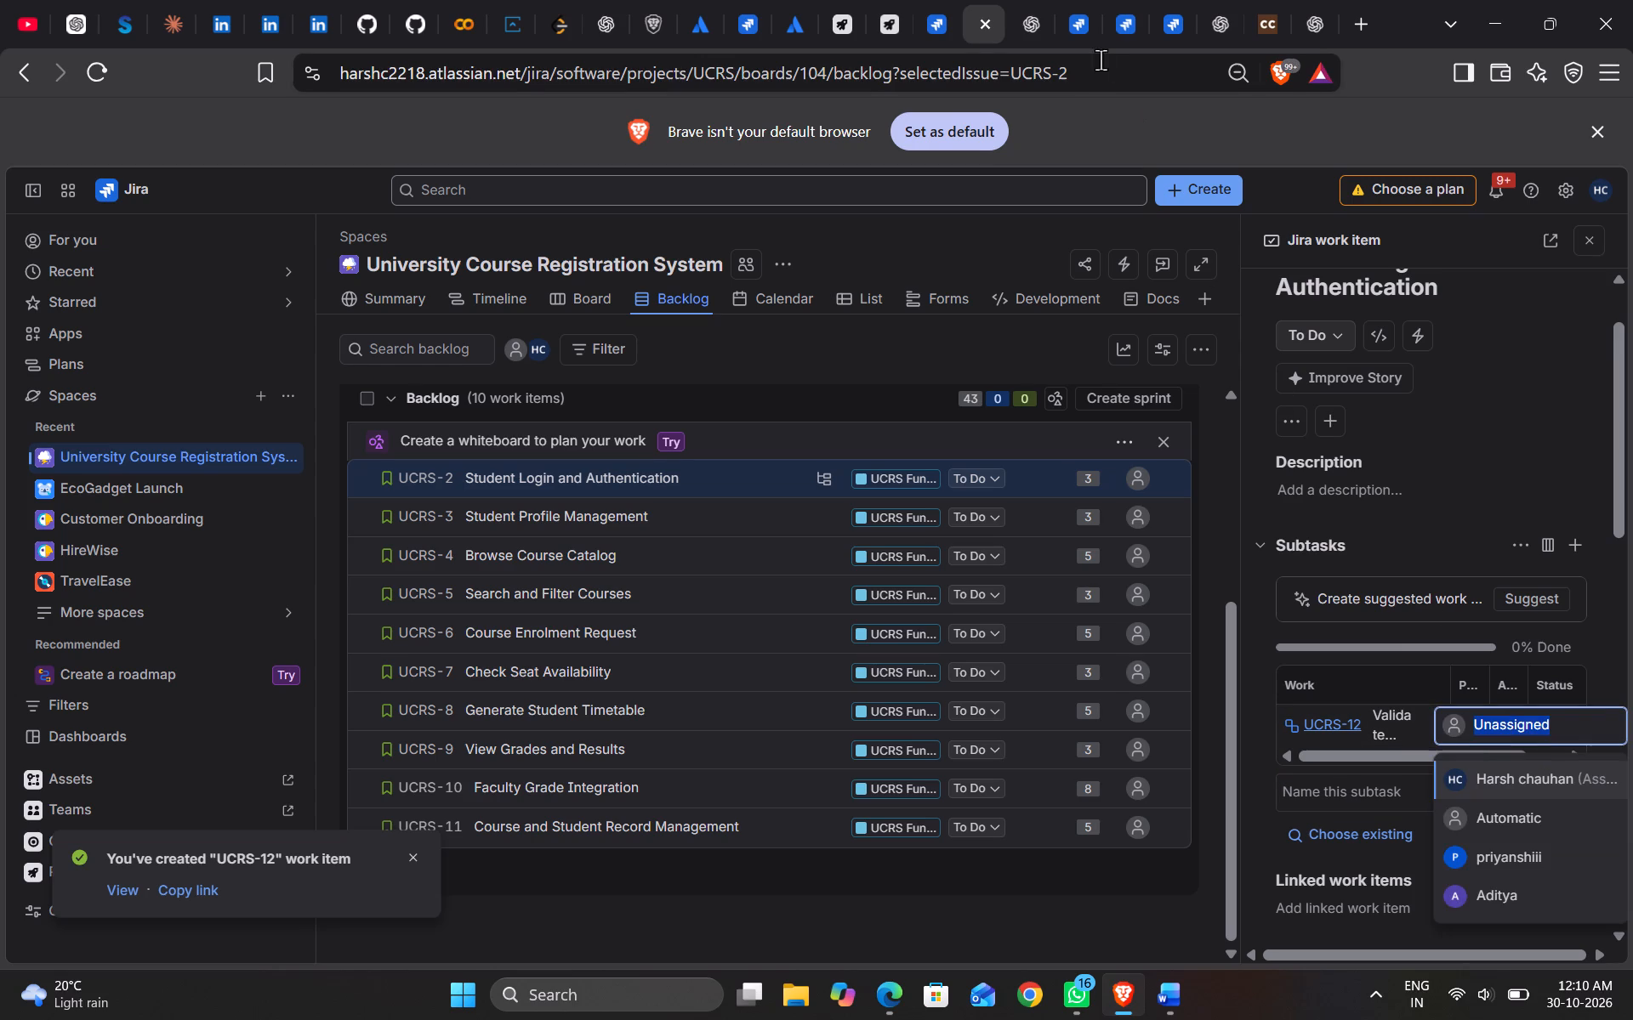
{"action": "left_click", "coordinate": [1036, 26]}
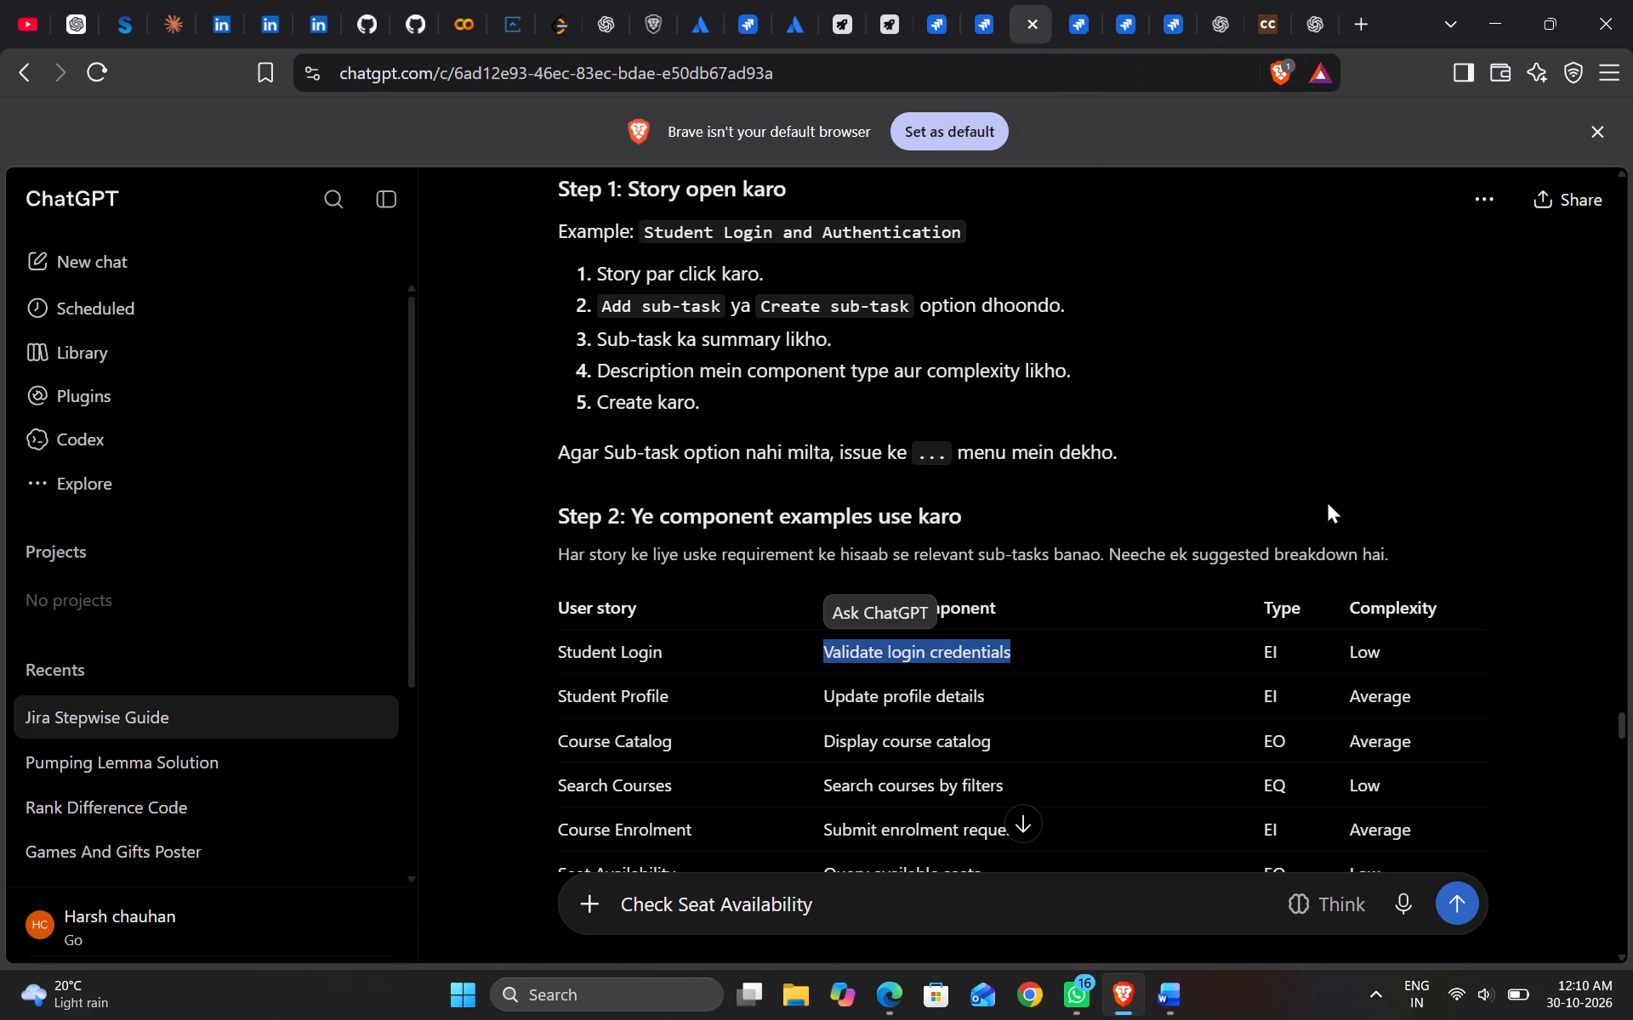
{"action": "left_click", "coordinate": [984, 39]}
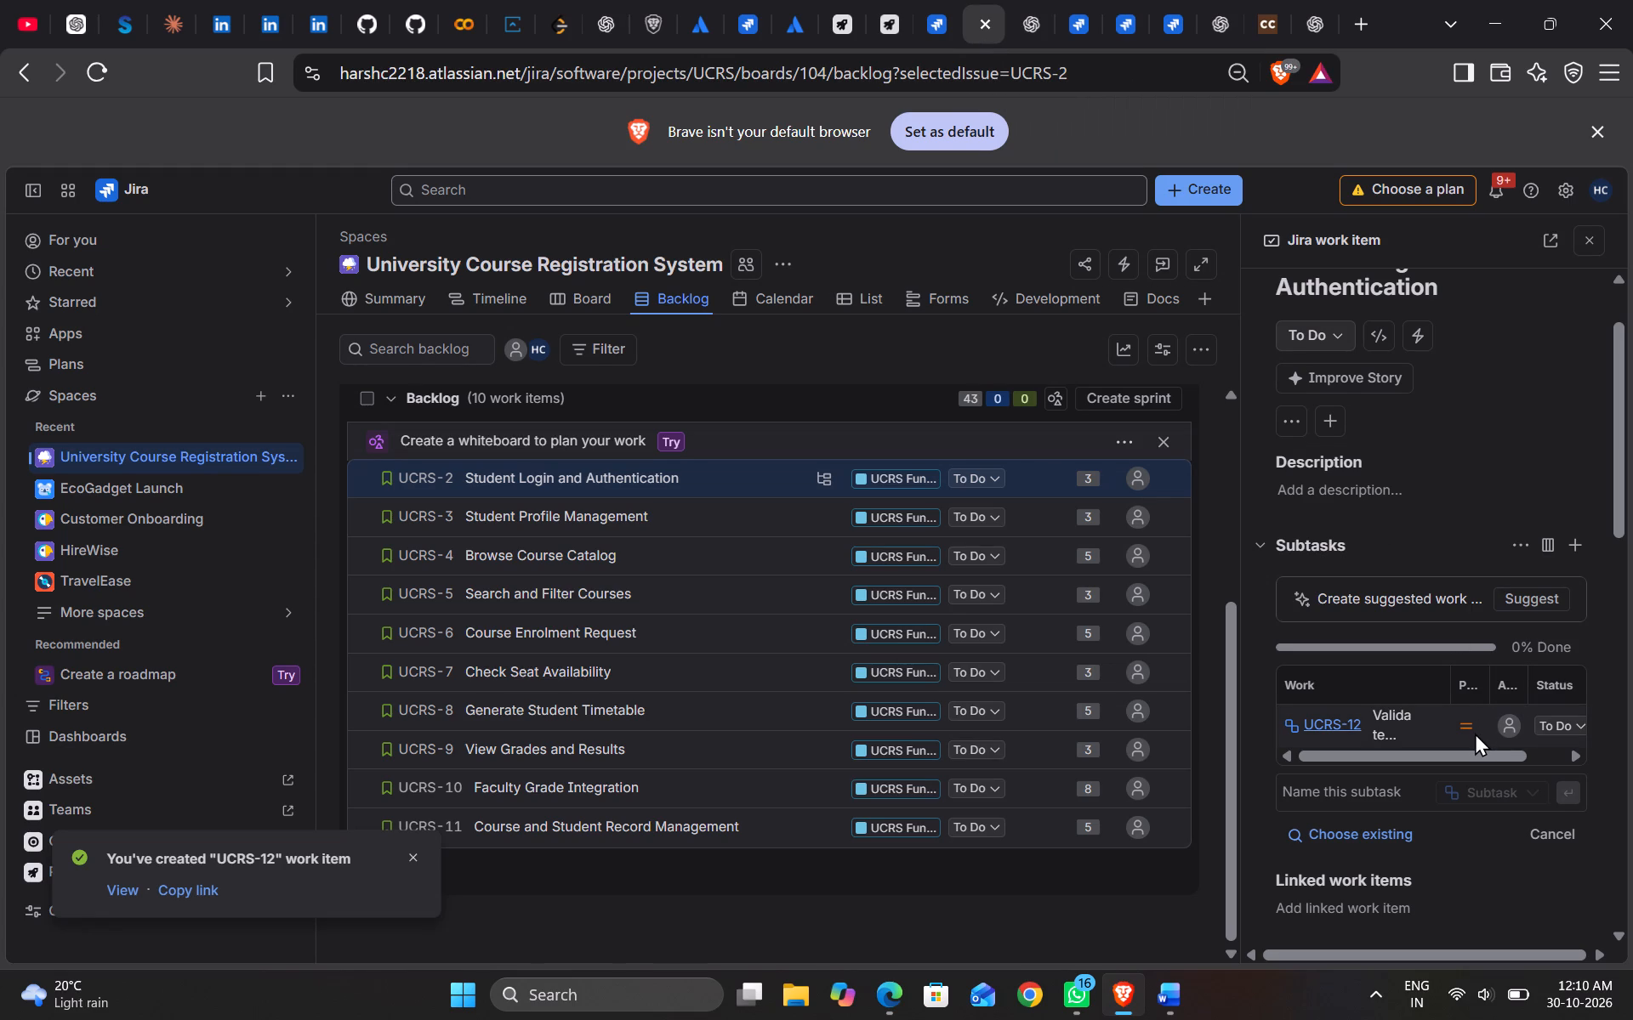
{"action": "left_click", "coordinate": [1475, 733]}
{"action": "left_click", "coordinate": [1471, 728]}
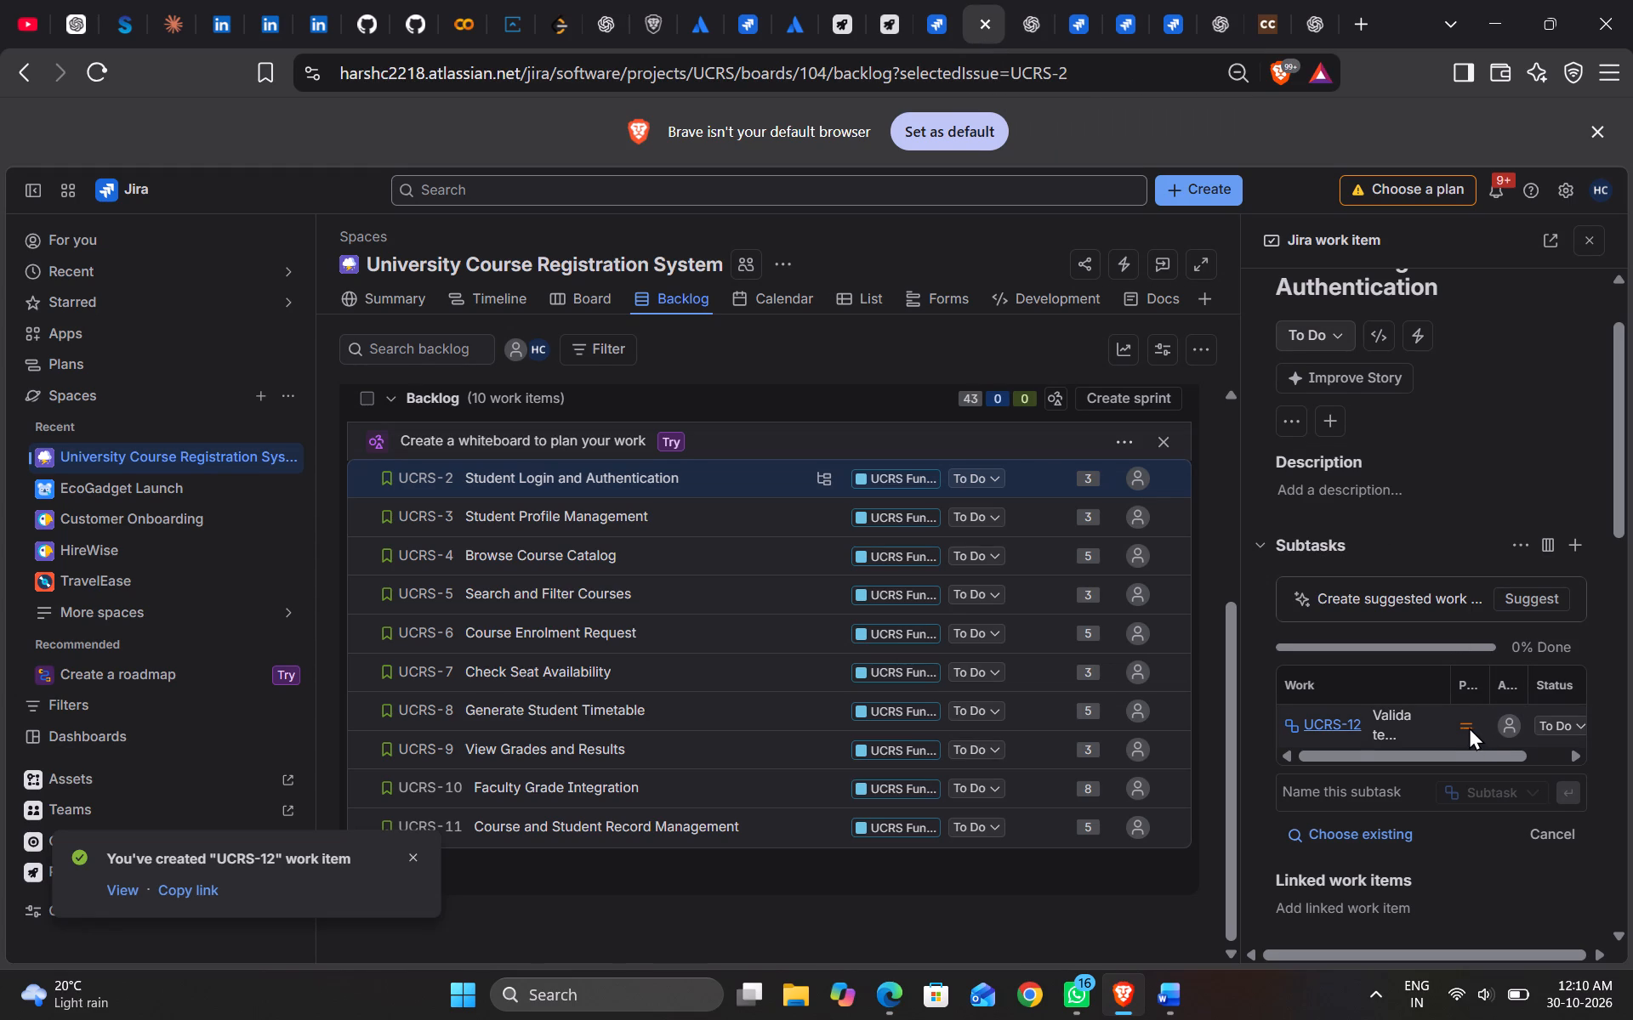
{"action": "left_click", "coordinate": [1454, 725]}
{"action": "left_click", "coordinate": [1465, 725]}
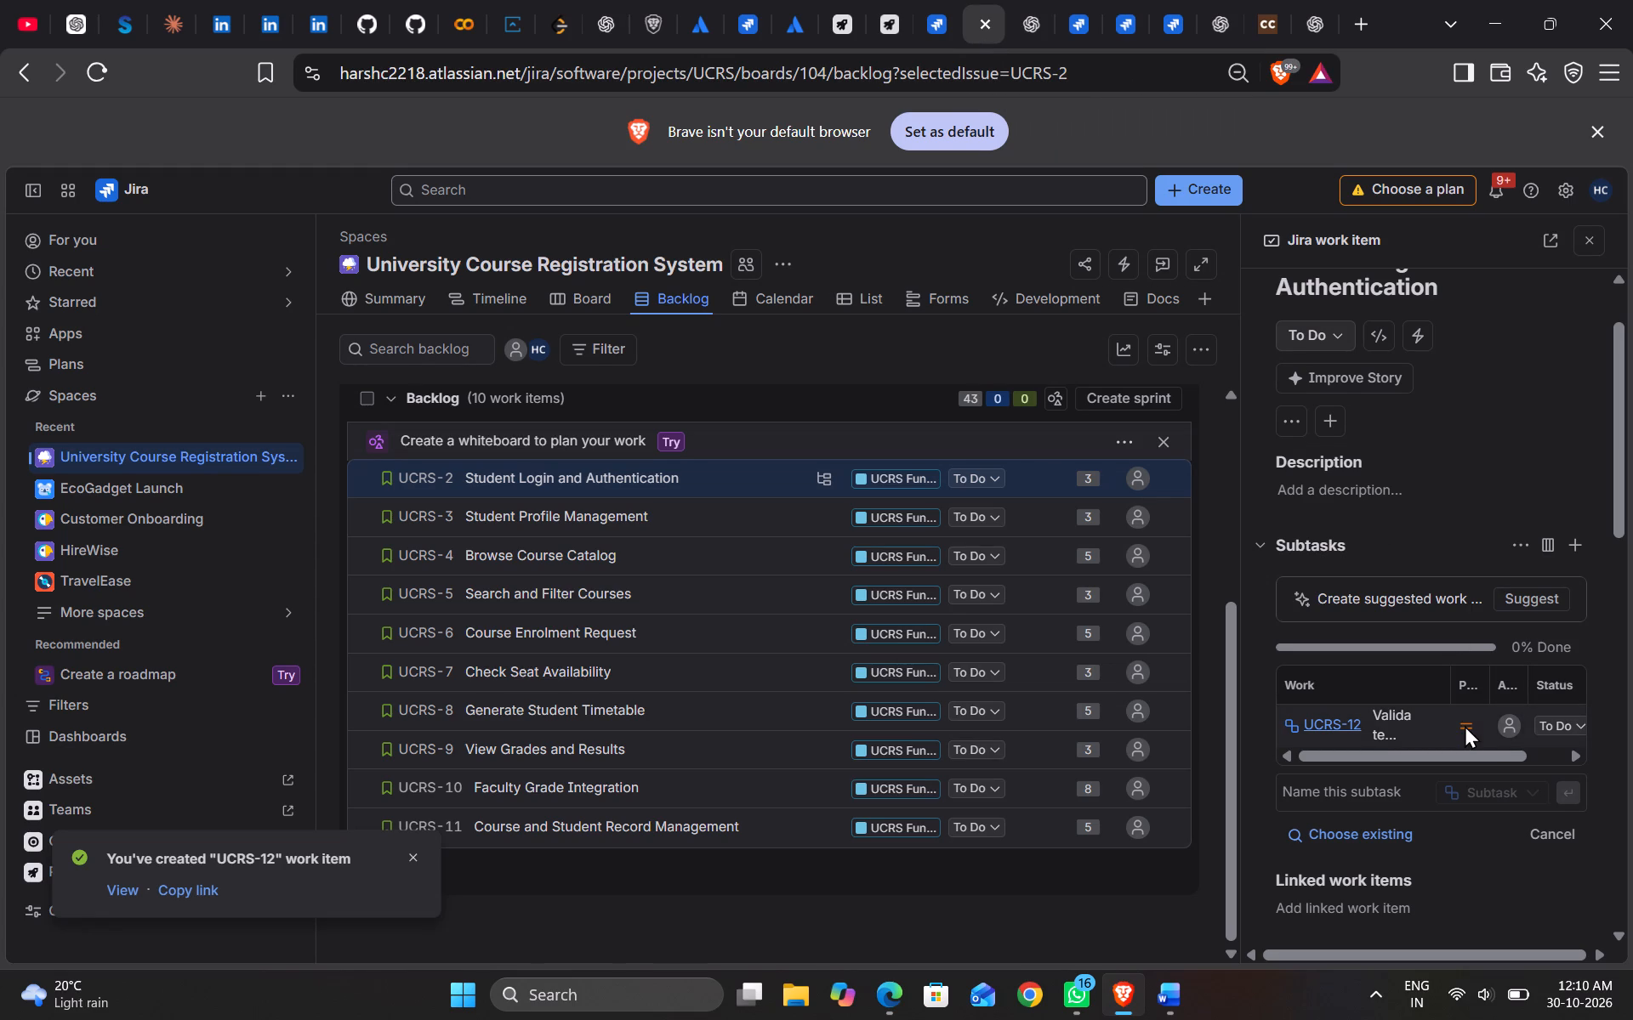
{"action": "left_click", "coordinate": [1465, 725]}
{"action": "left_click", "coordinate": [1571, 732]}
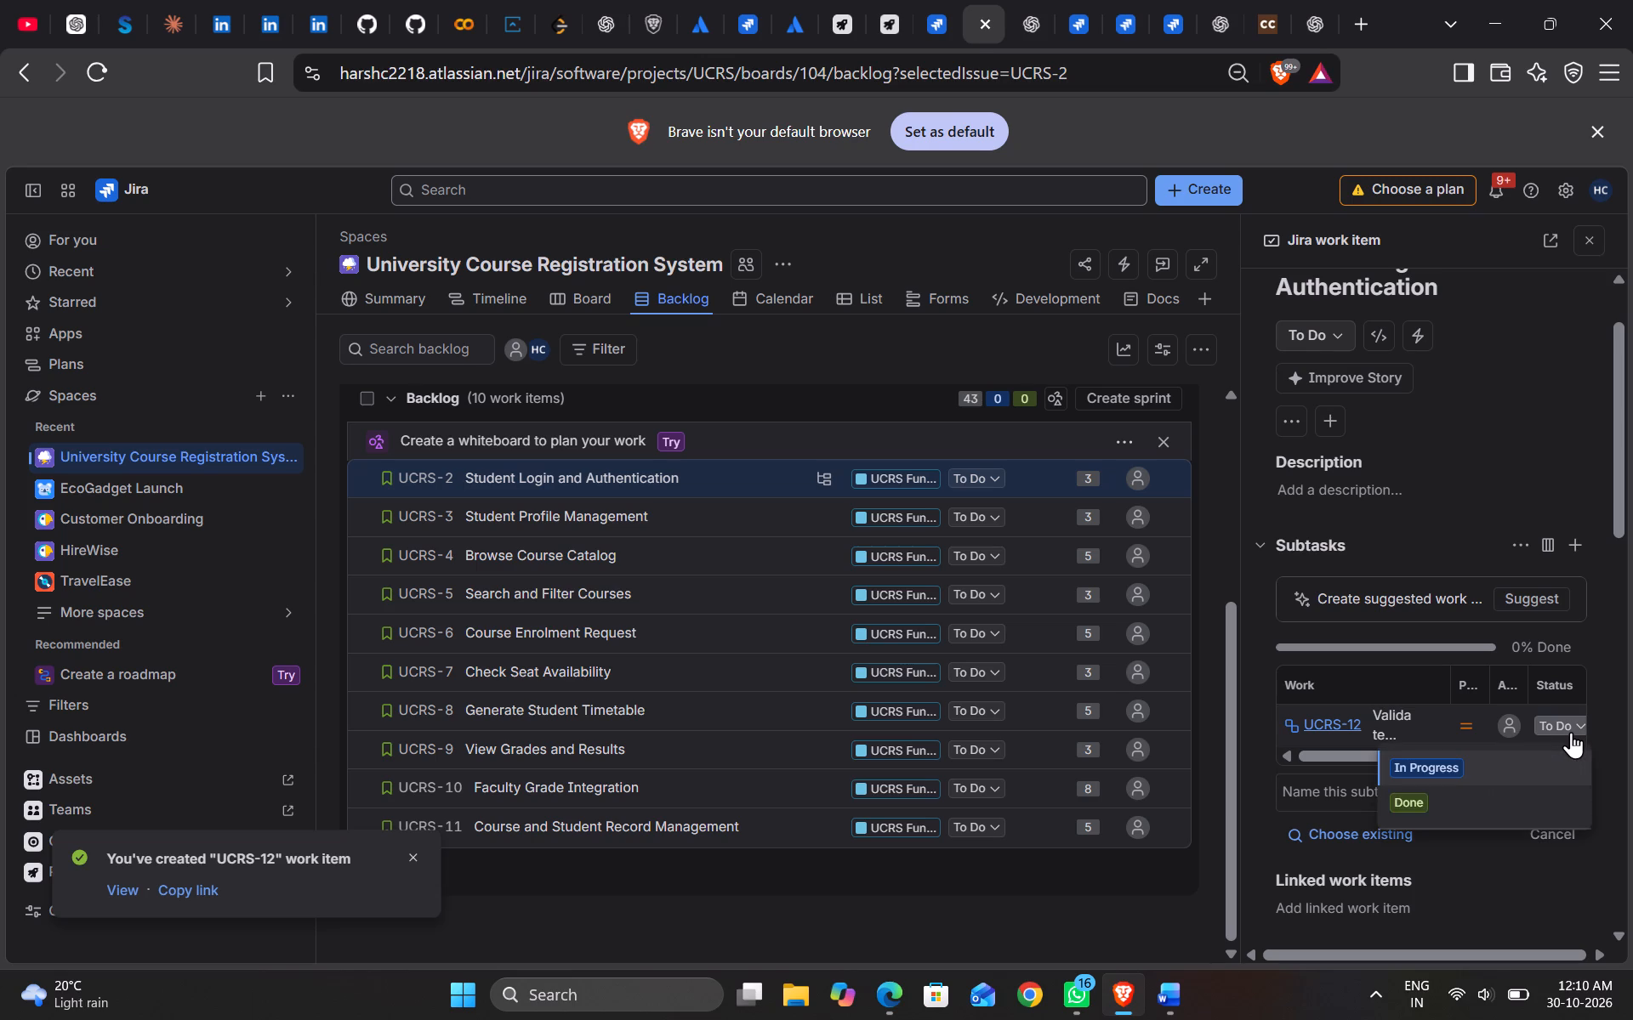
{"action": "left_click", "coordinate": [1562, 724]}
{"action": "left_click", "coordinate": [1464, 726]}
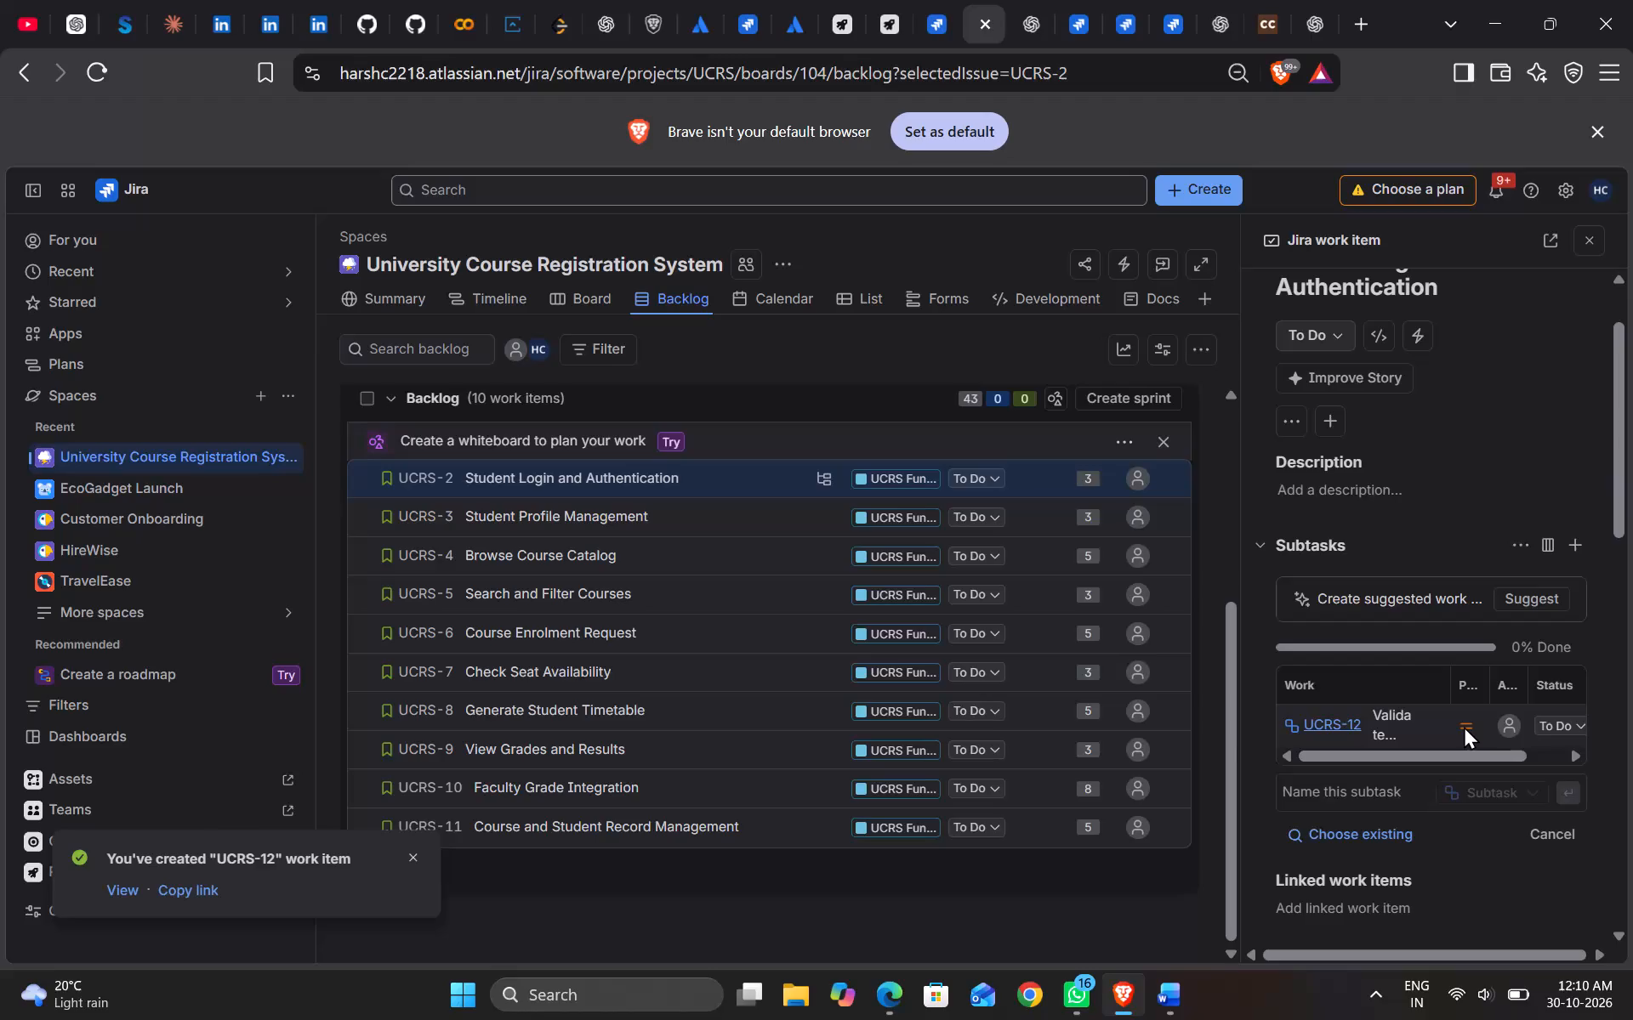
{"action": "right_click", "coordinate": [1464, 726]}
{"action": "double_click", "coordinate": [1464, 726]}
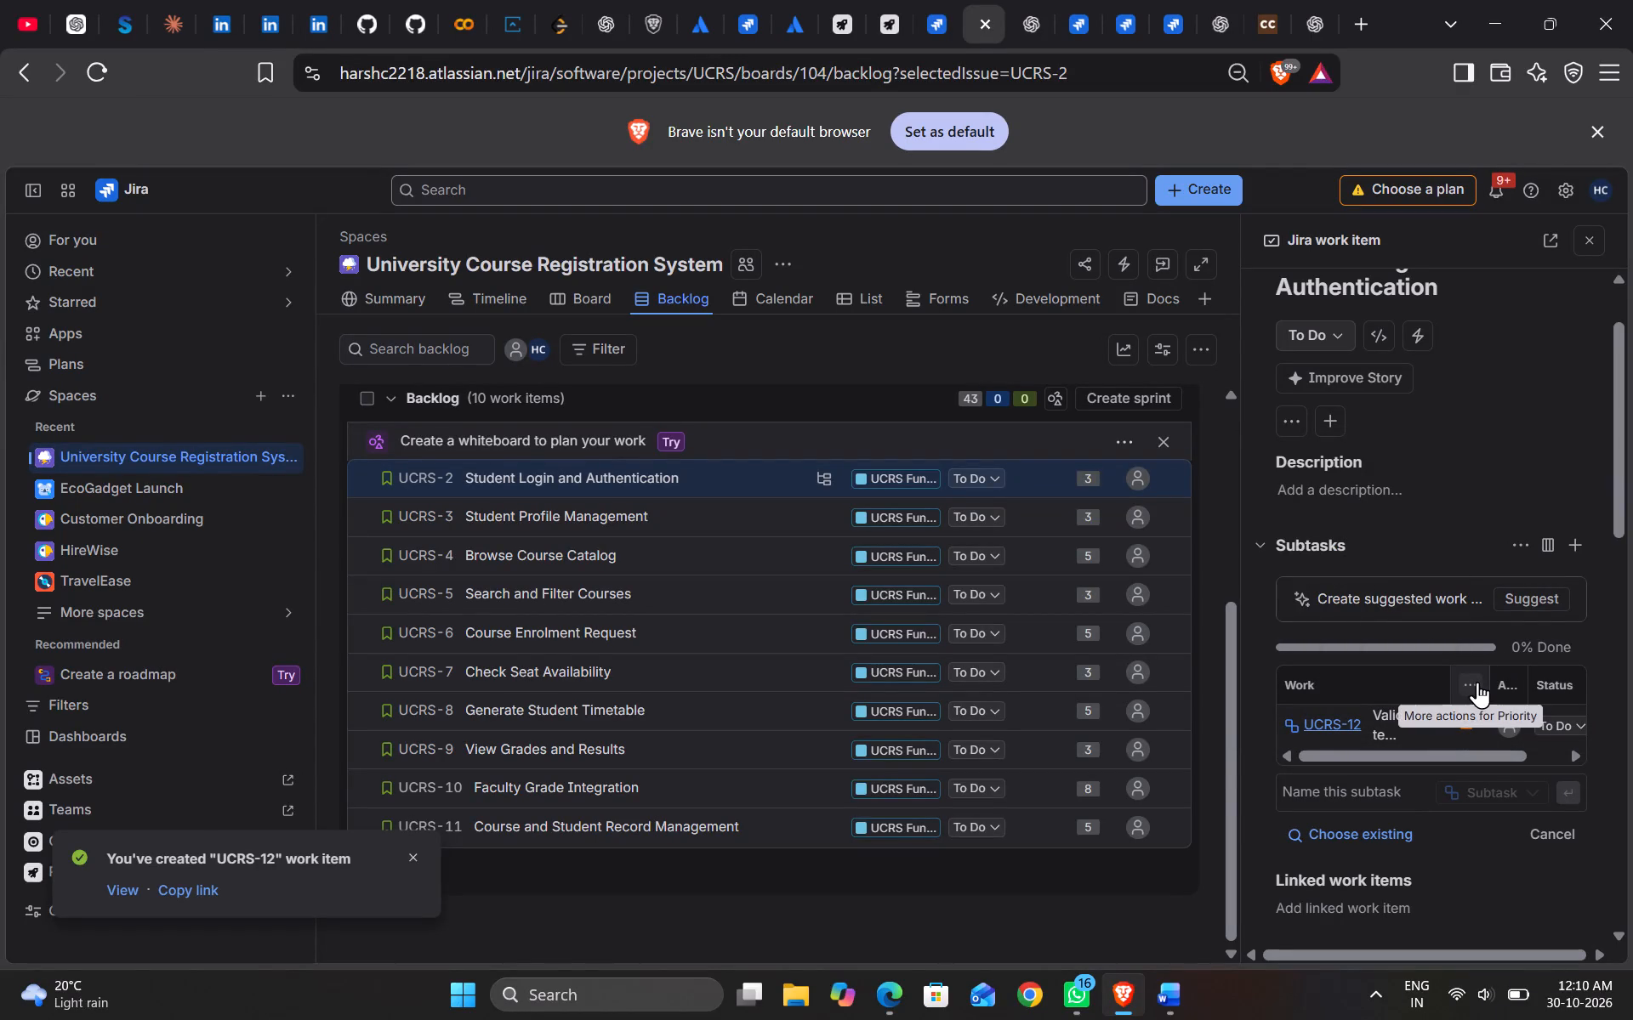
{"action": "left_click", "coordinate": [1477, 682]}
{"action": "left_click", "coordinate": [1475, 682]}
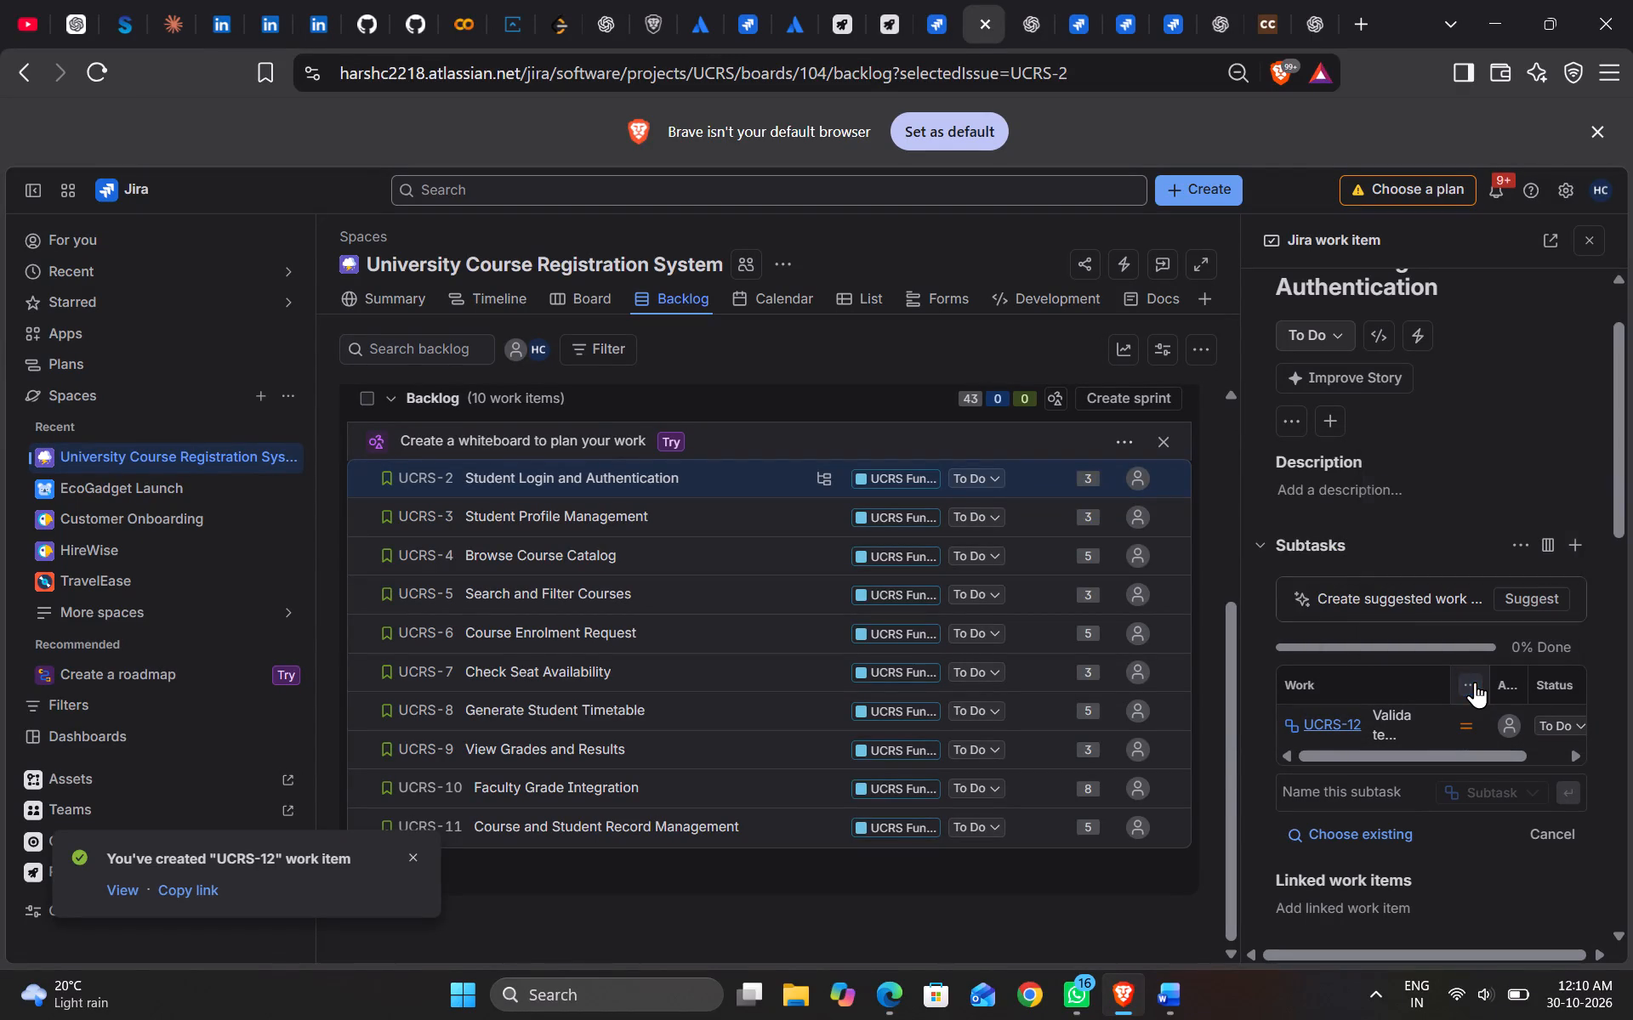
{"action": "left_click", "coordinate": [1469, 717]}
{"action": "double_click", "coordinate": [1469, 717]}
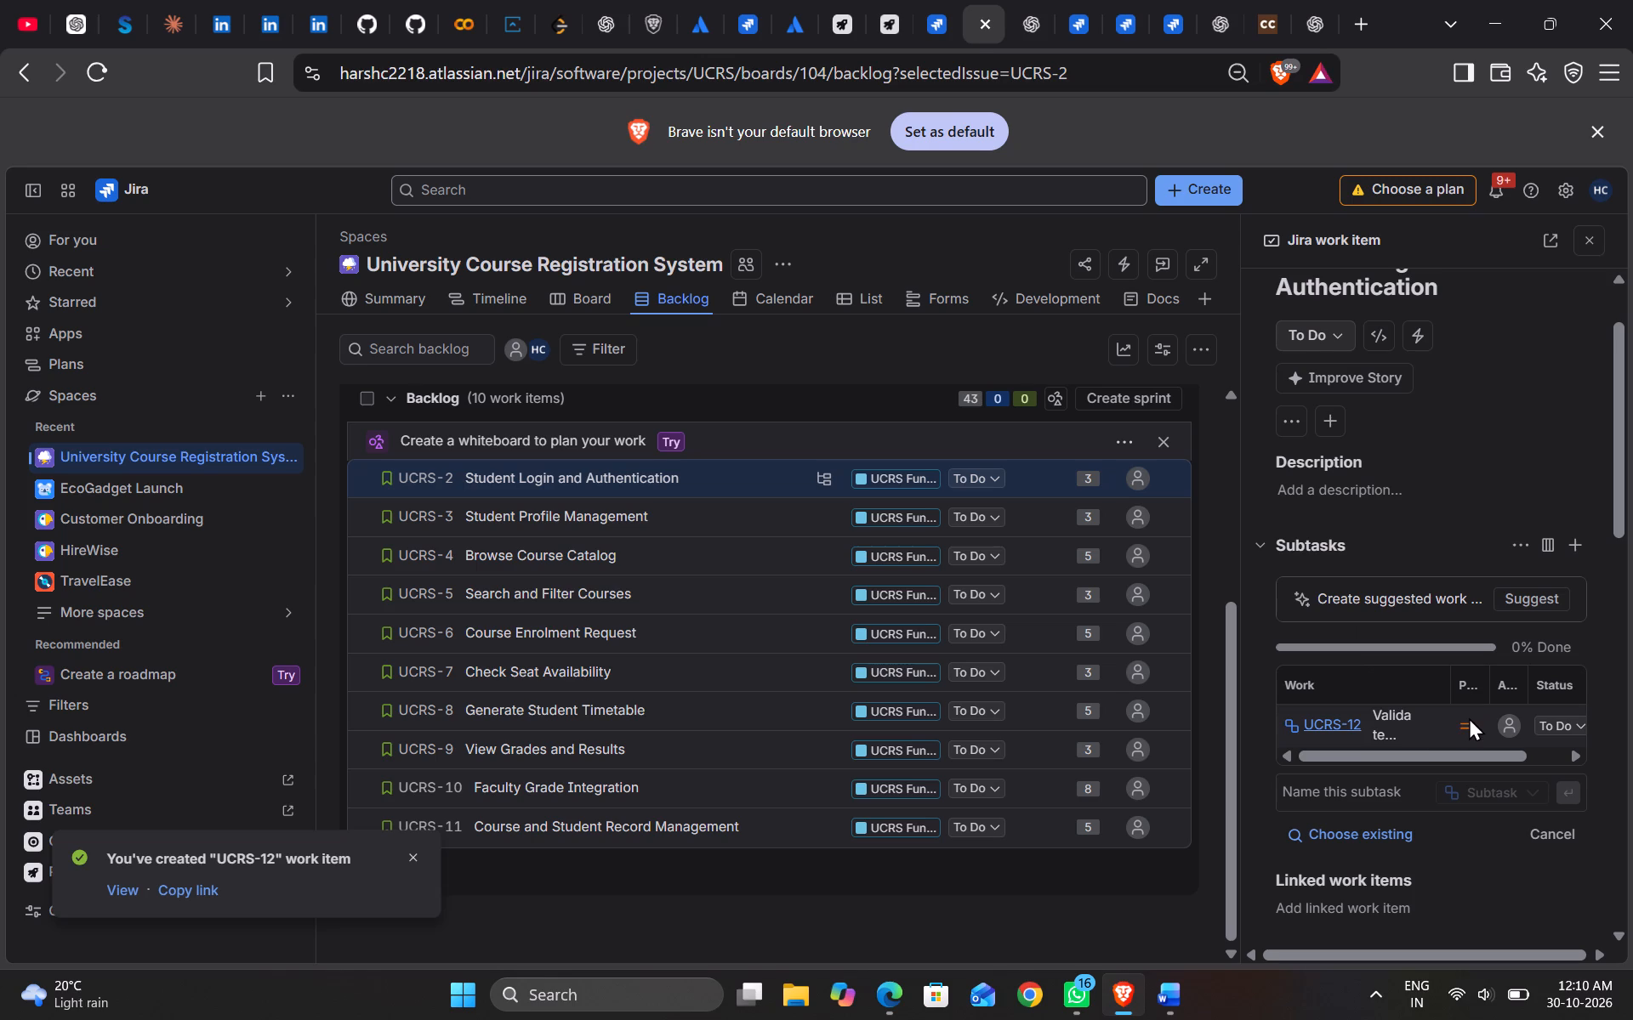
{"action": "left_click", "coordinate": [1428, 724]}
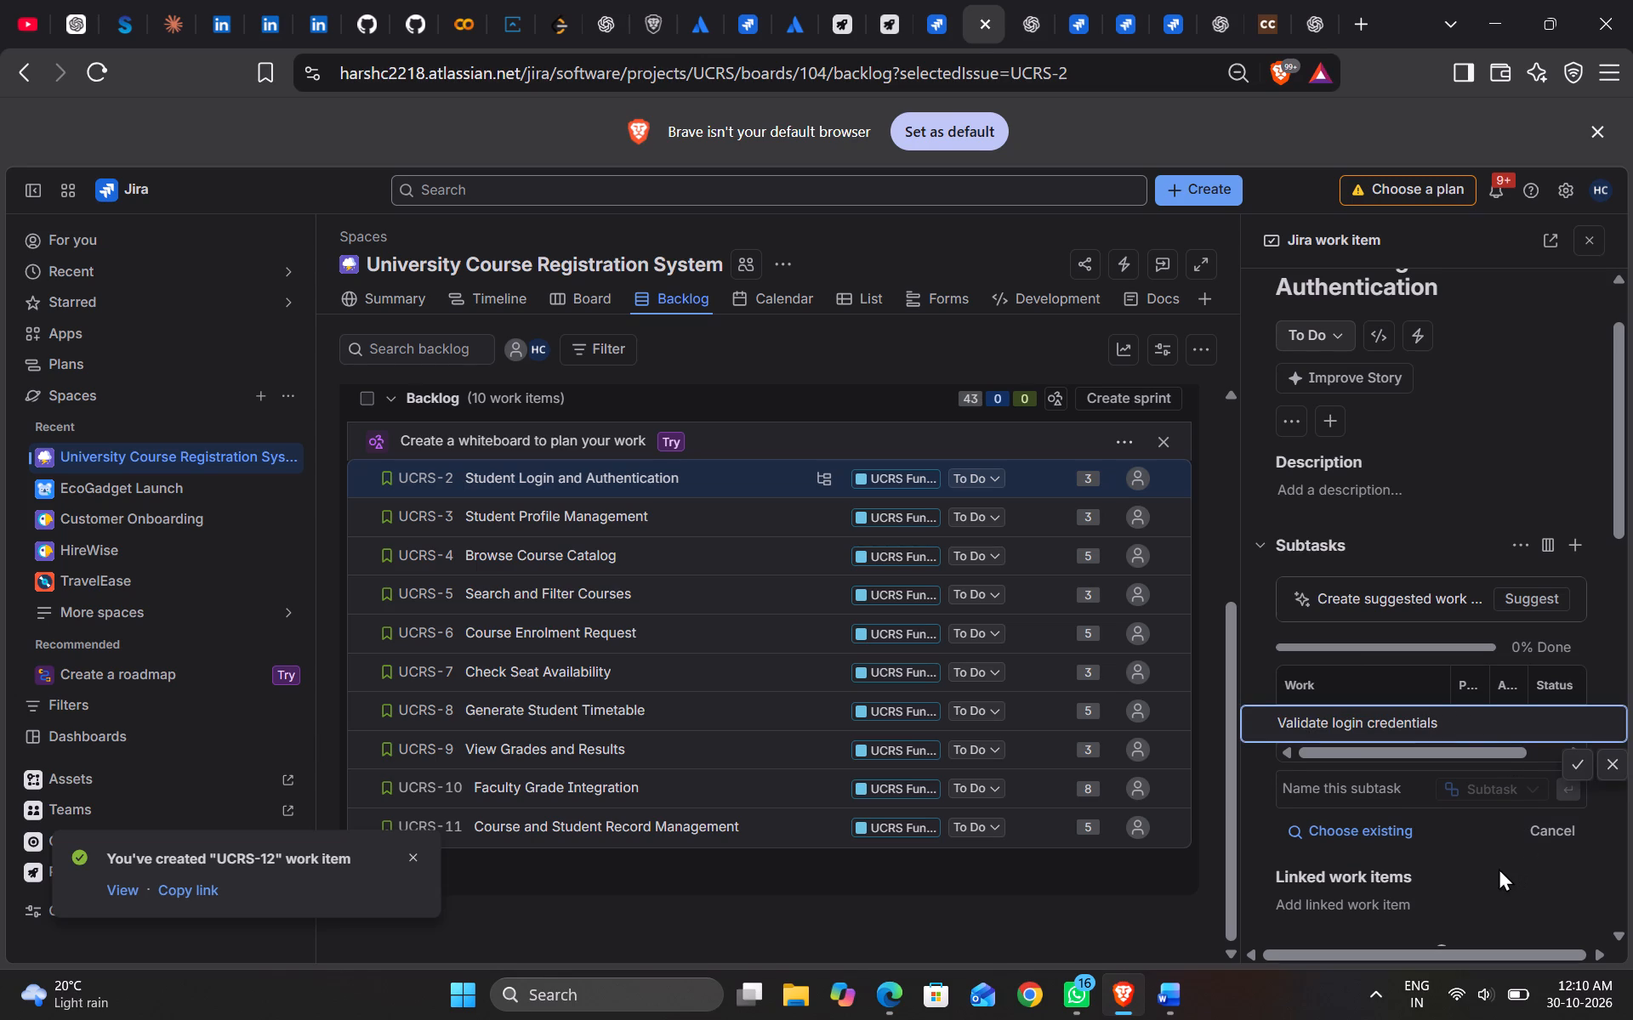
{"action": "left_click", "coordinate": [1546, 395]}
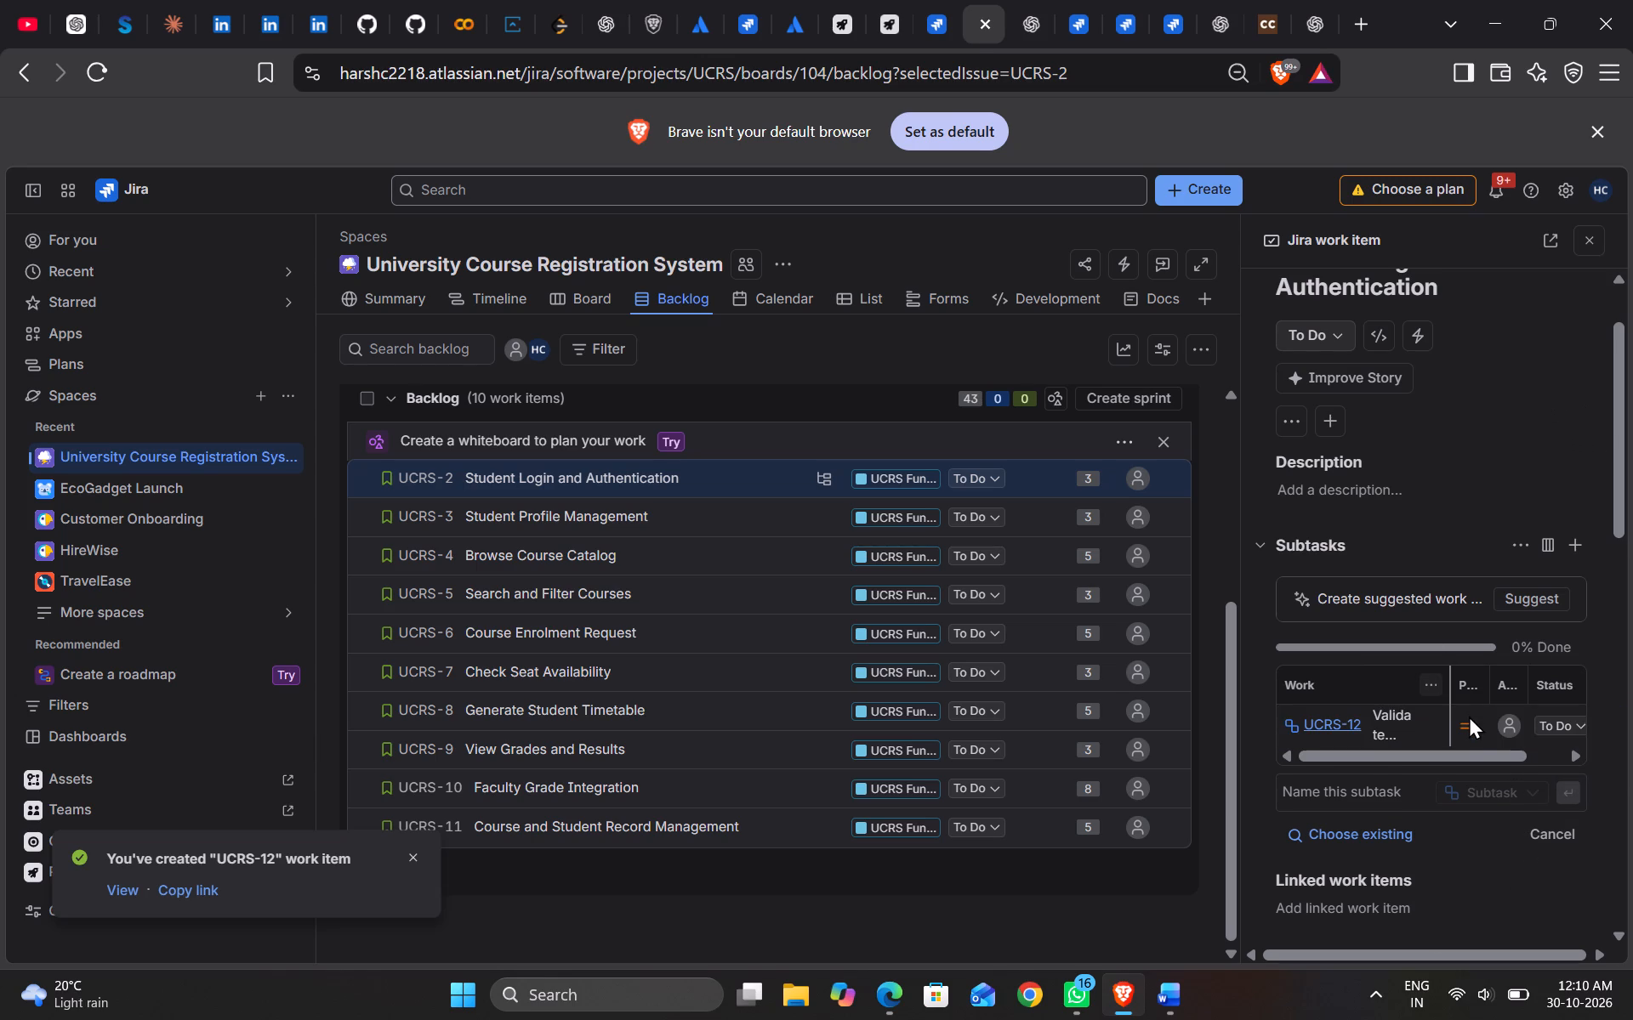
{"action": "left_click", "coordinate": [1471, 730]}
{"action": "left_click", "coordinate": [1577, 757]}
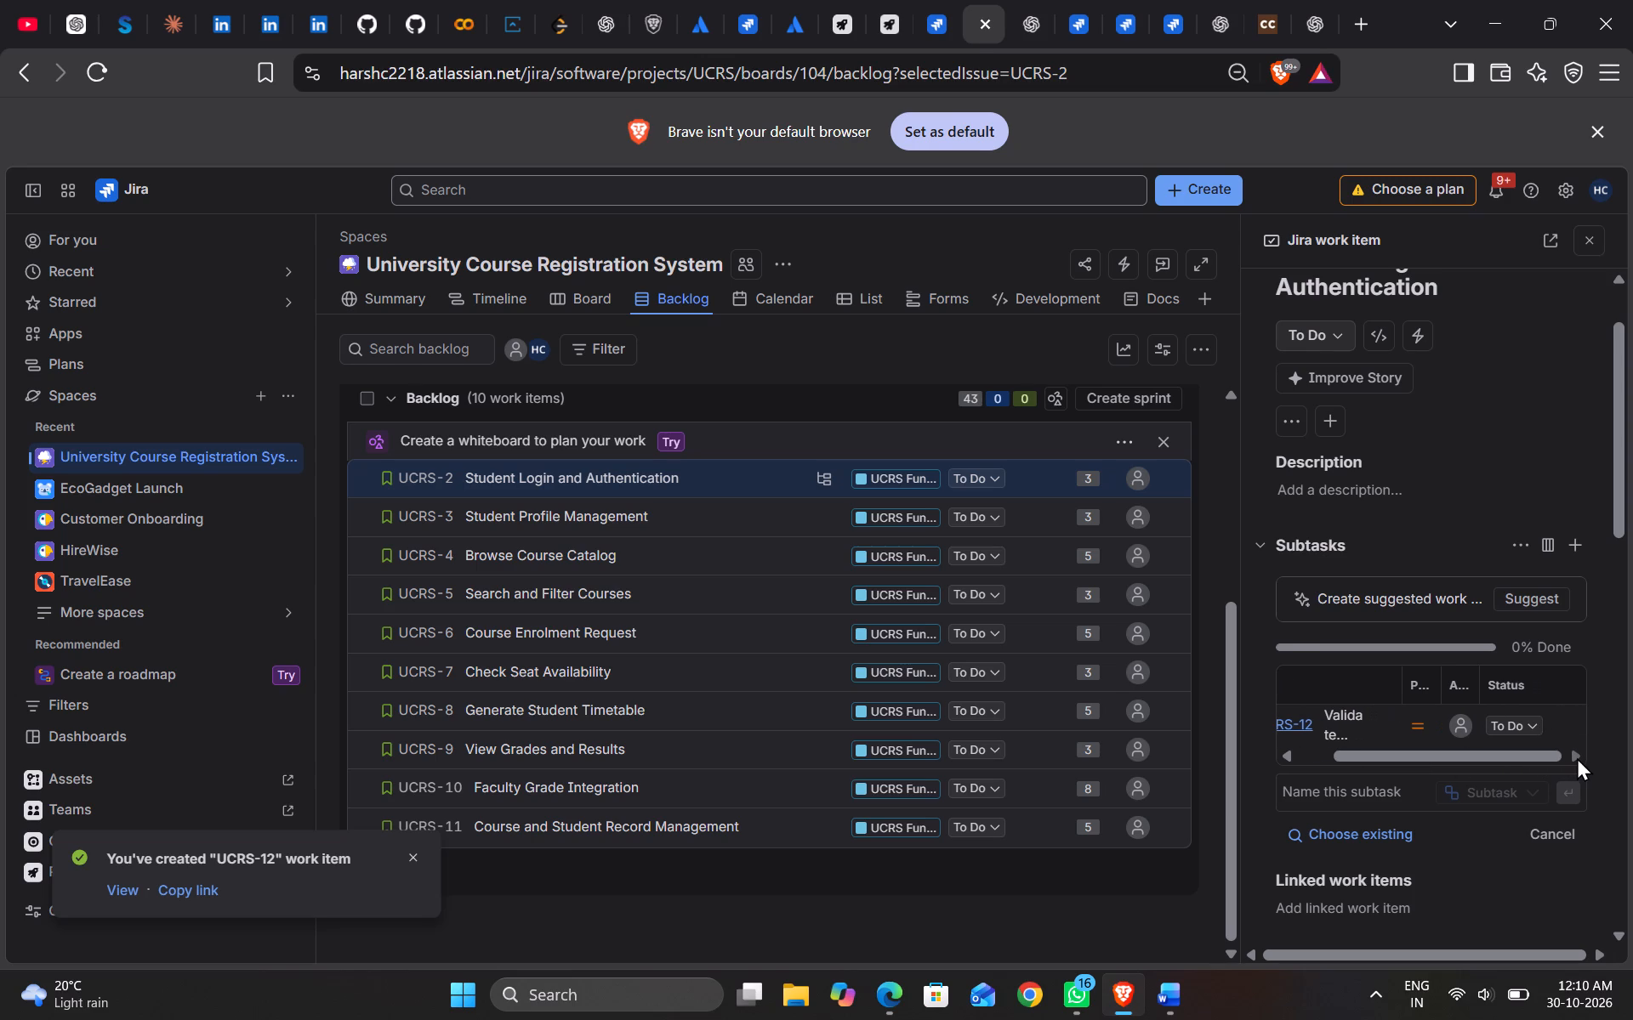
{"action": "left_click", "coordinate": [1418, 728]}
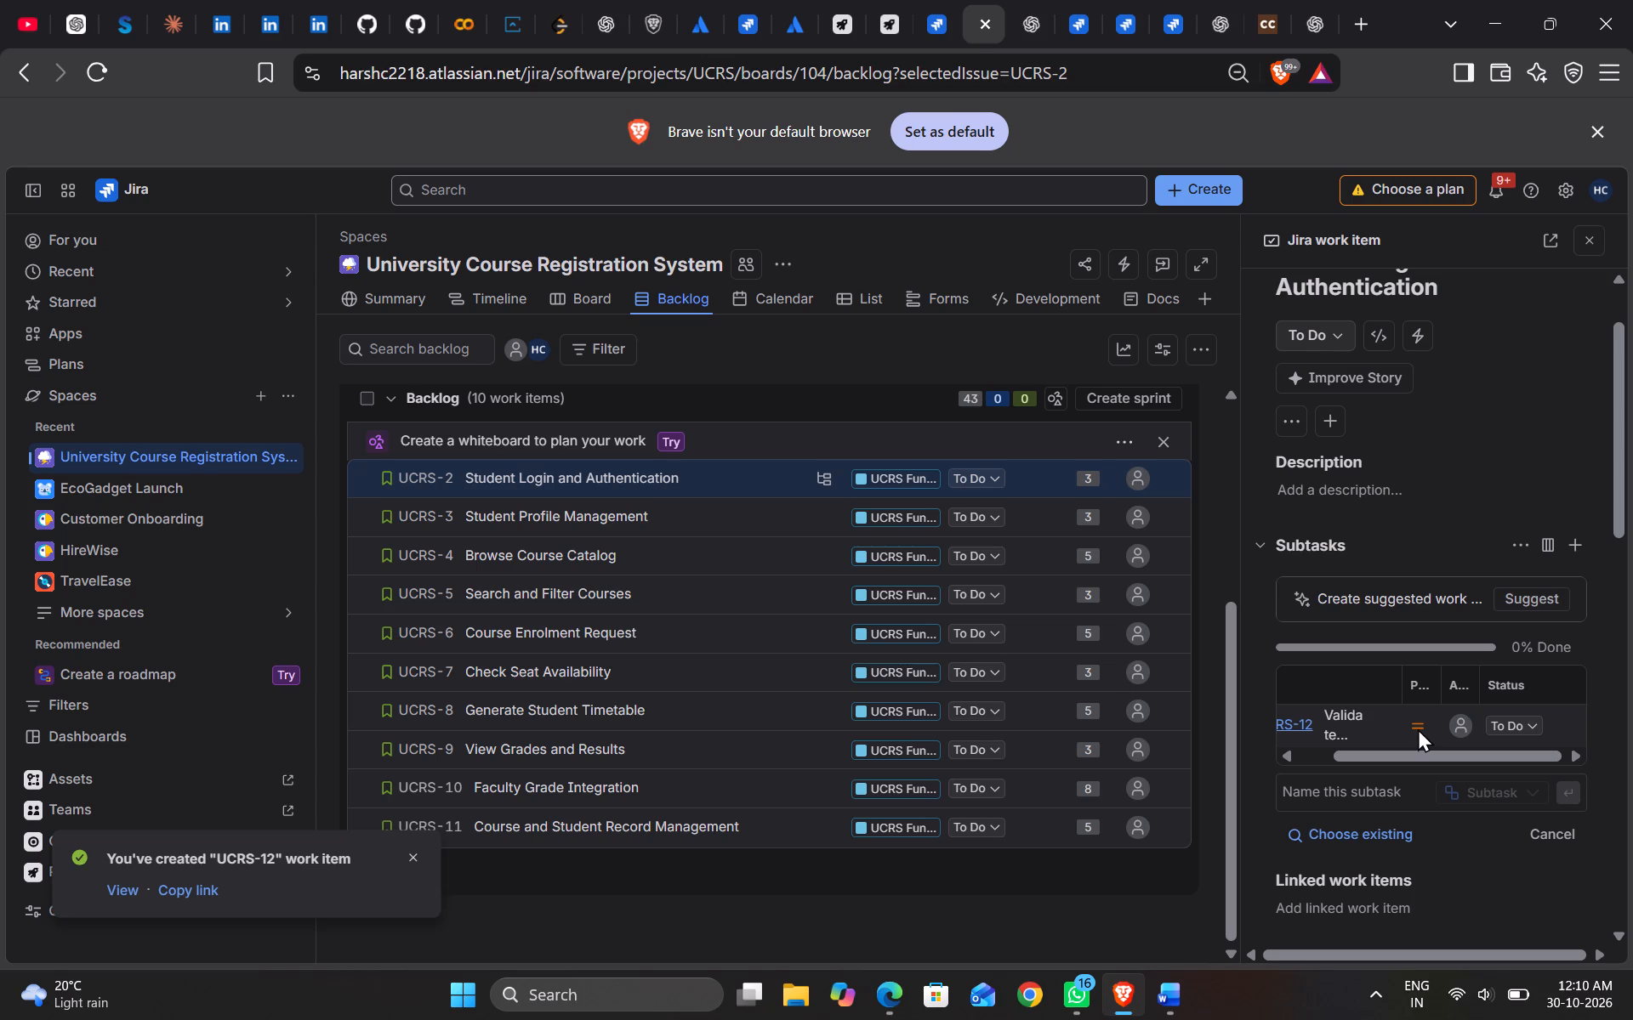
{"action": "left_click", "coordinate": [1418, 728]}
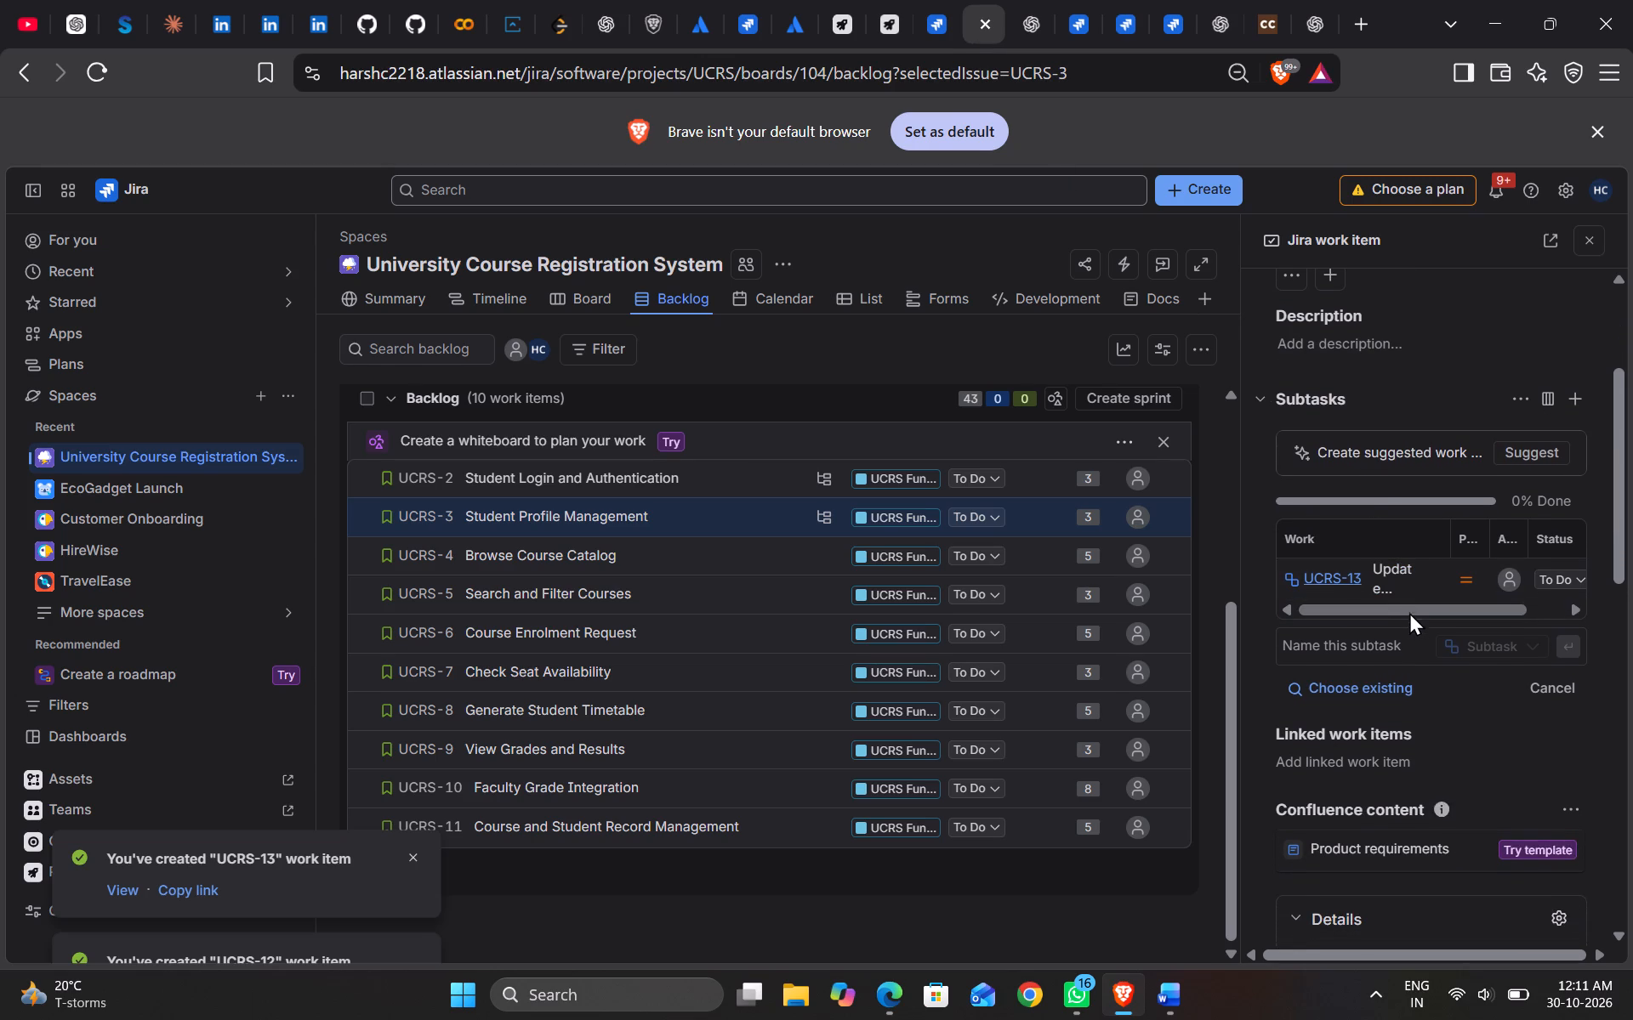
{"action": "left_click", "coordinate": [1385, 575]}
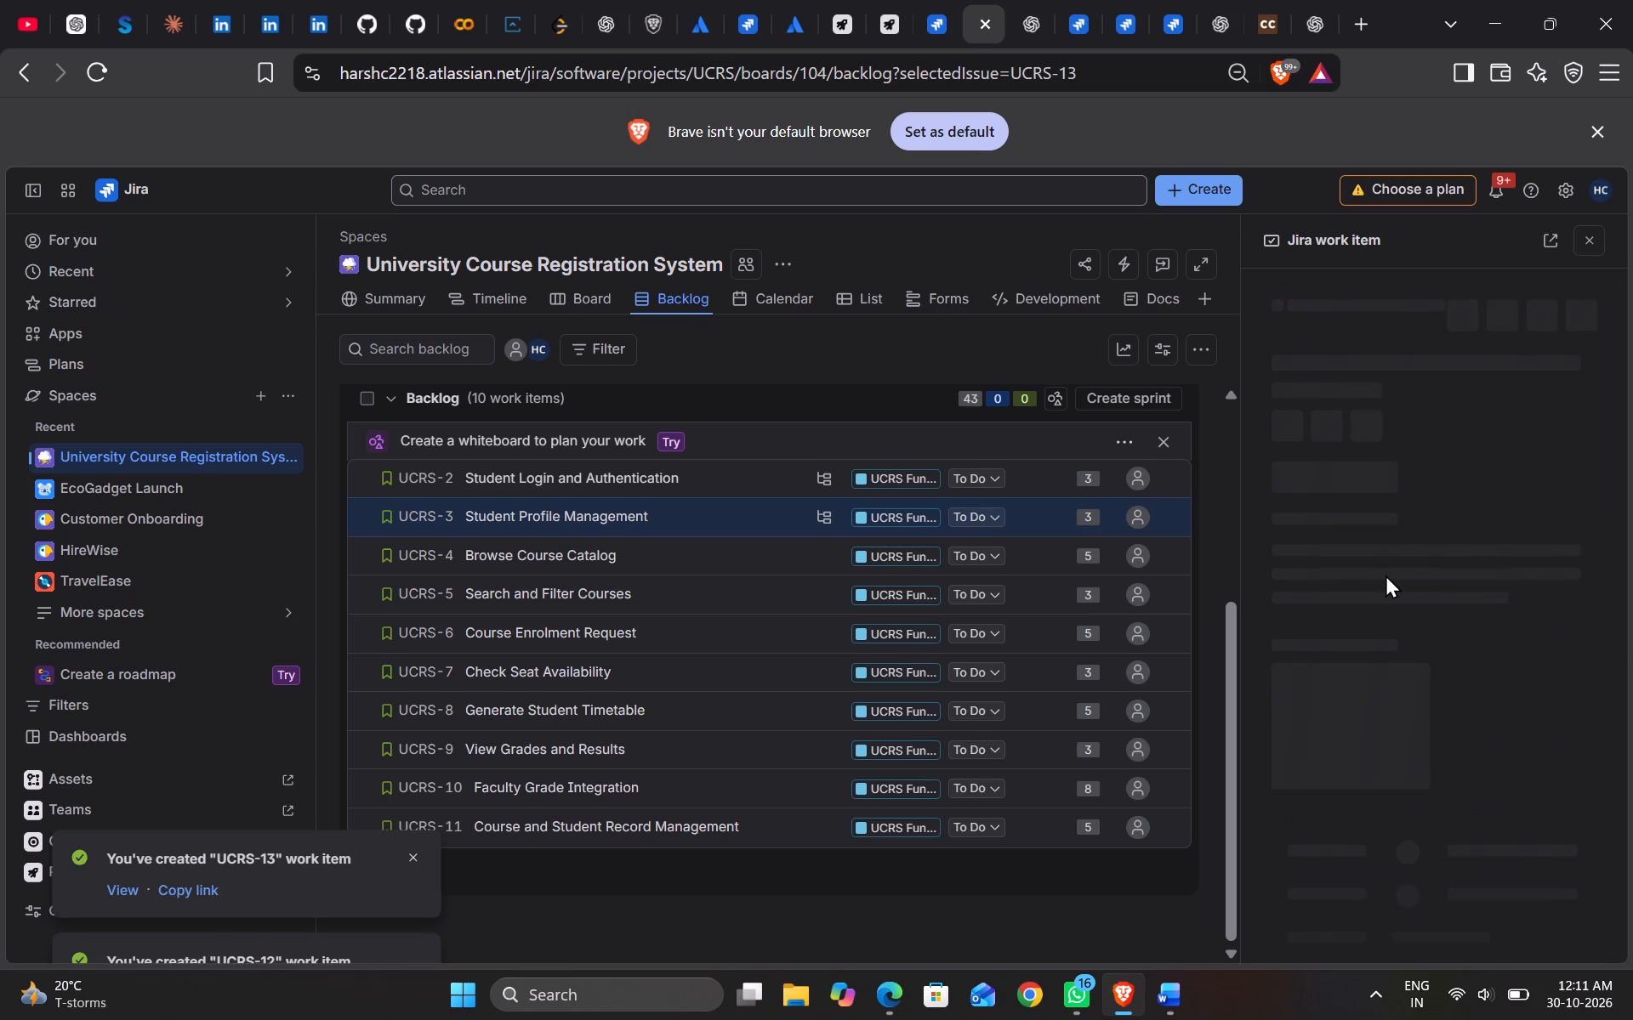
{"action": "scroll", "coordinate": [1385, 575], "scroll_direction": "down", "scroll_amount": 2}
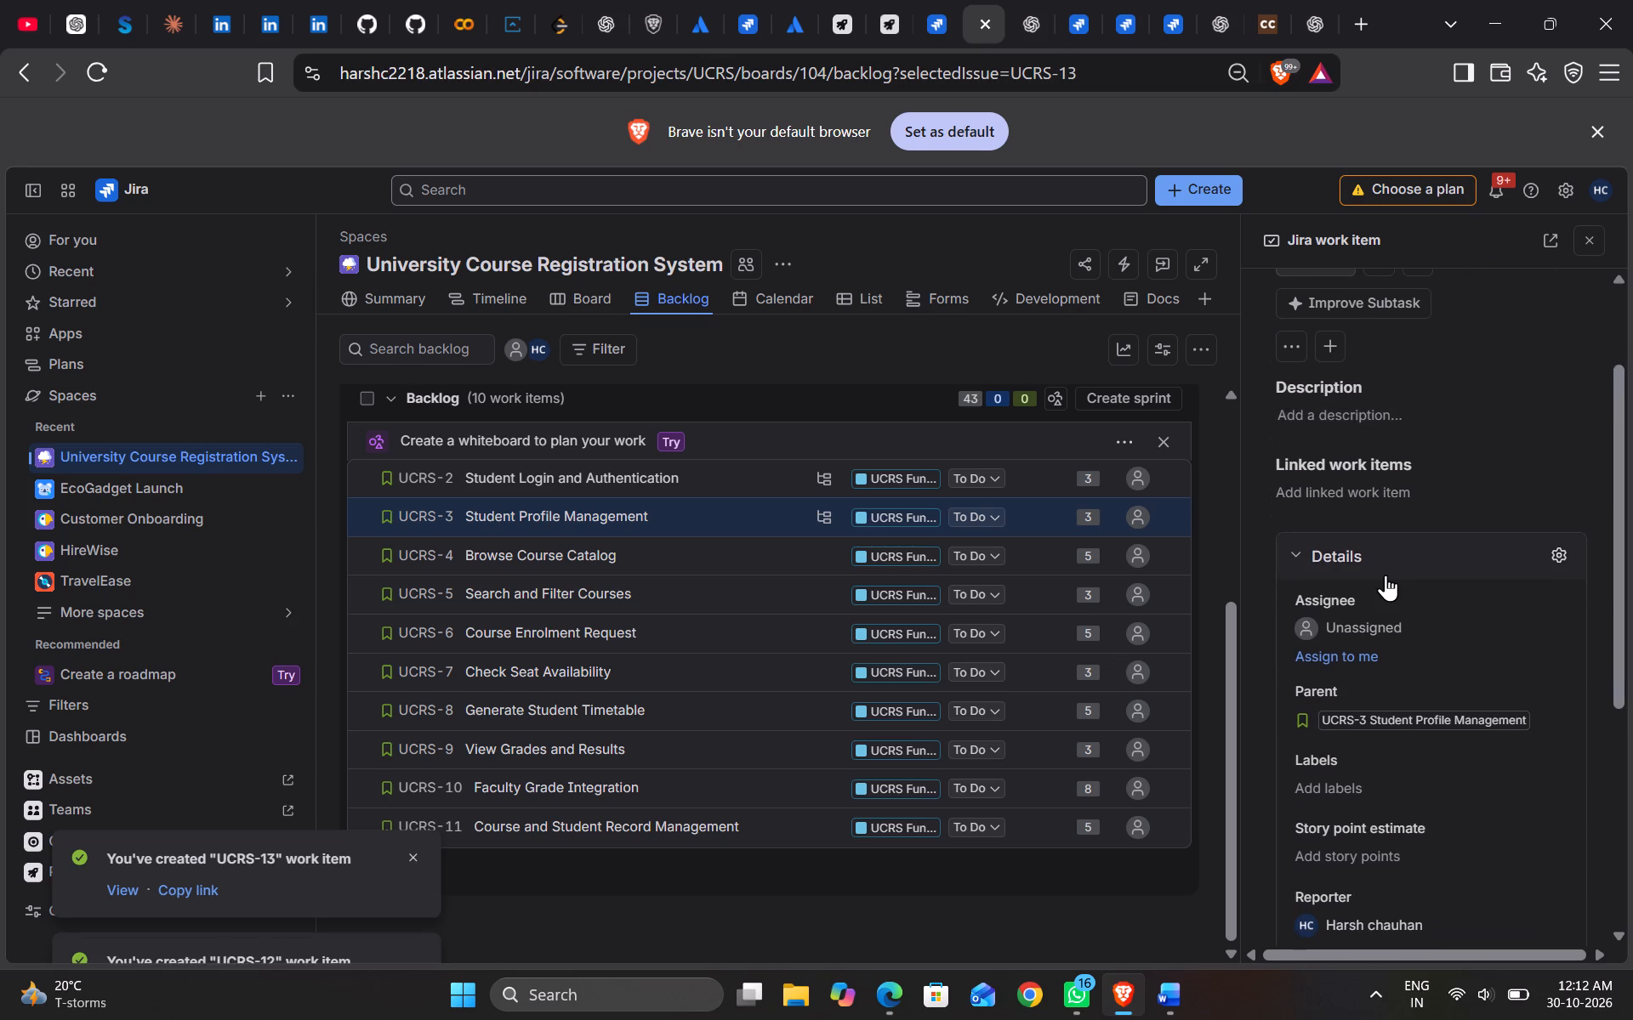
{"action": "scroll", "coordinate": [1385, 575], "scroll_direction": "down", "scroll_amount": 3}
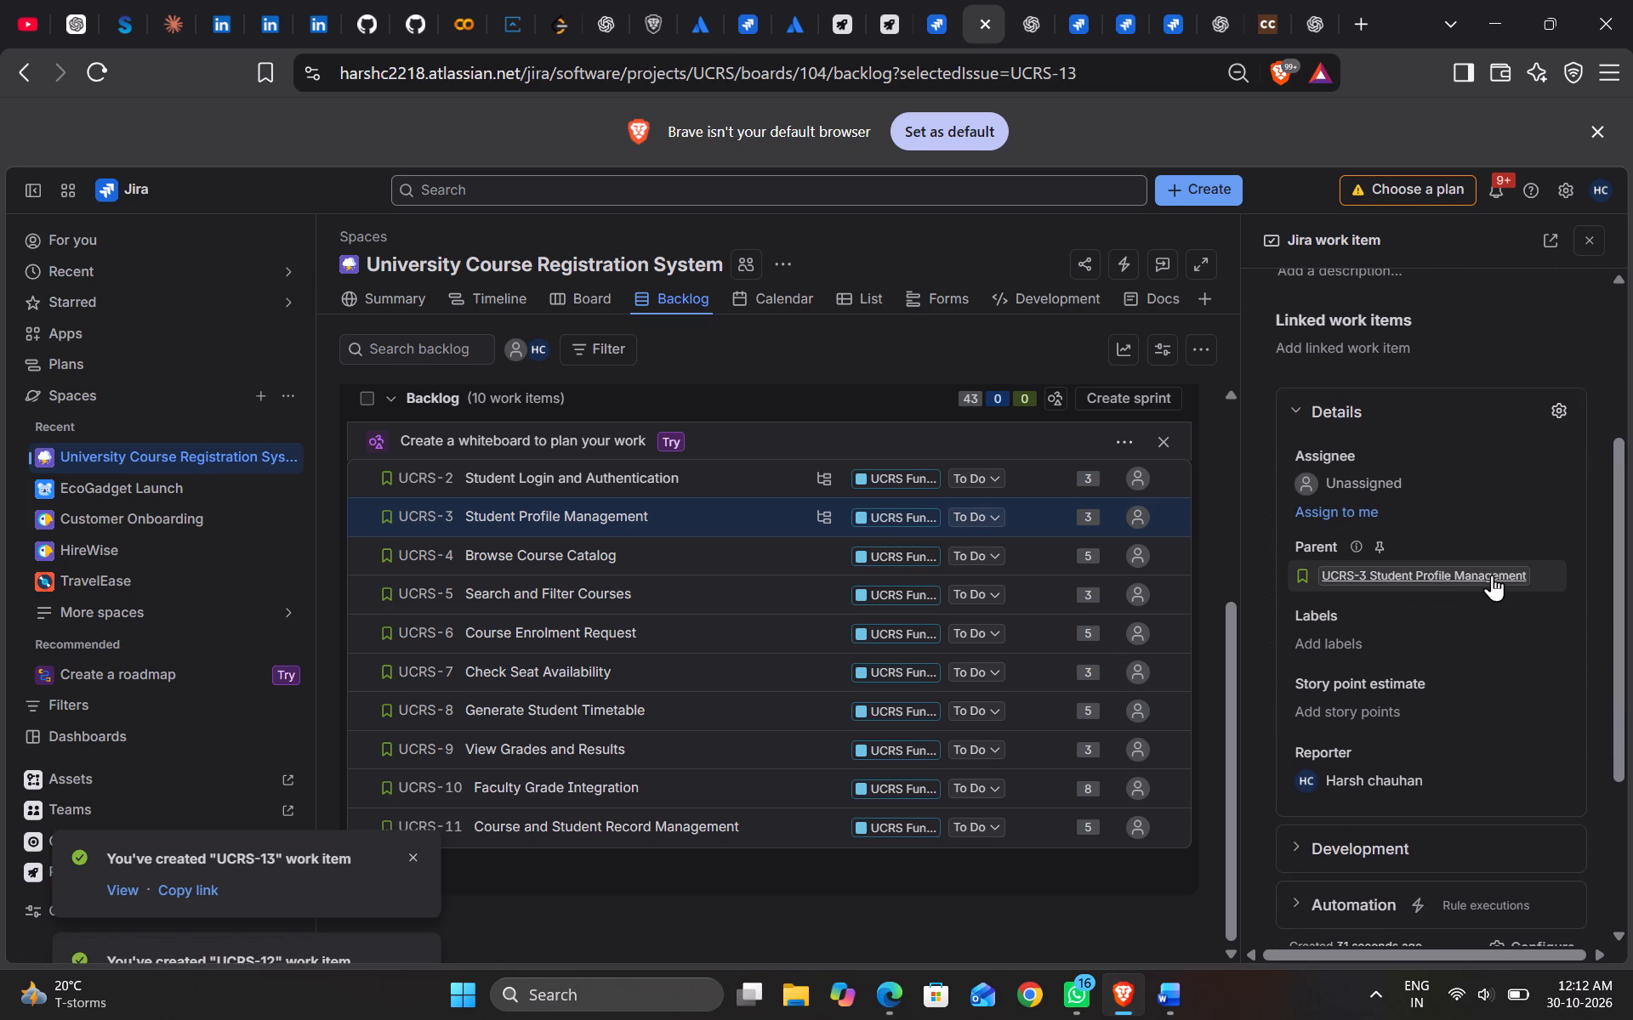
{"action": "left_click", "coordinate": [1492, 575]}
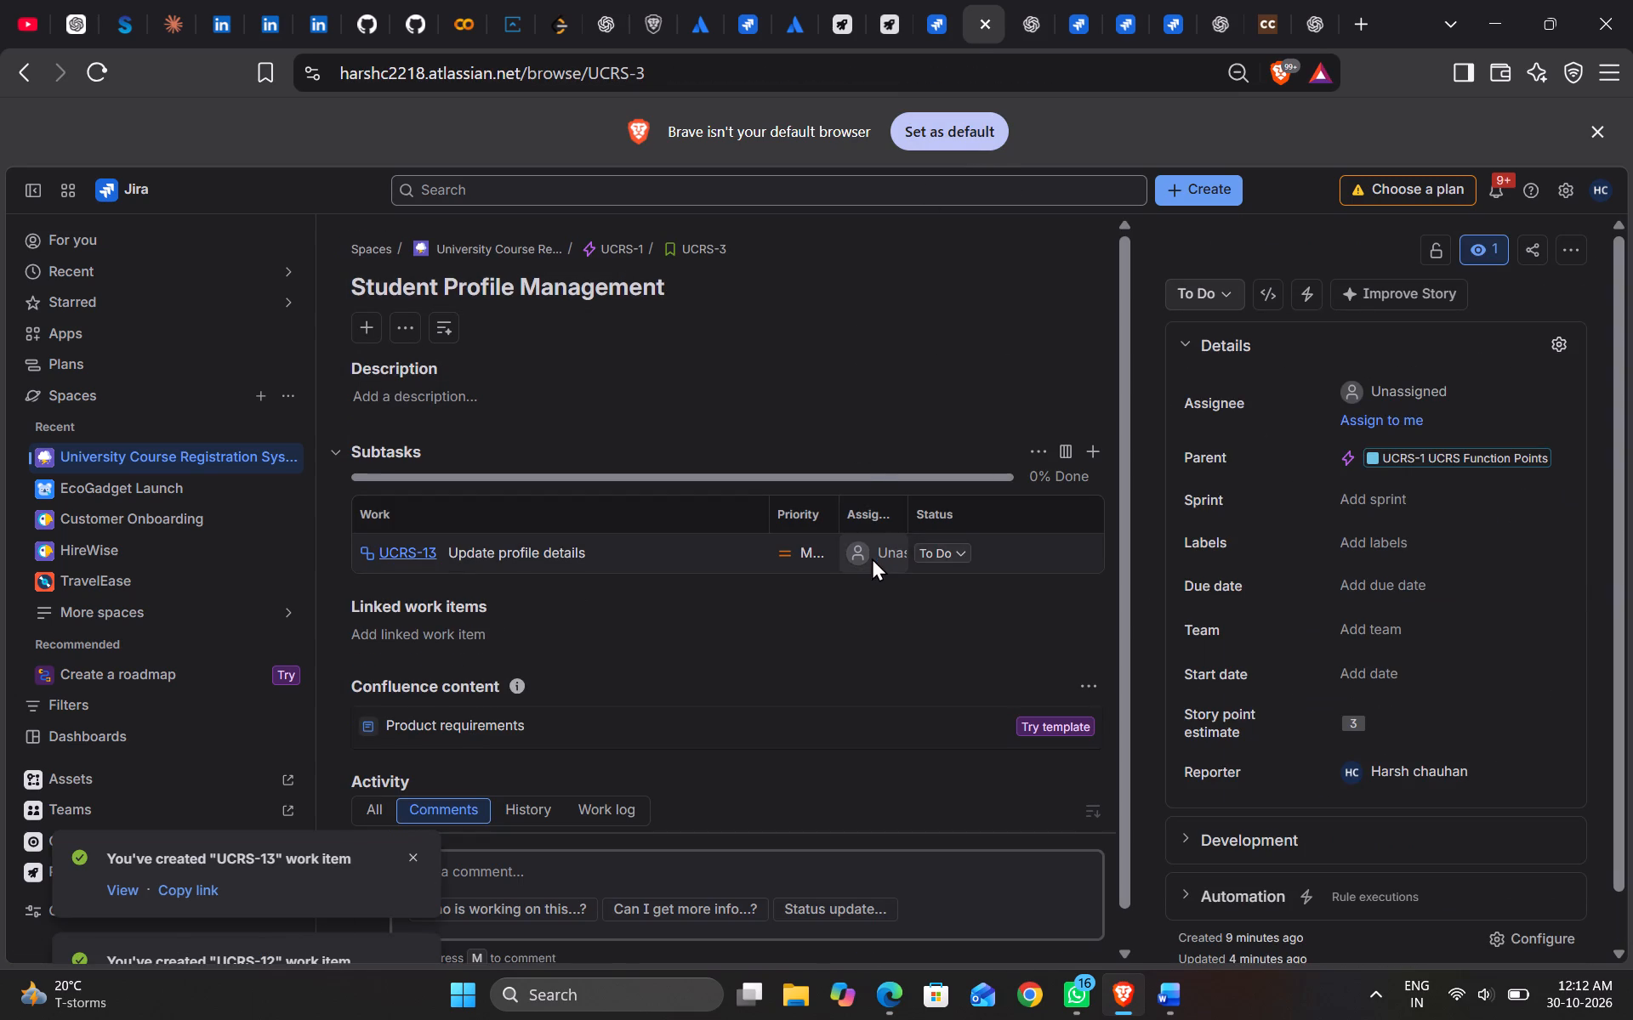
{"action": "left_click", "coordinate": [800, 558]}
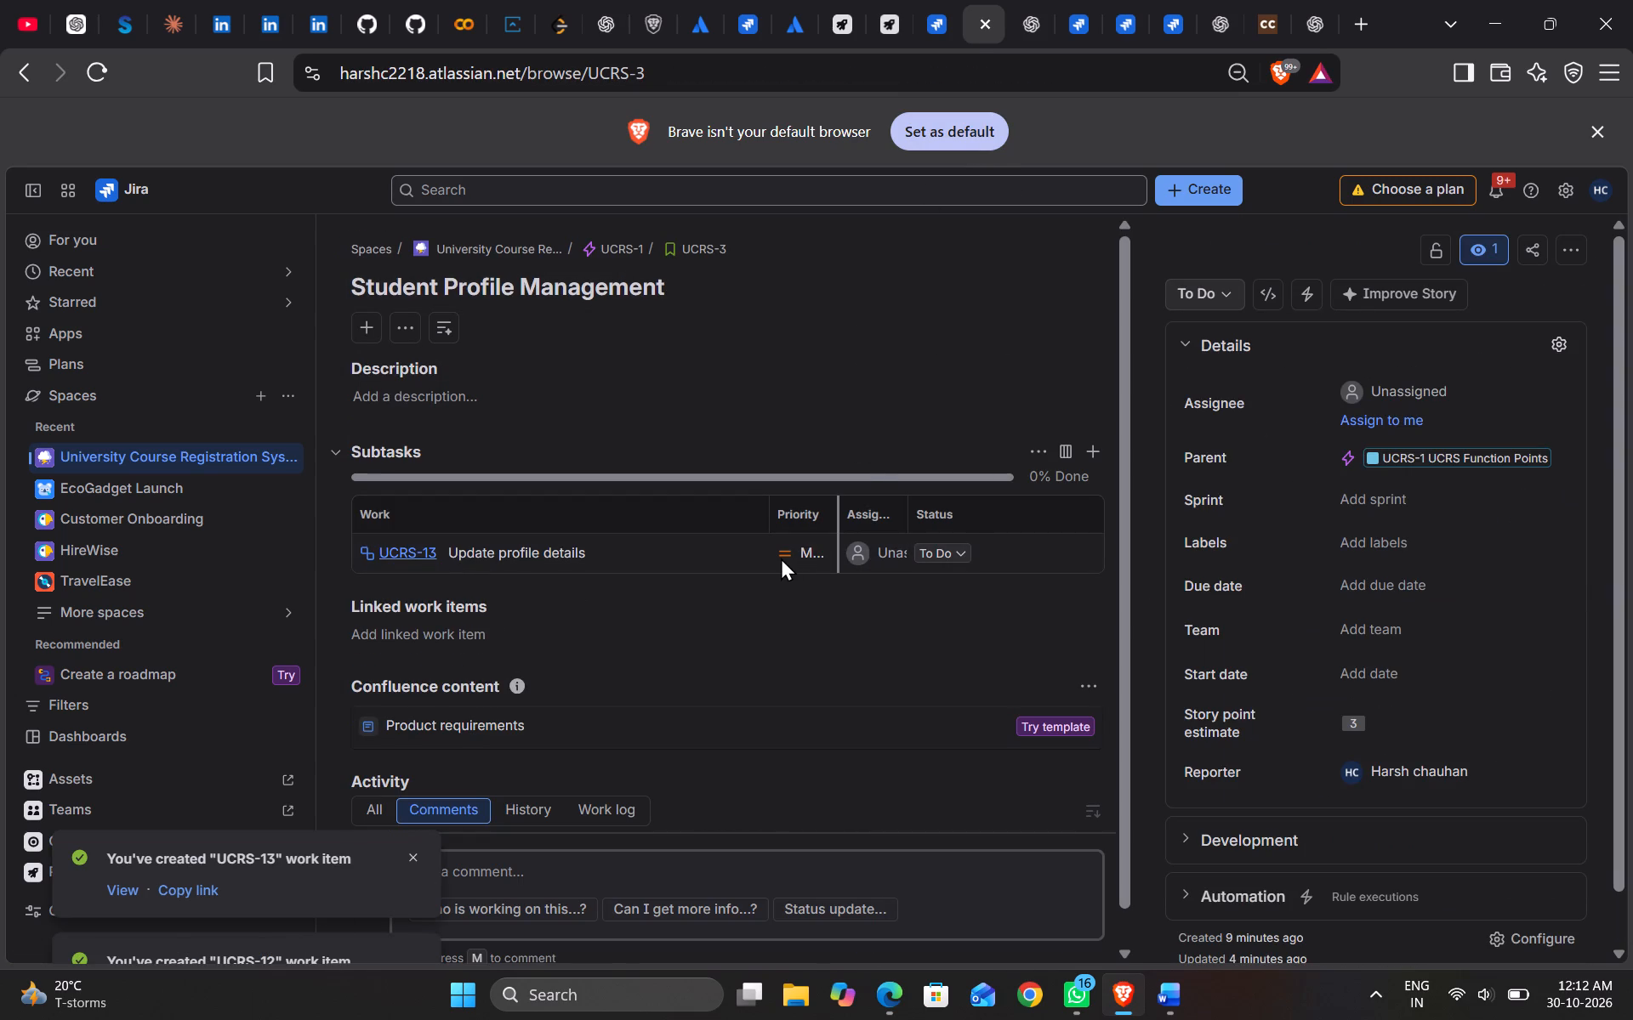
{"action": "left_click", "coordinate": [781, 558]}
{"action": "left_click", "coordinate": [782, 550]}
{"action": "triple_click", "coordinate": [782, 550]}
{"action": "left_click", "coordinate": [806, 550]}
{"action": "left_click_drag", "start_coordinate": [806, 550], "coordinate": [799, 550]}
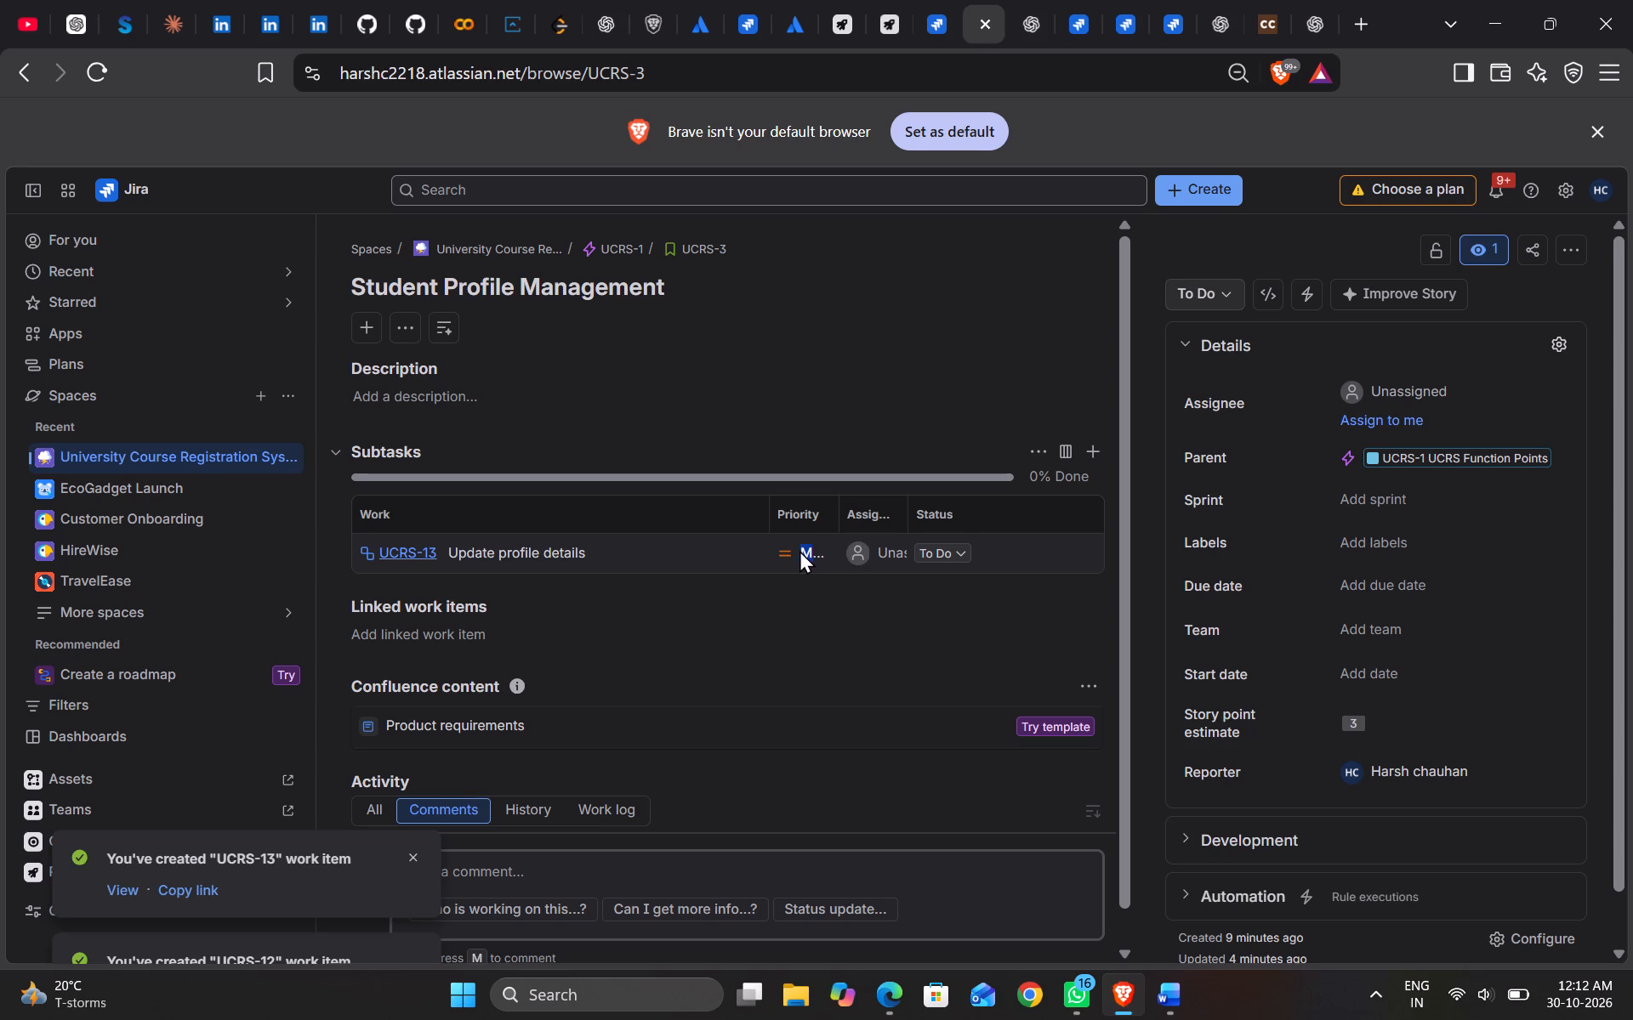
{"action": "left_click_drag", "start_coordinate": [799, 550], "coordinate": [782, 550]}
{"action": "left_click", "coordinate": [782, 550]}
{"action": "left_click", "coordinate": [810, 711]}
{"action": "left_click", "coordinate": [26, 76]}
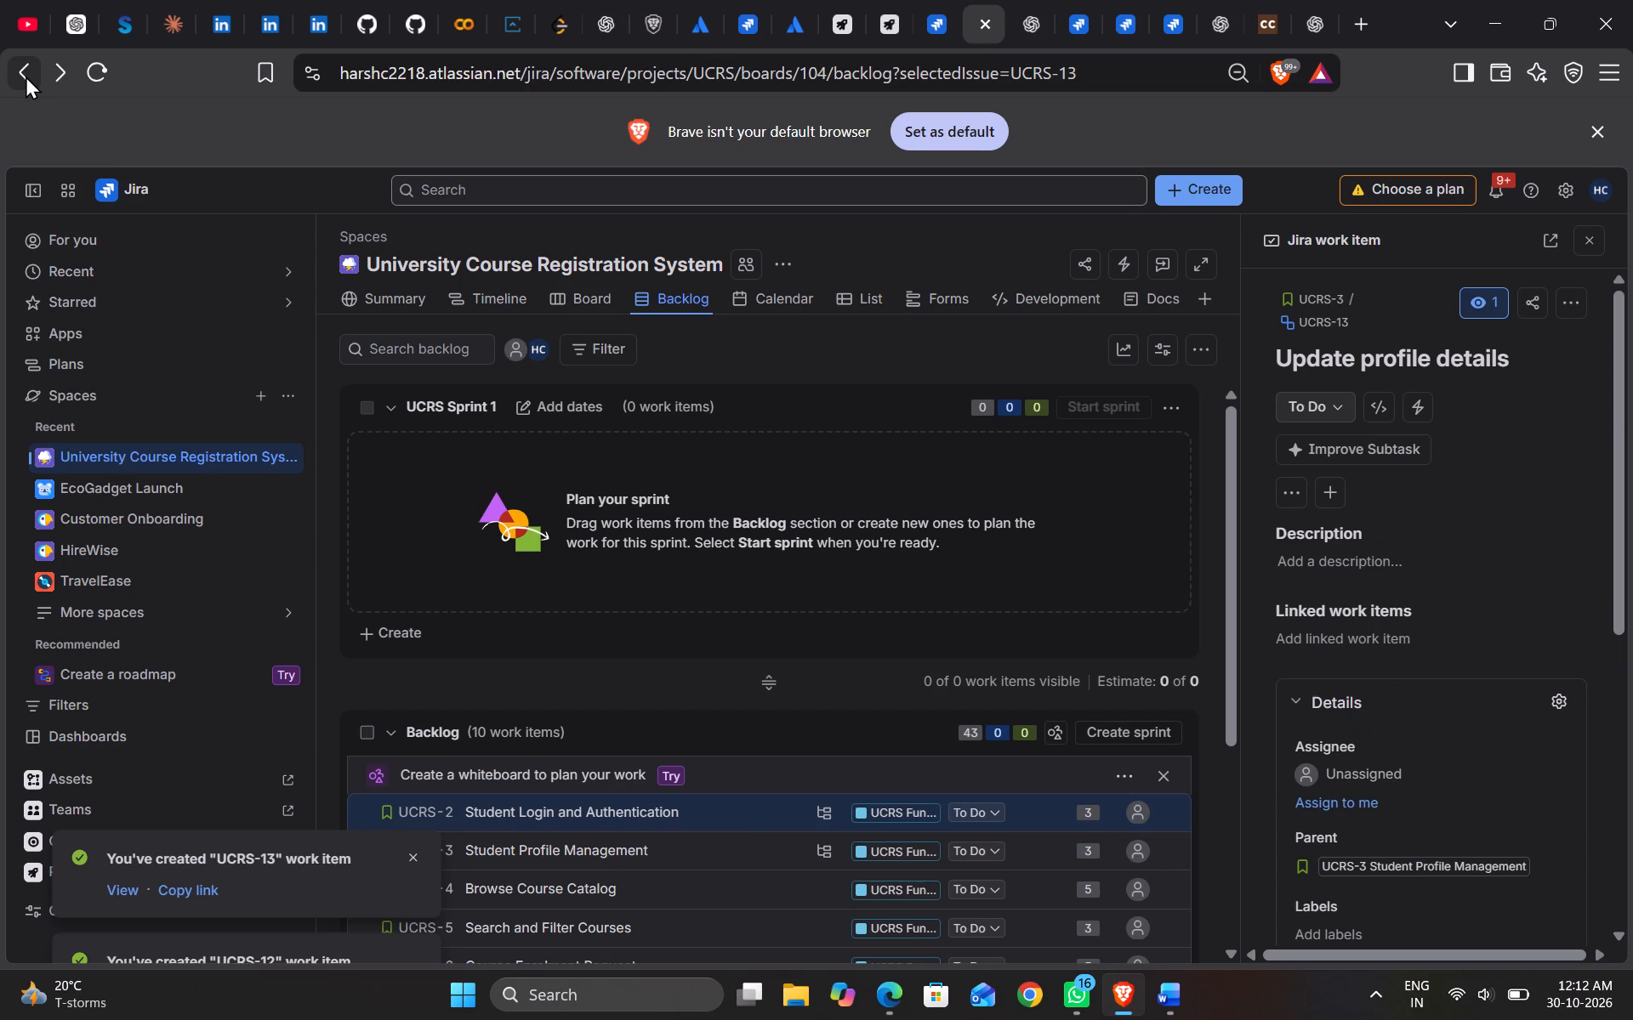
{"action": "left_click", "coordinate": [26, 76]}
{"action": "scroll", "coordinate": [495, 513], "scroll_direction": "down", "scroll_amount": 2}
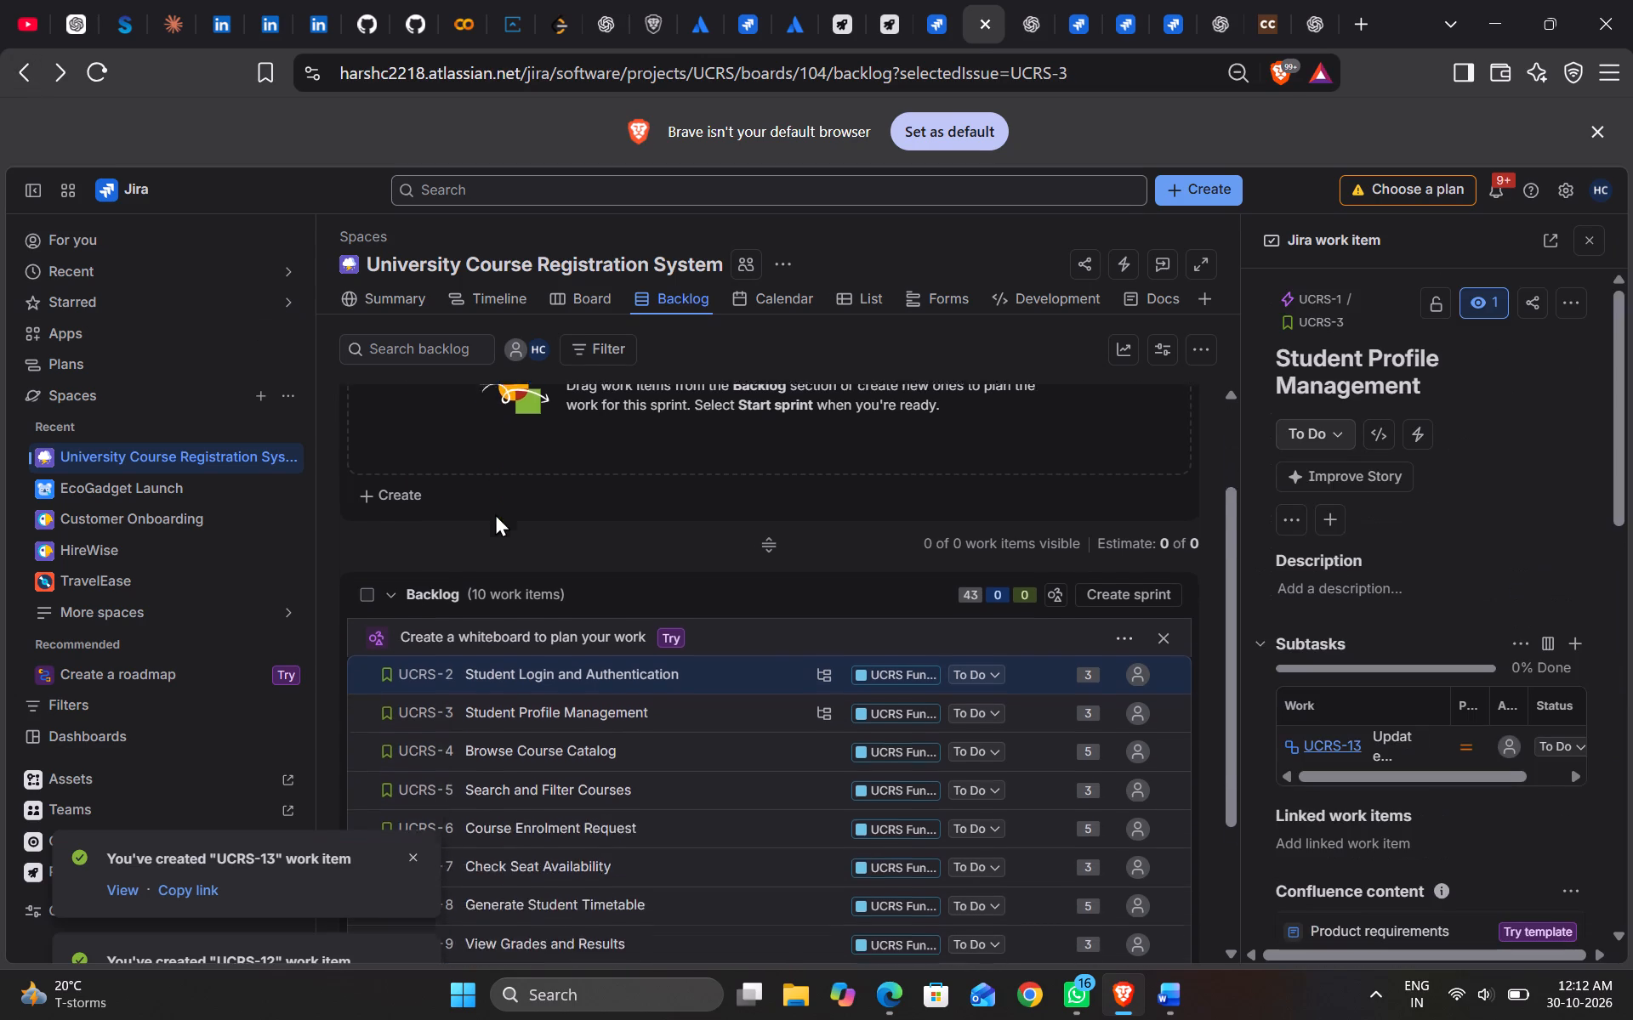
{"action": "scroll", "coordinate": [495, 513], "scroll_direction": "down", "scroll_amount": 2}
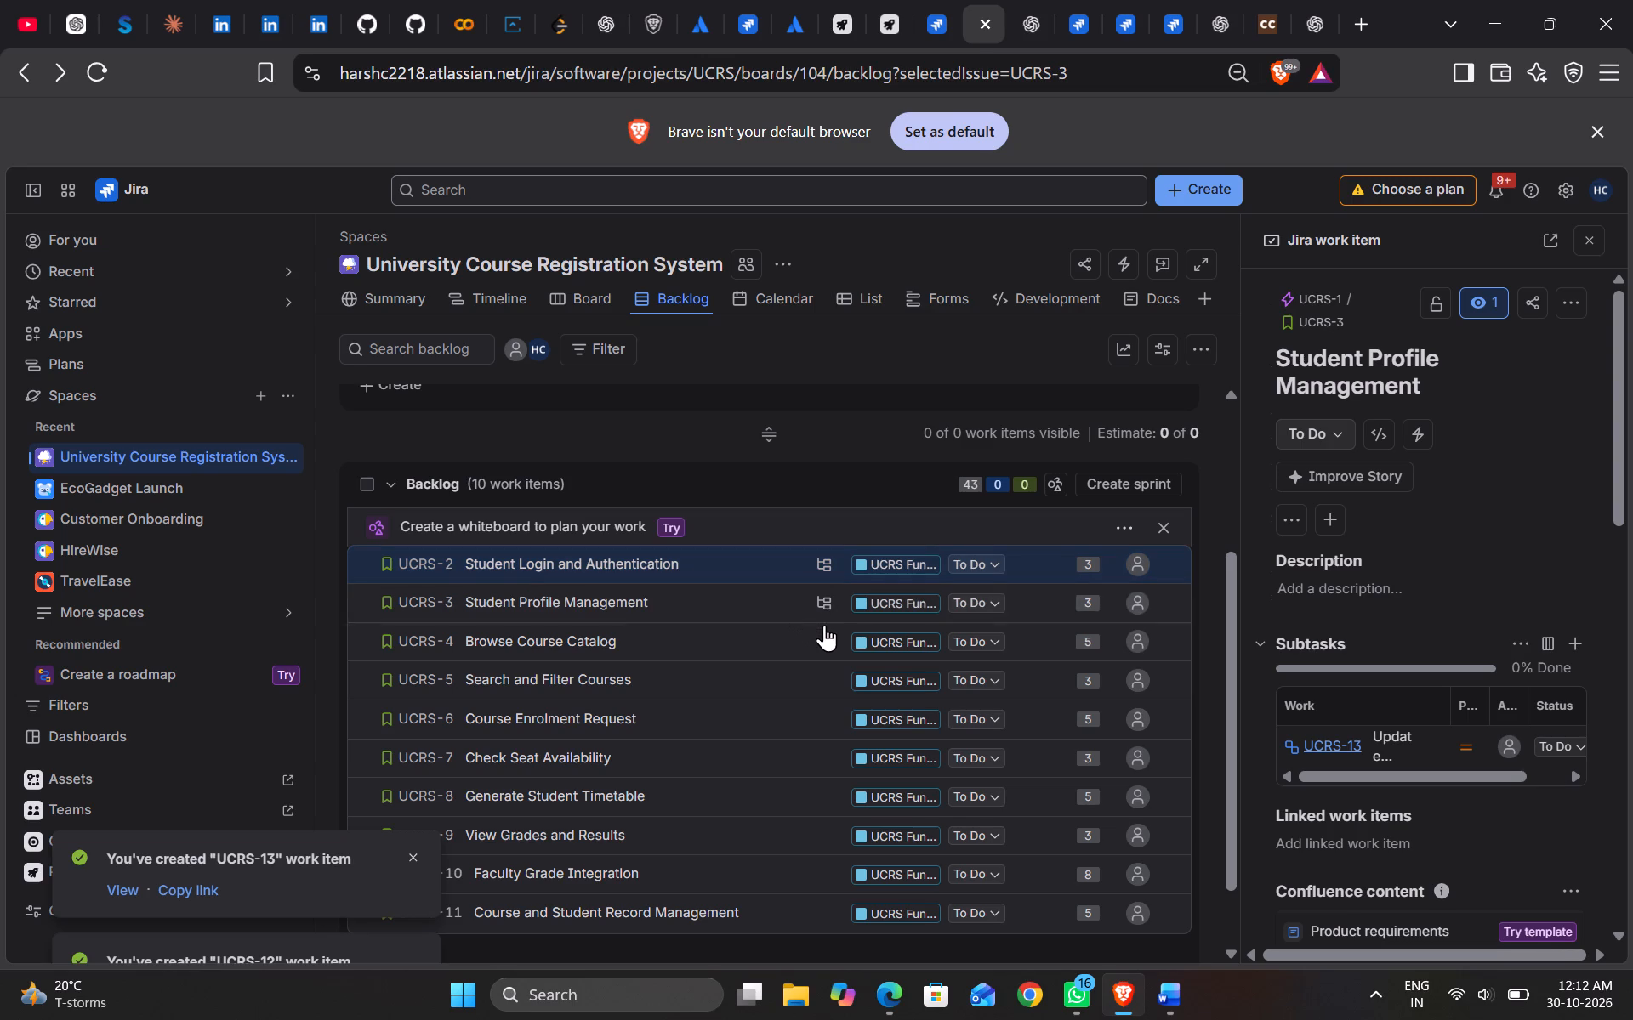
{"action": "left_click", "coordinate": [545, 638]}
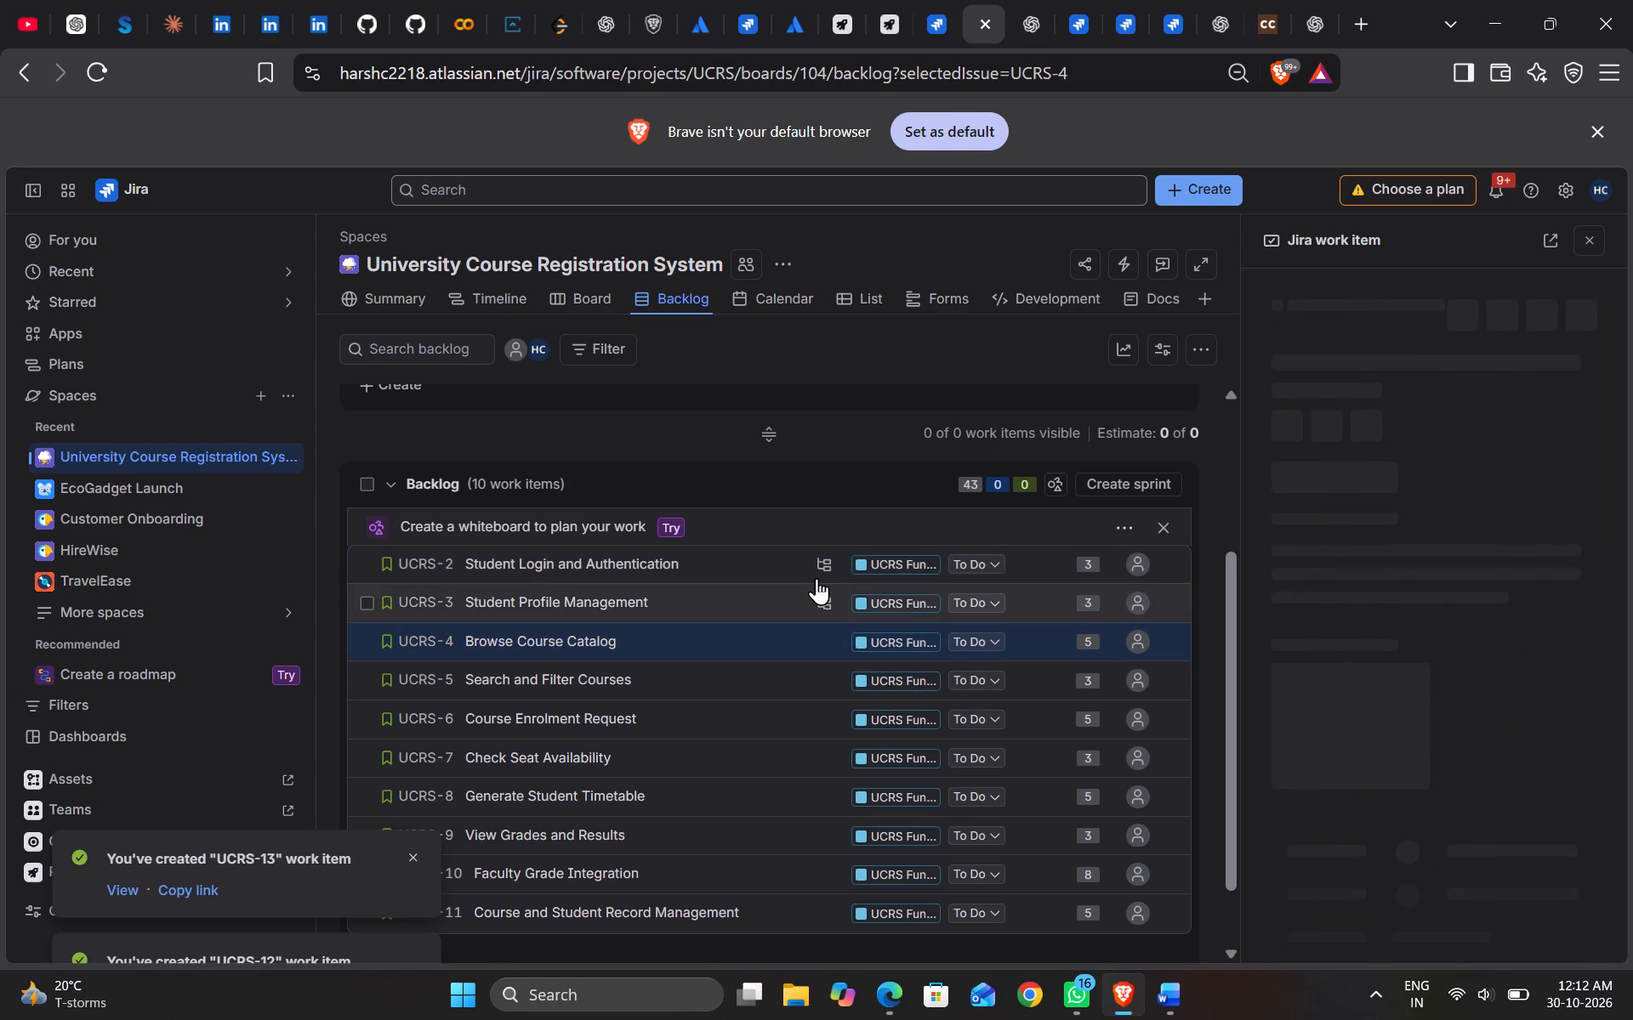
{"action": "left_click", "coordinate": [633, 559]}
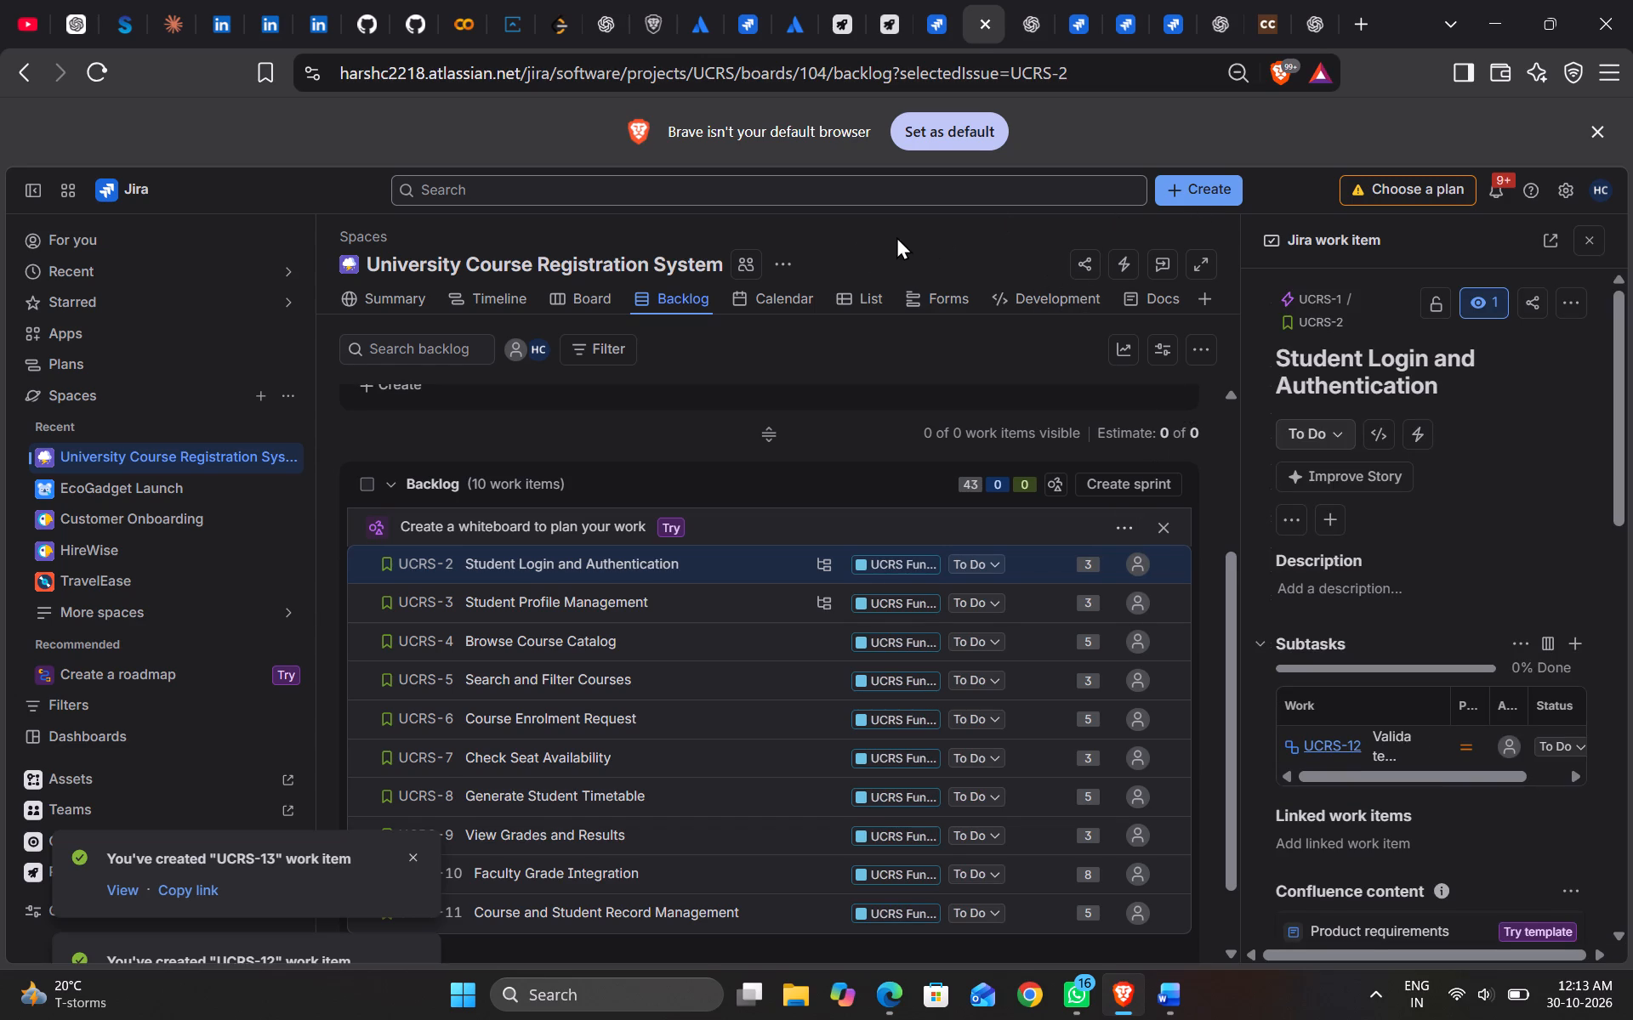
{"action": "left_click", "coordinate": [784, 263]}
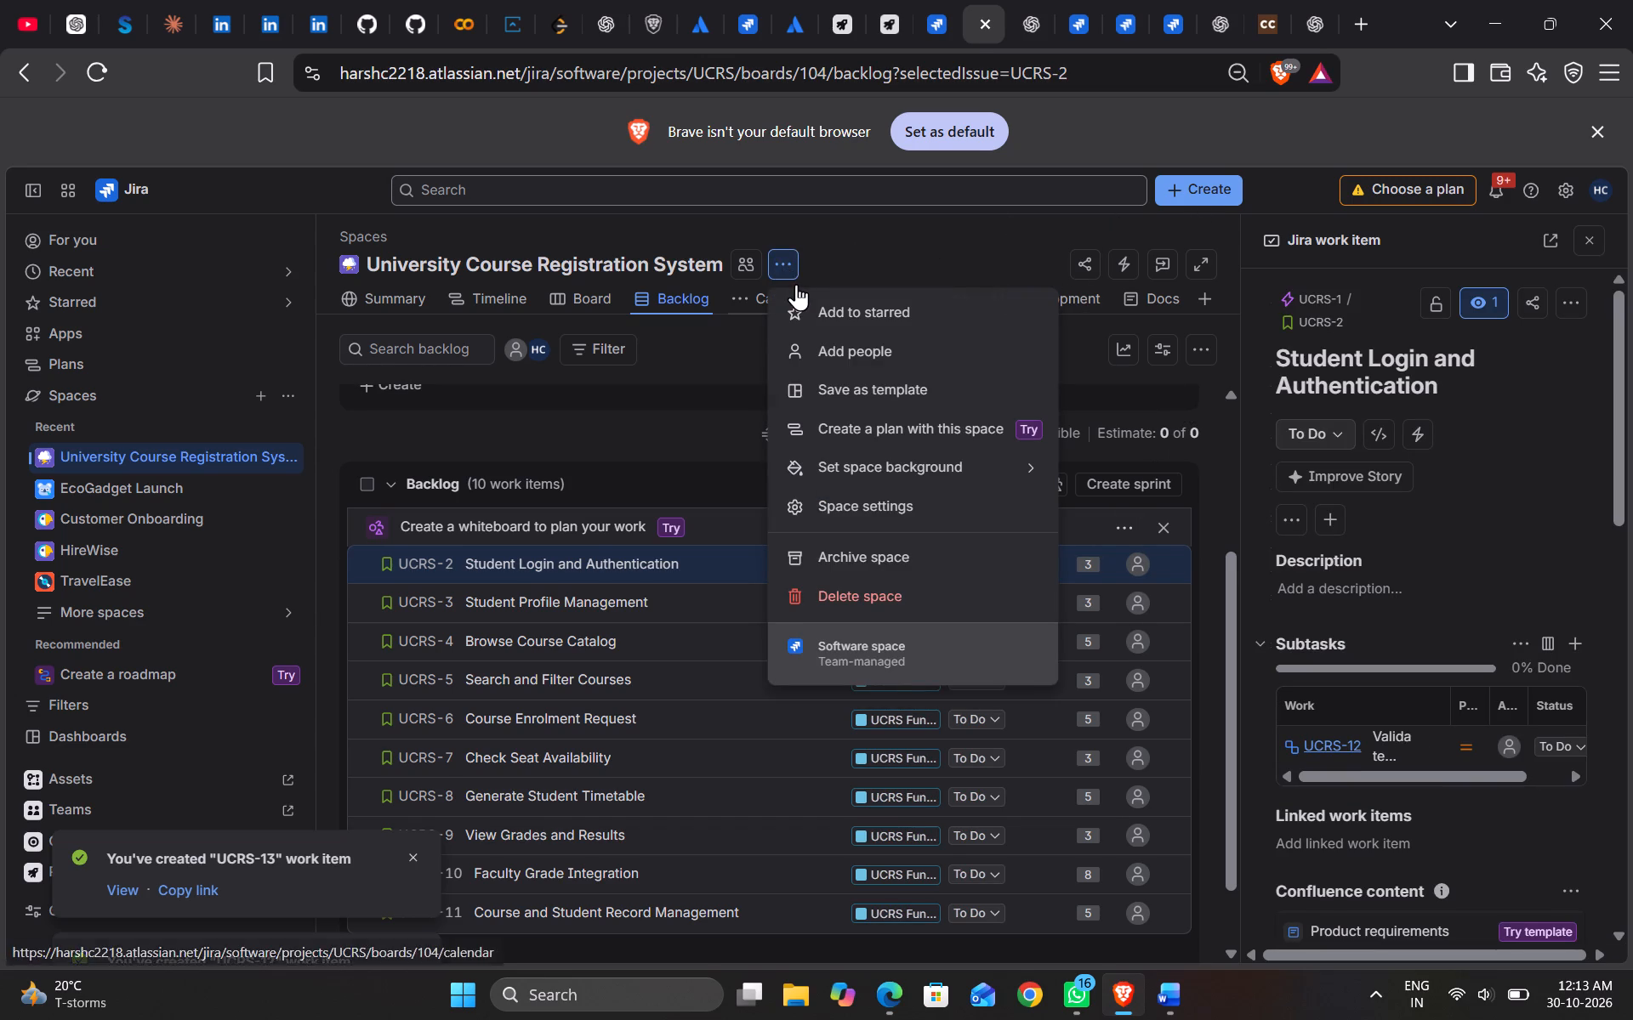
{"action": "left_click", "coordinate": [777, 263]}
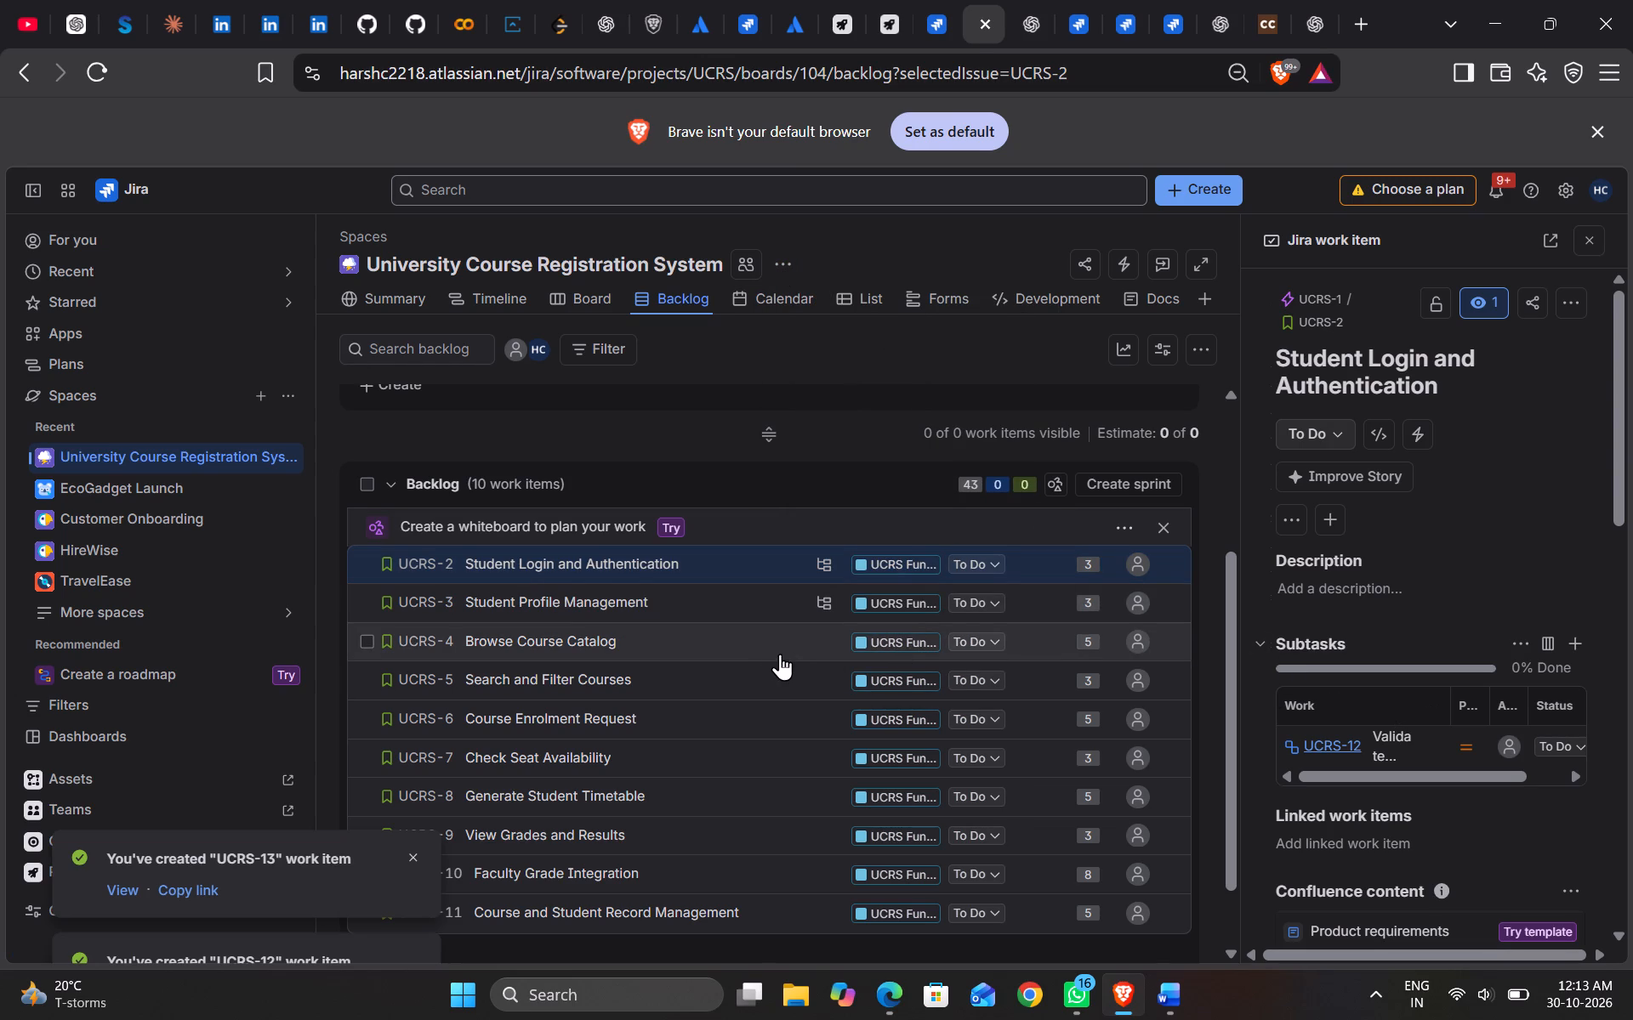
Create a subtask named "Display course catalog" under UCRS-4, Browse Course Catalog, copying the name from ChatGPT's component table.
{"action": "left_click", "coordinate": [574, 634]}
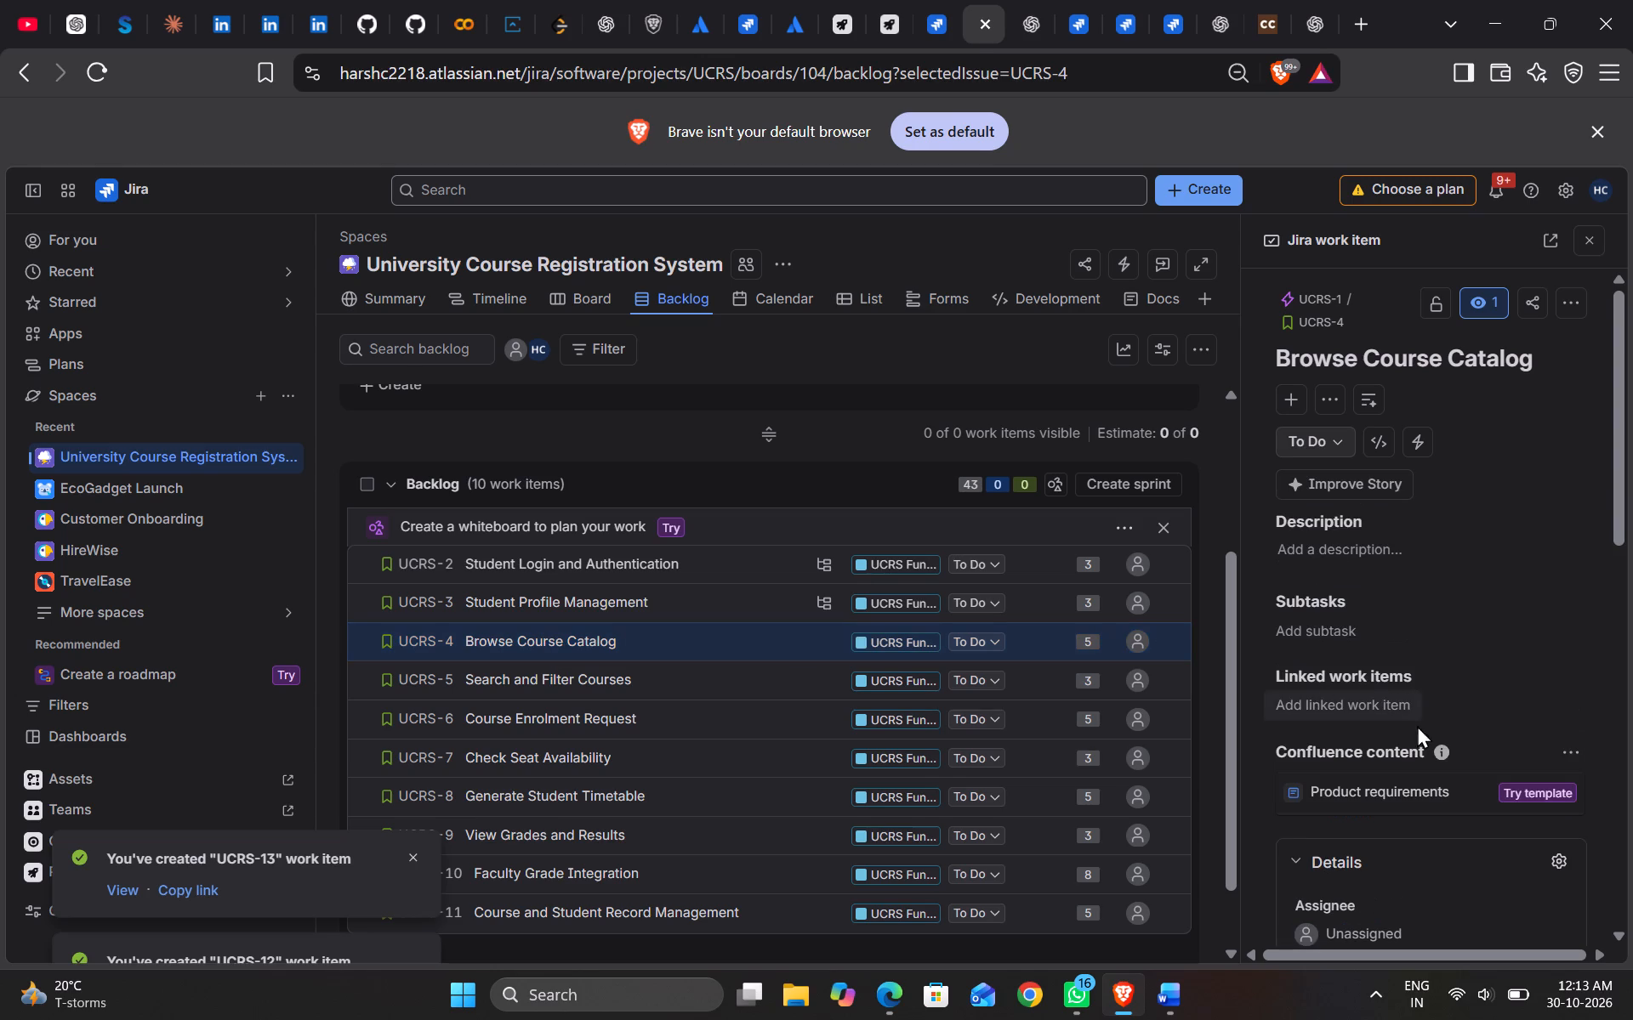
{"action": "left_click", "coordinate": [1331, 615]}
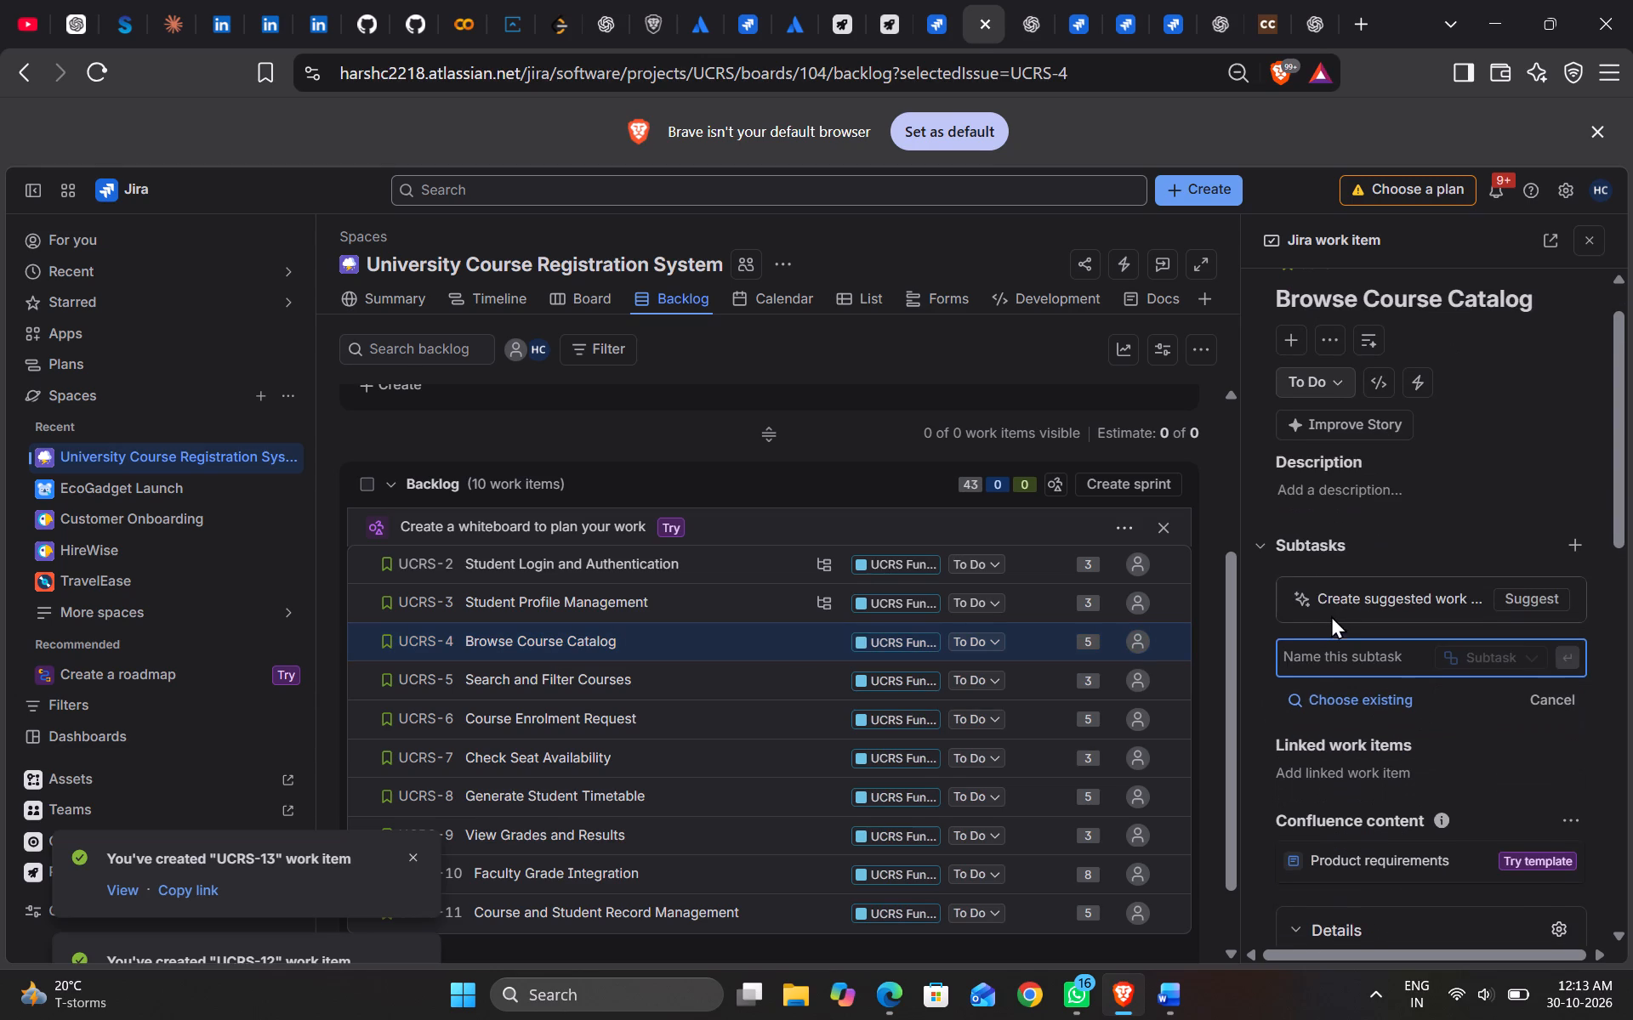
{"action": "left_click", "coordinate": [1044, 39]}
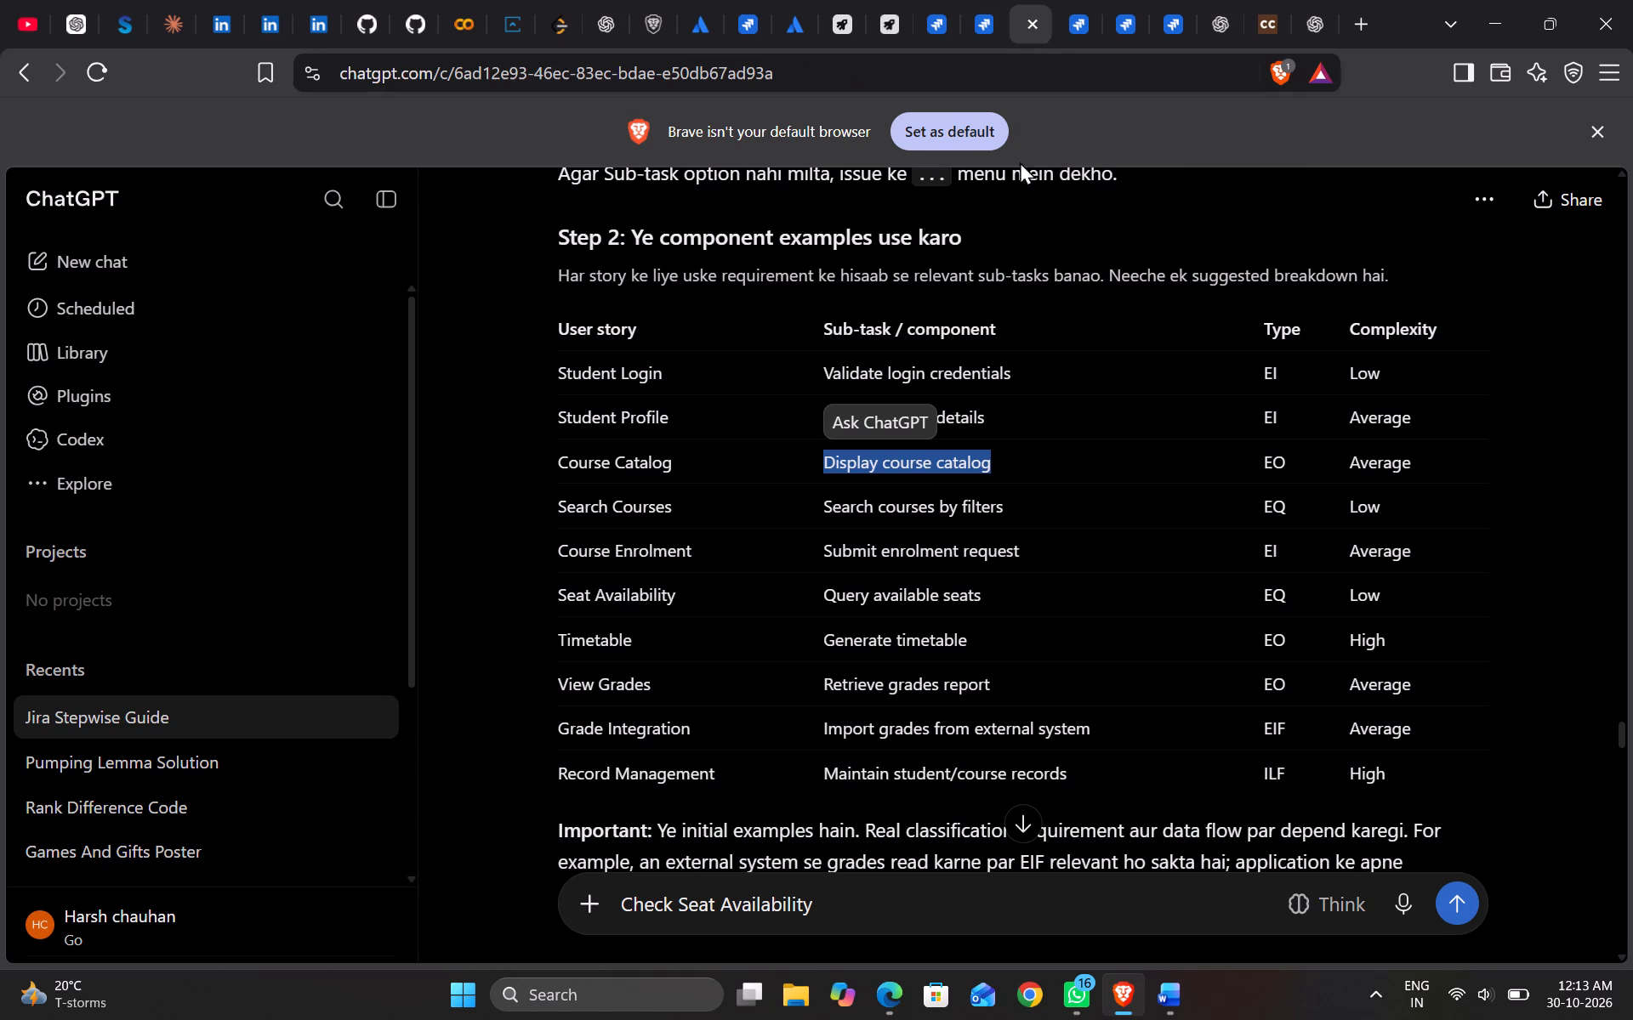
{"action": "key", "text": "ctrl+c"}
{"action": "left_click", "coordinate": [977, 31]}
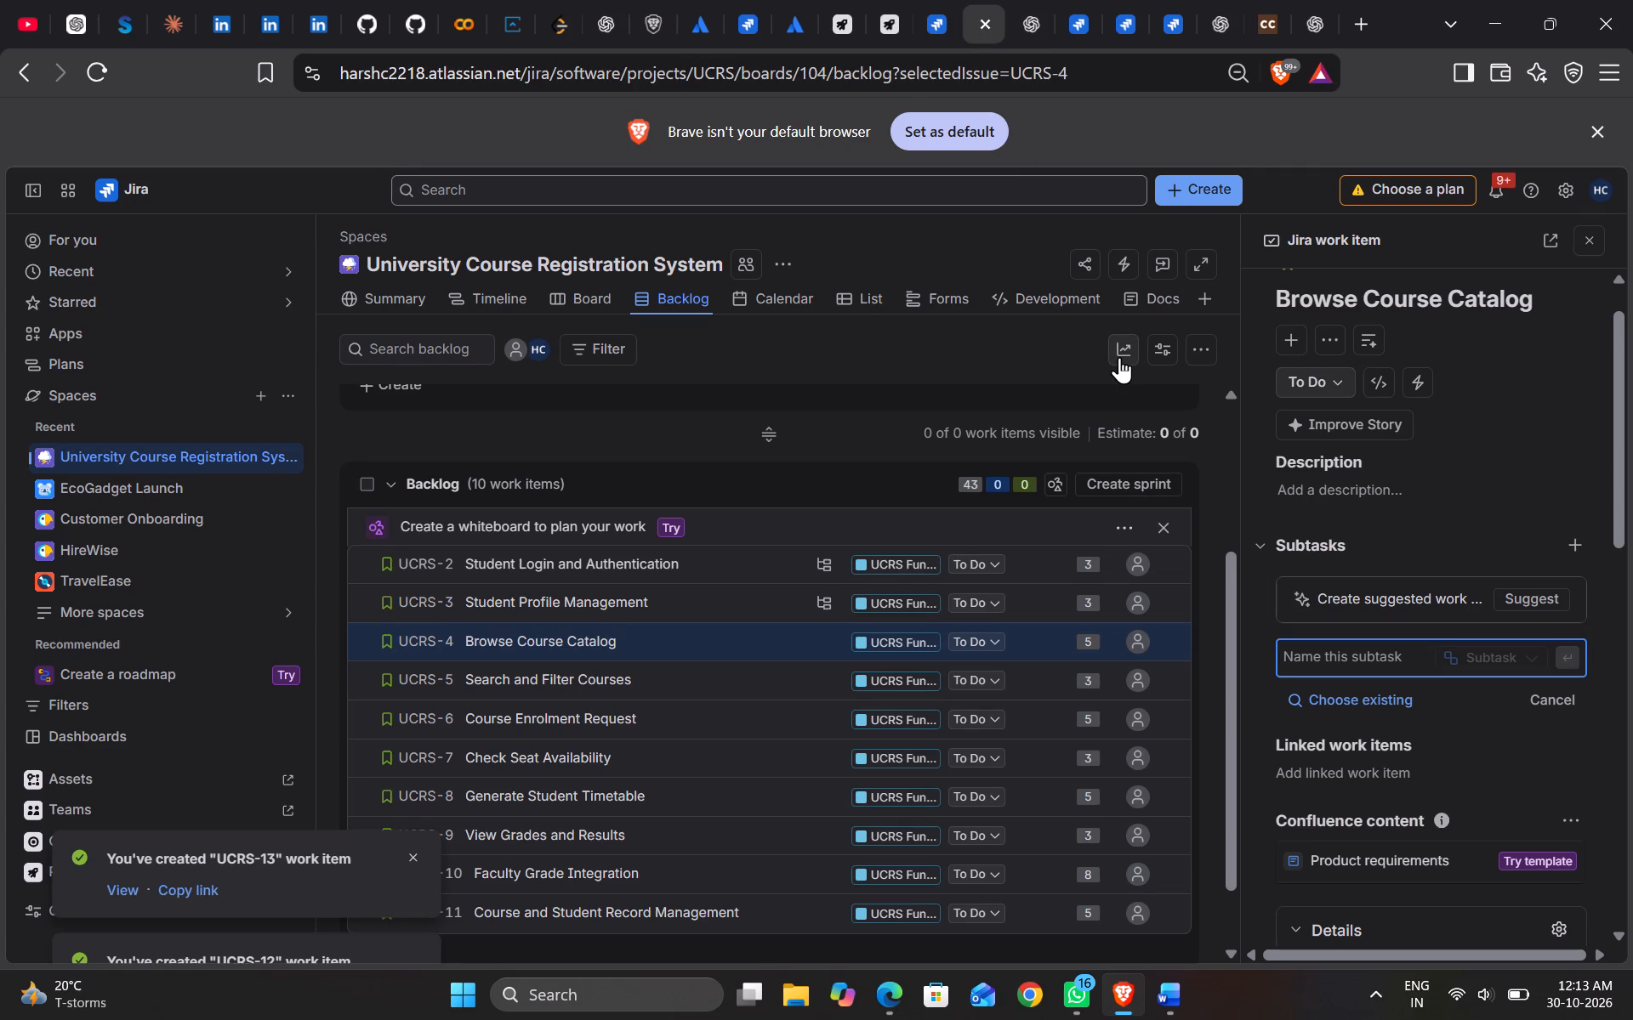
{"action": "key", "text": "ctrl+v"}
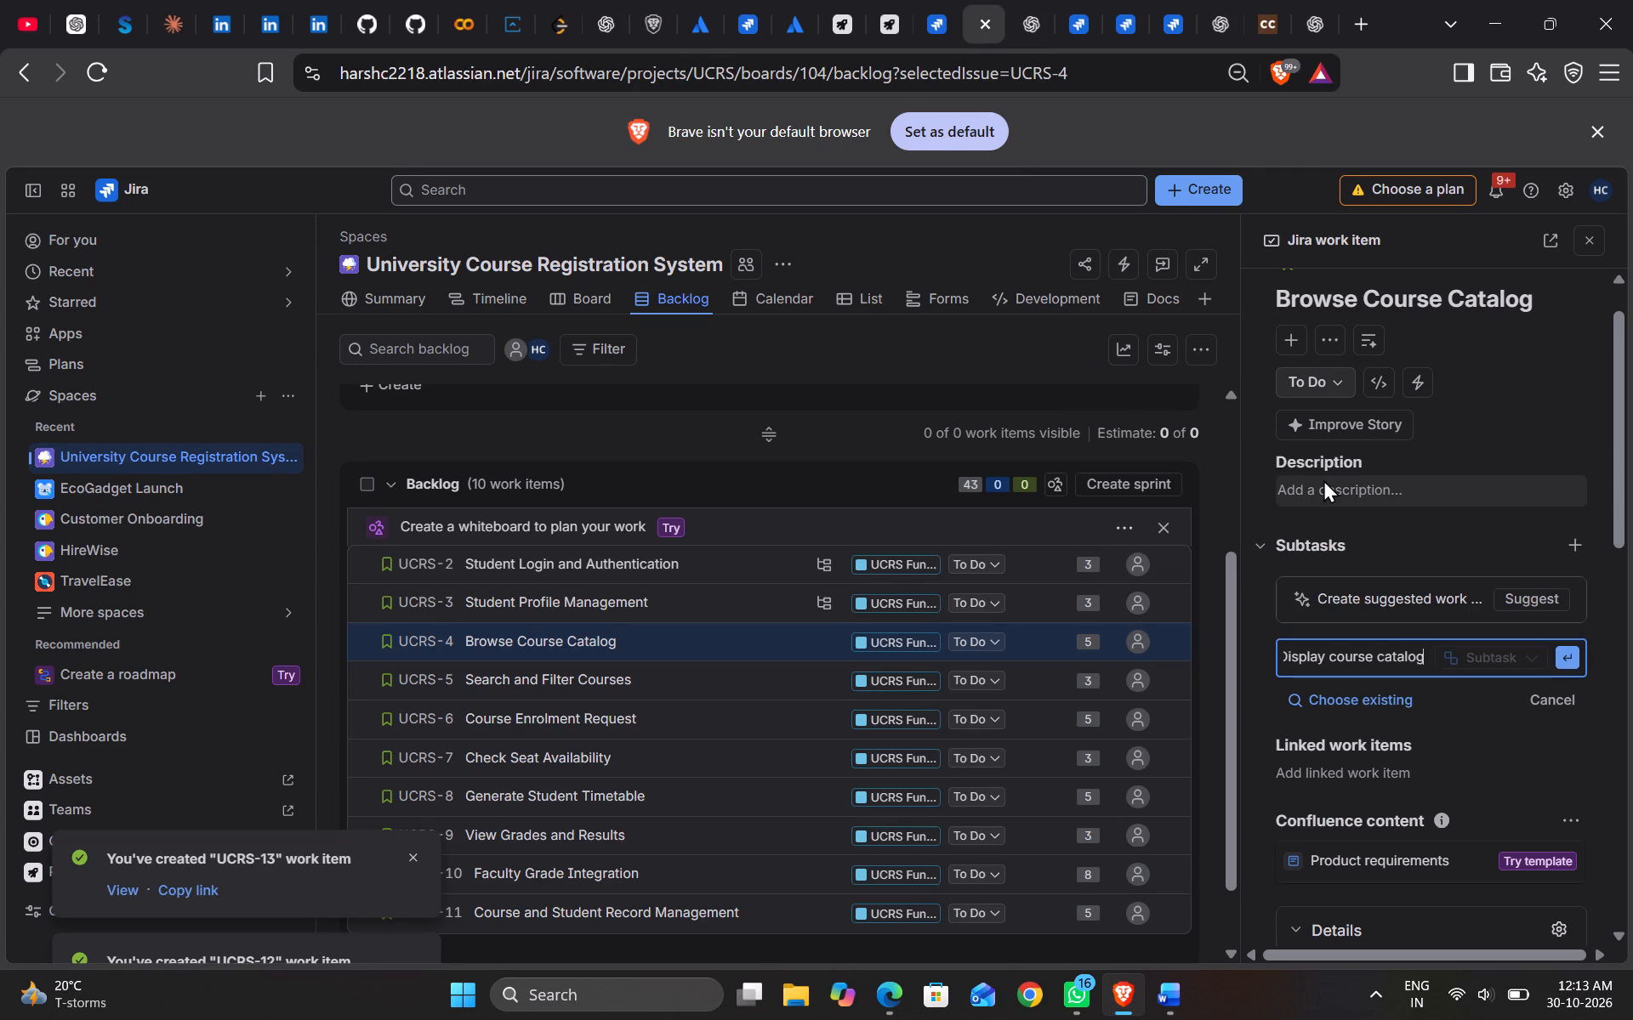
{"action": "left_click", "coordinate": [1569, 653]}
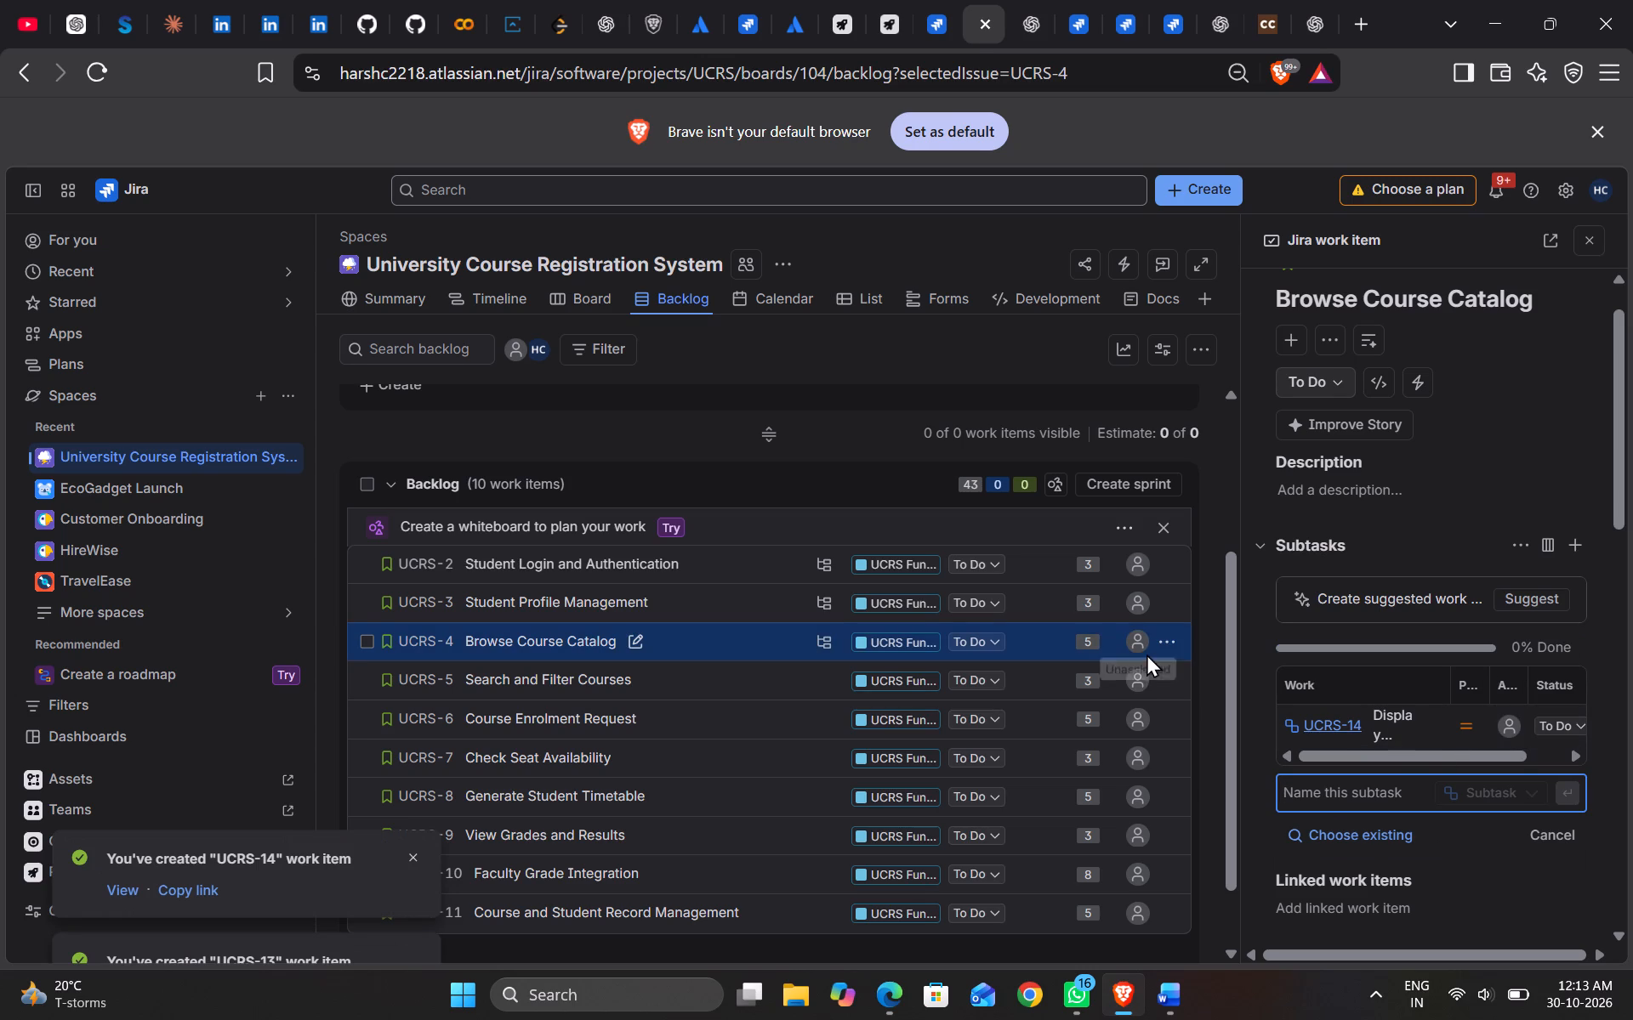
{"action": "left_click", "coordinate": [590, 676]}
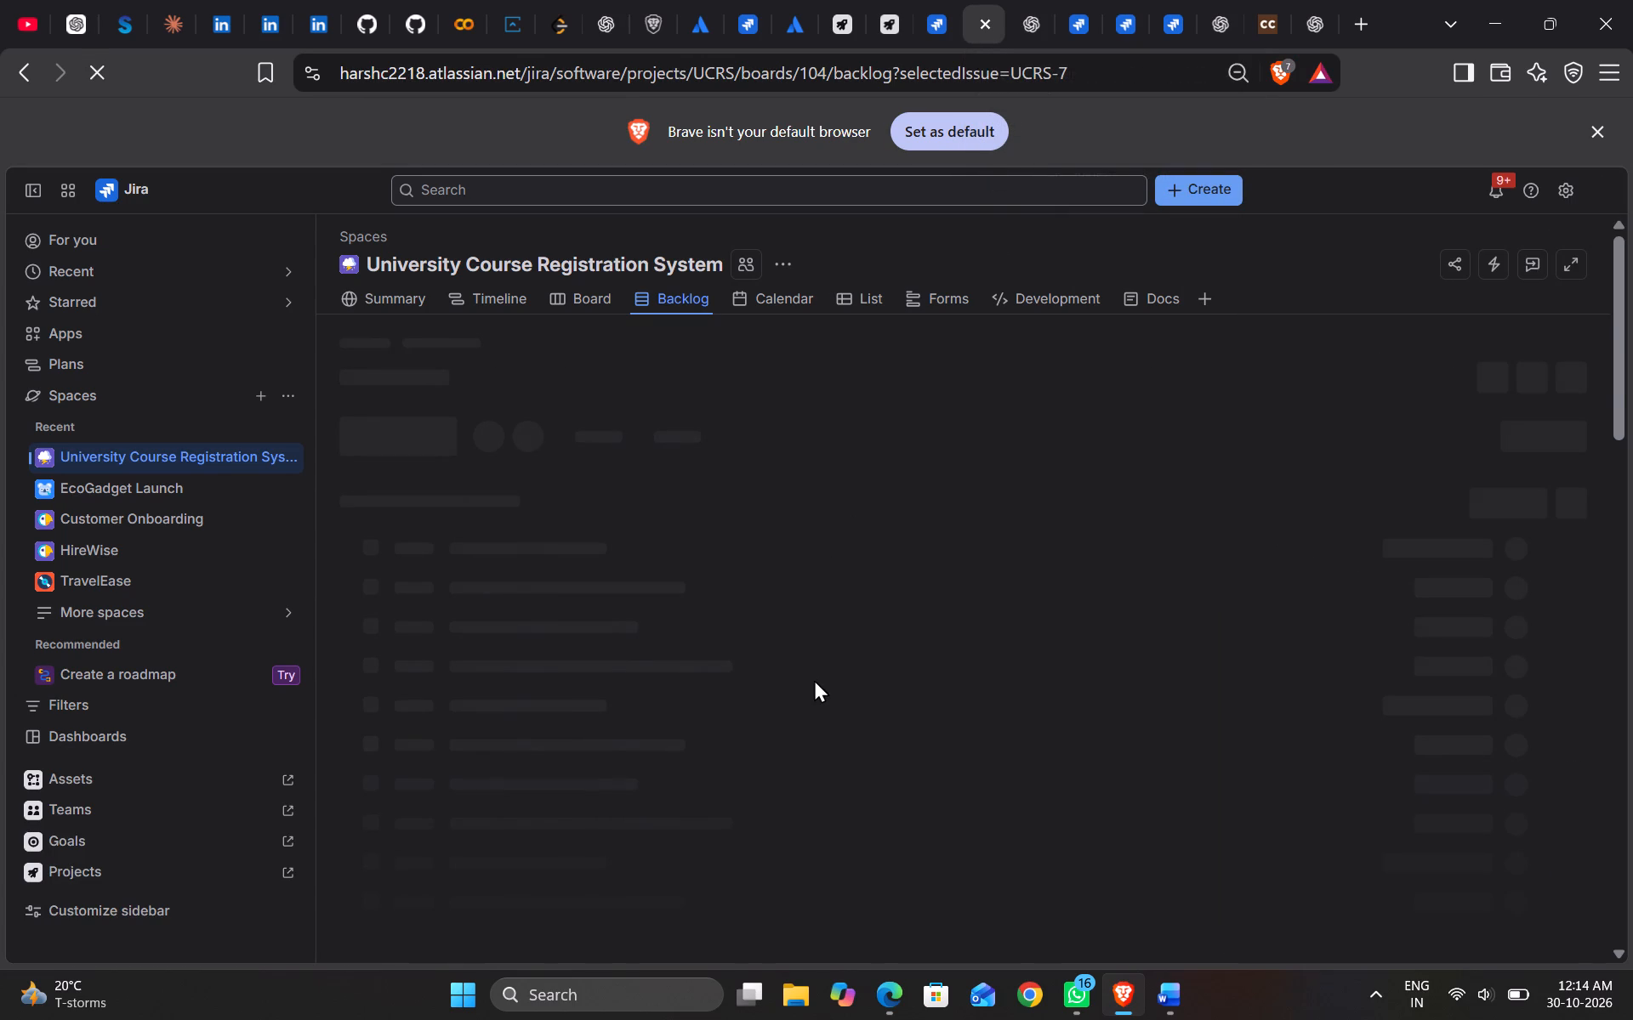
{"action": "scroll", "coordinate": [823, 791], "scroll_direction": "down", "scroll_amount": 2}
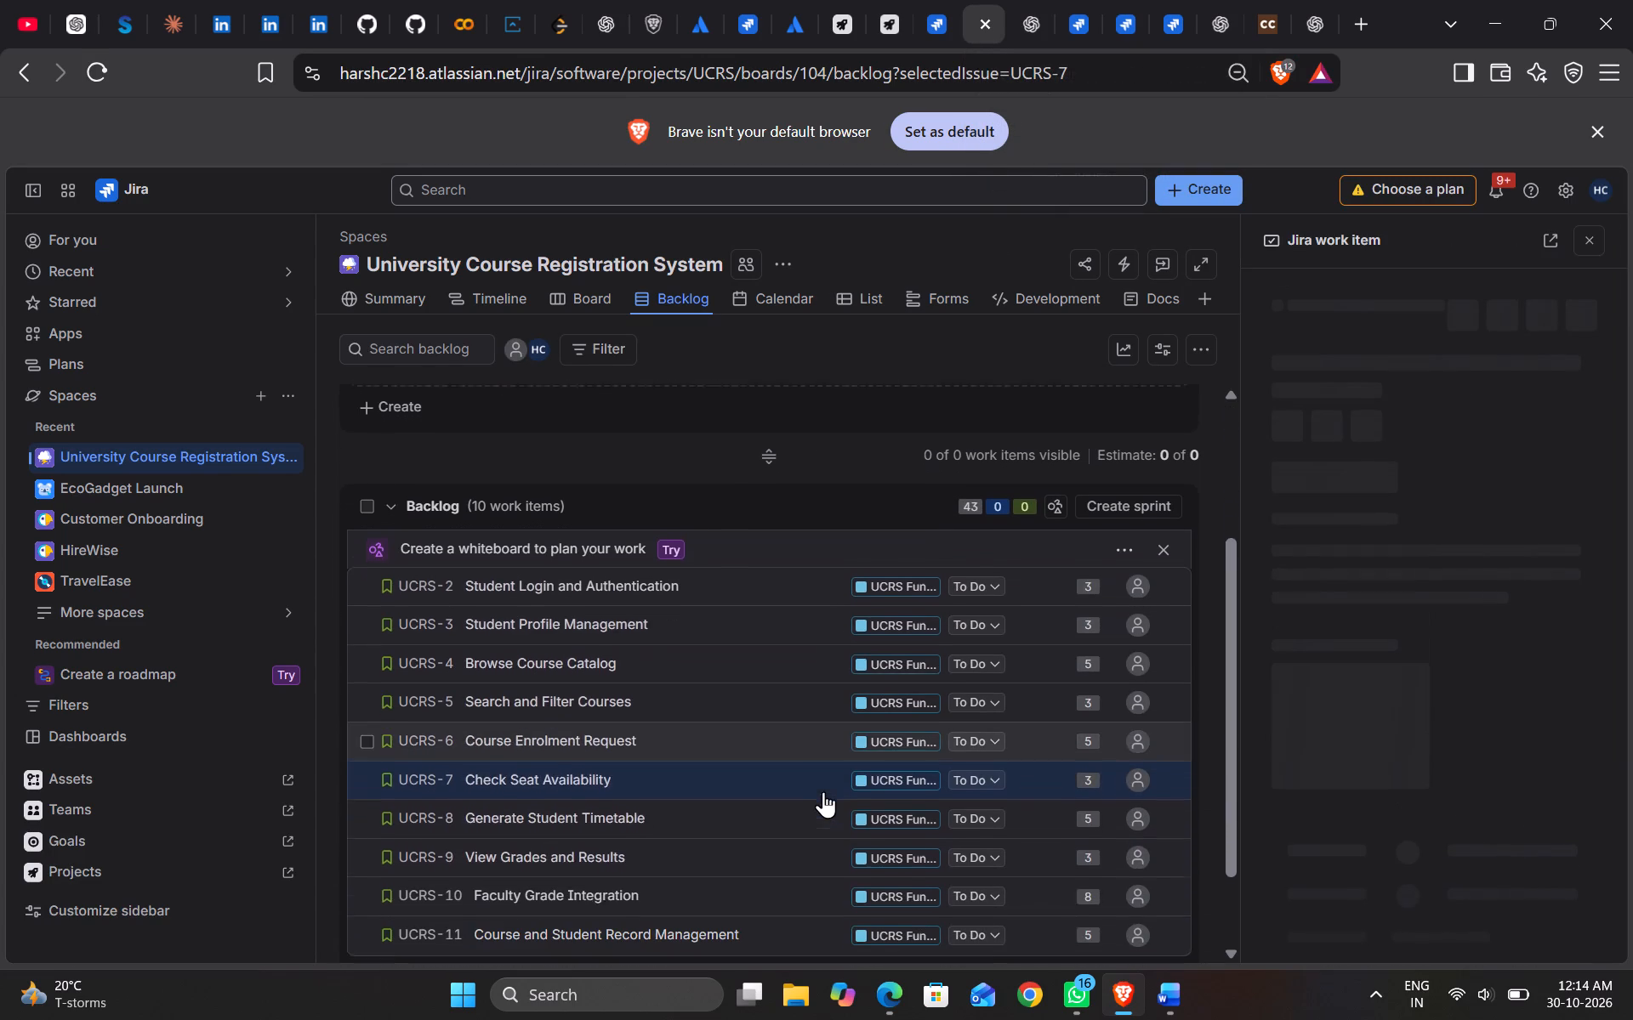
{"action": "scroll", "coordinate": [823, 791], "scroll_direction": "down", "scroll_amount": 1}
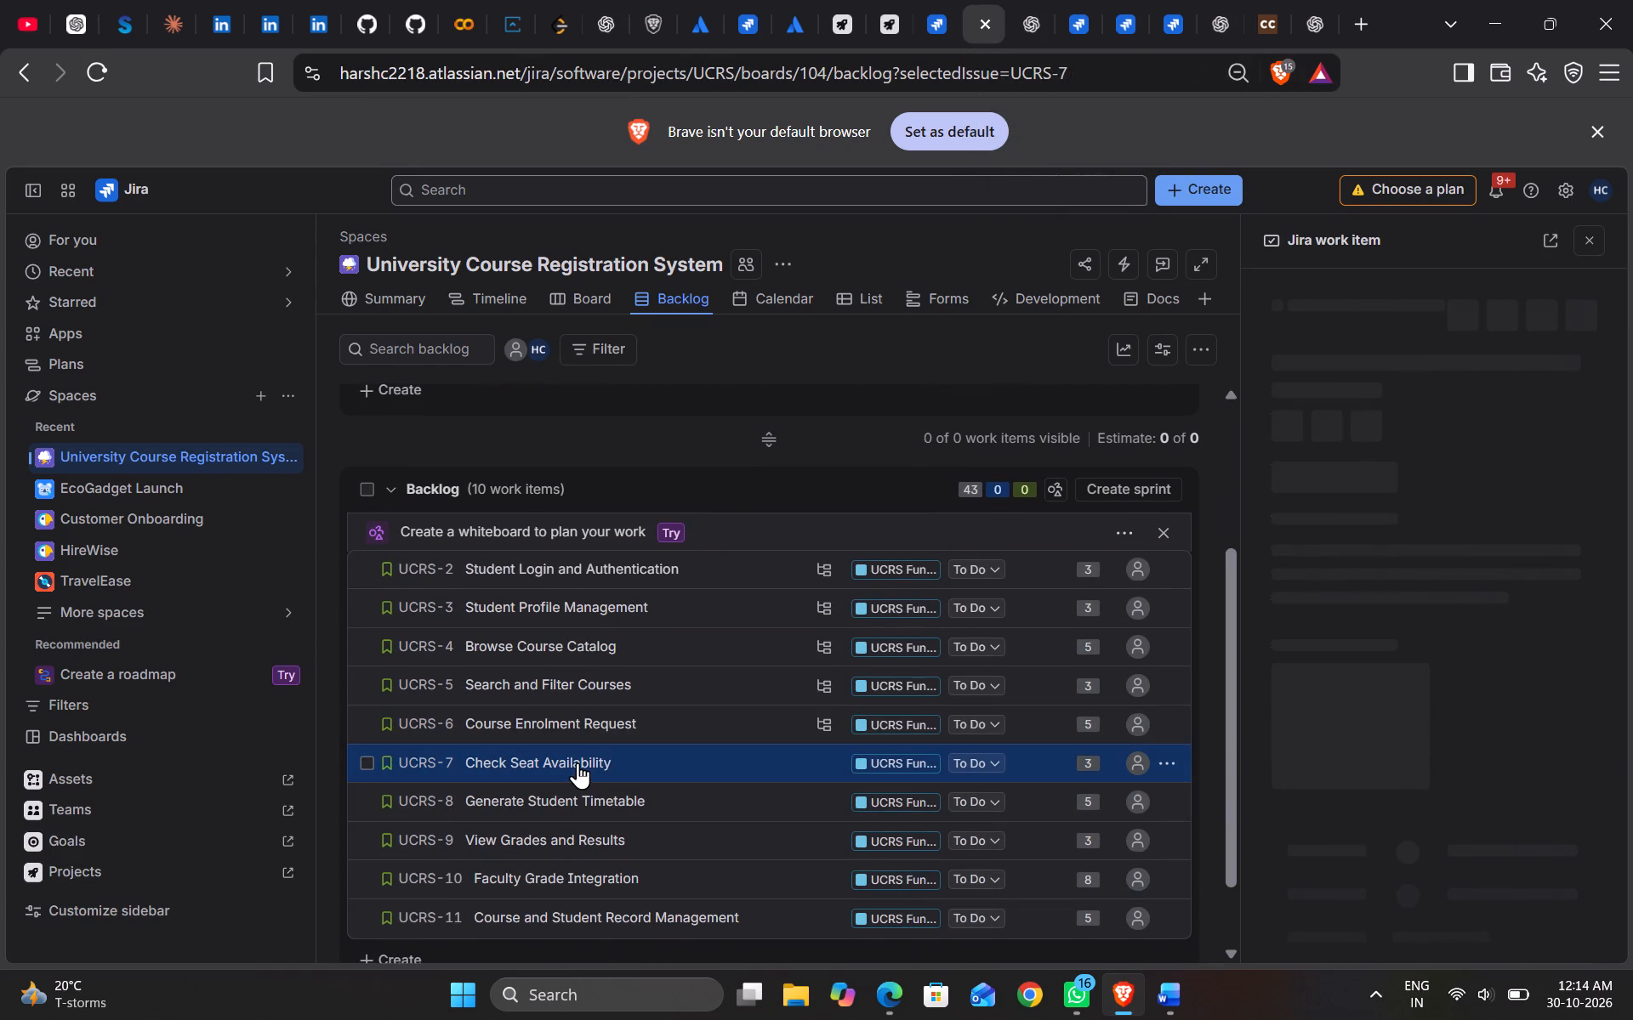
{"action": "left_click", "coordinate": [578, 762]}
{"action": "left_click", "coordinate": [612, 724]}
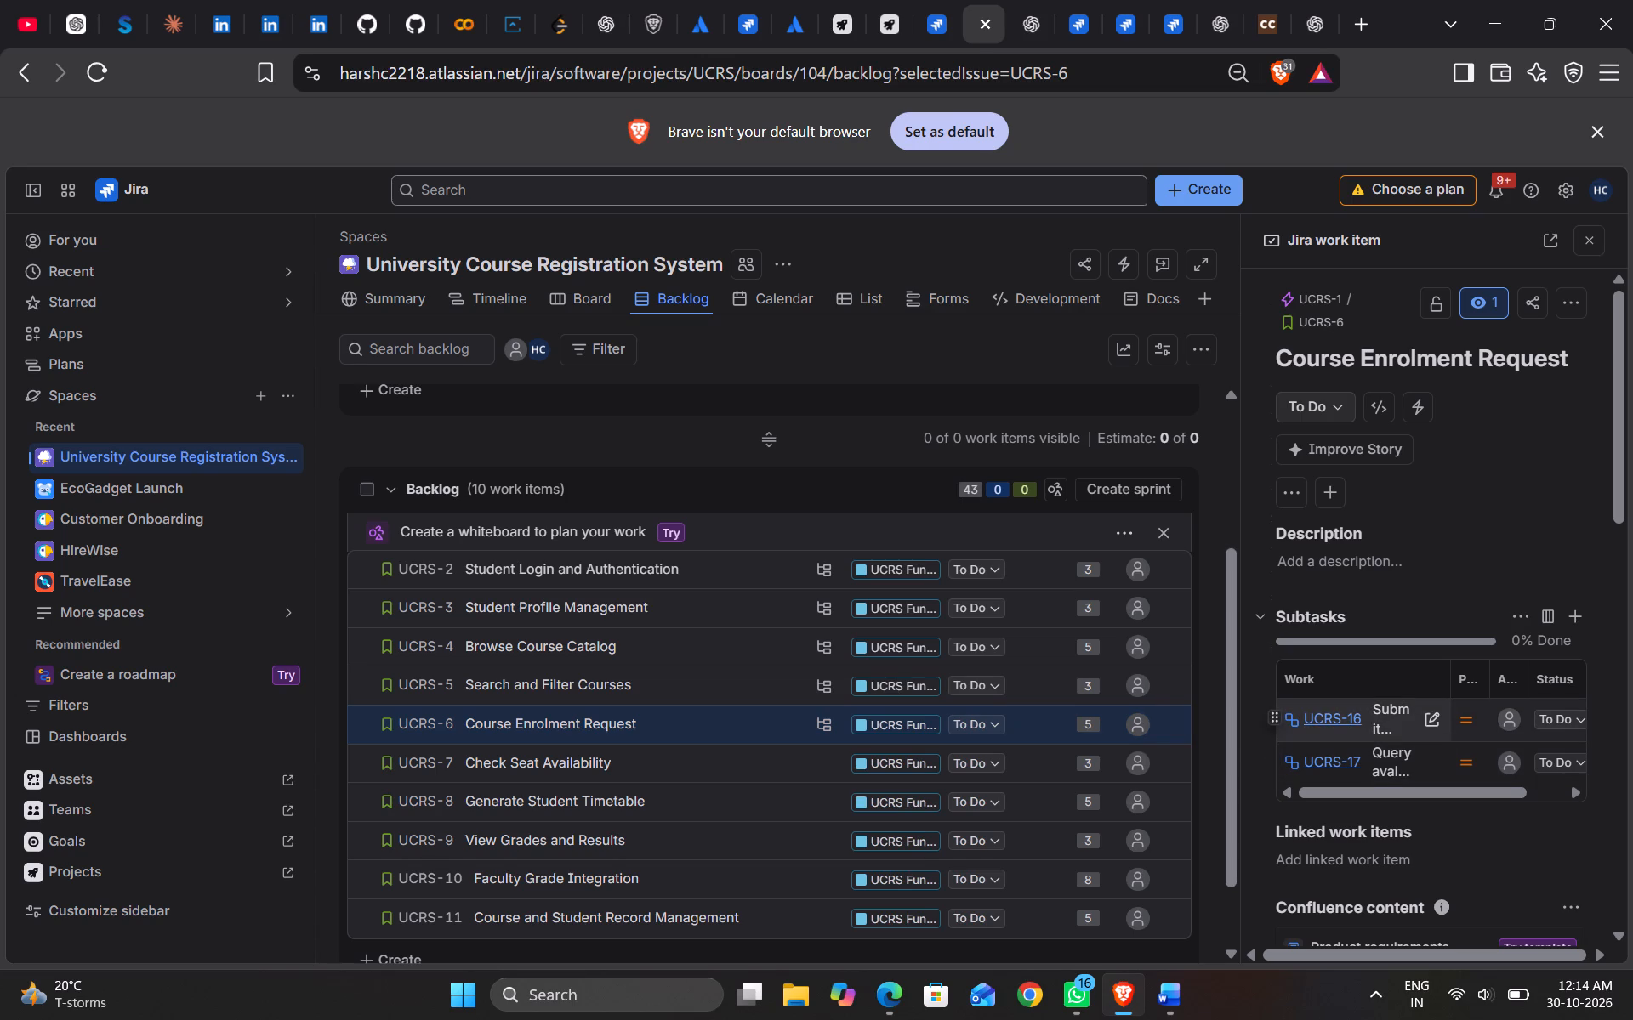
View the details of the "Query available seats" subtask under UCRS-6, leaving the "Submit enrolment request" name as it is.
{"action": "left_click", "coordinate": [1400, 735]}
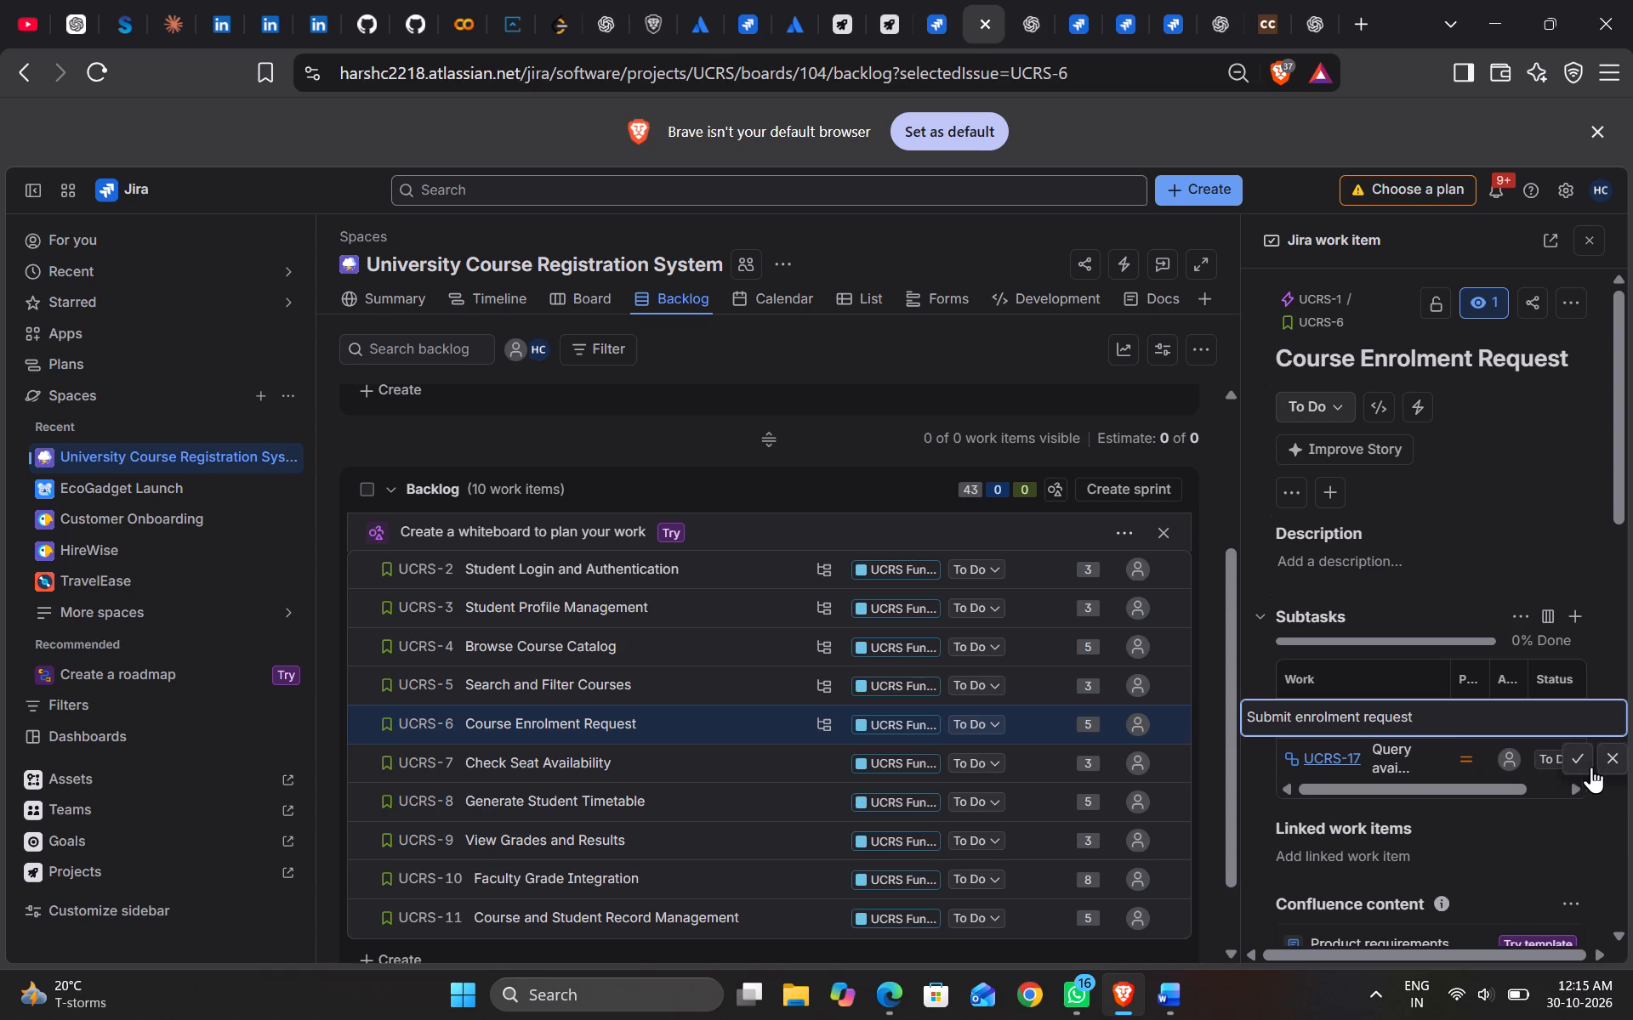
{"action": "left_click", "coordinate": [1585, 766]}
{"action": "left_click", "coordinate": [1396, 762]}
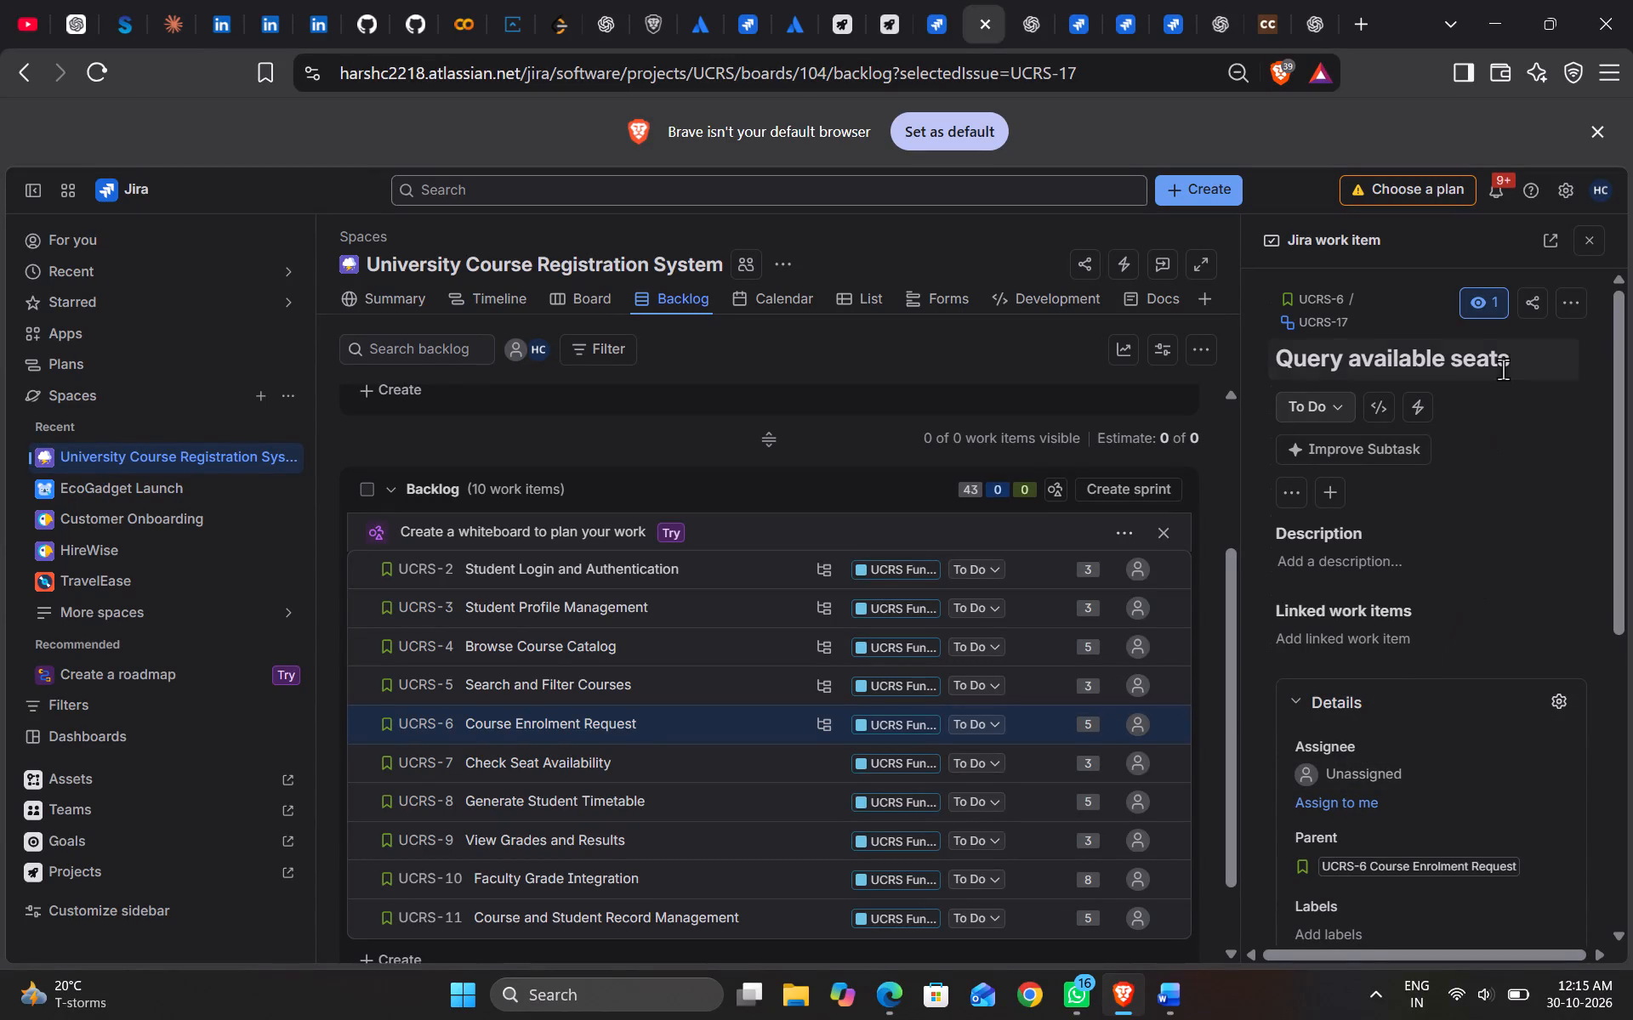
{"action": "scroll", "coordinate": [1394, 784], "scroll_direction": "down", "scroll_amount": 1}
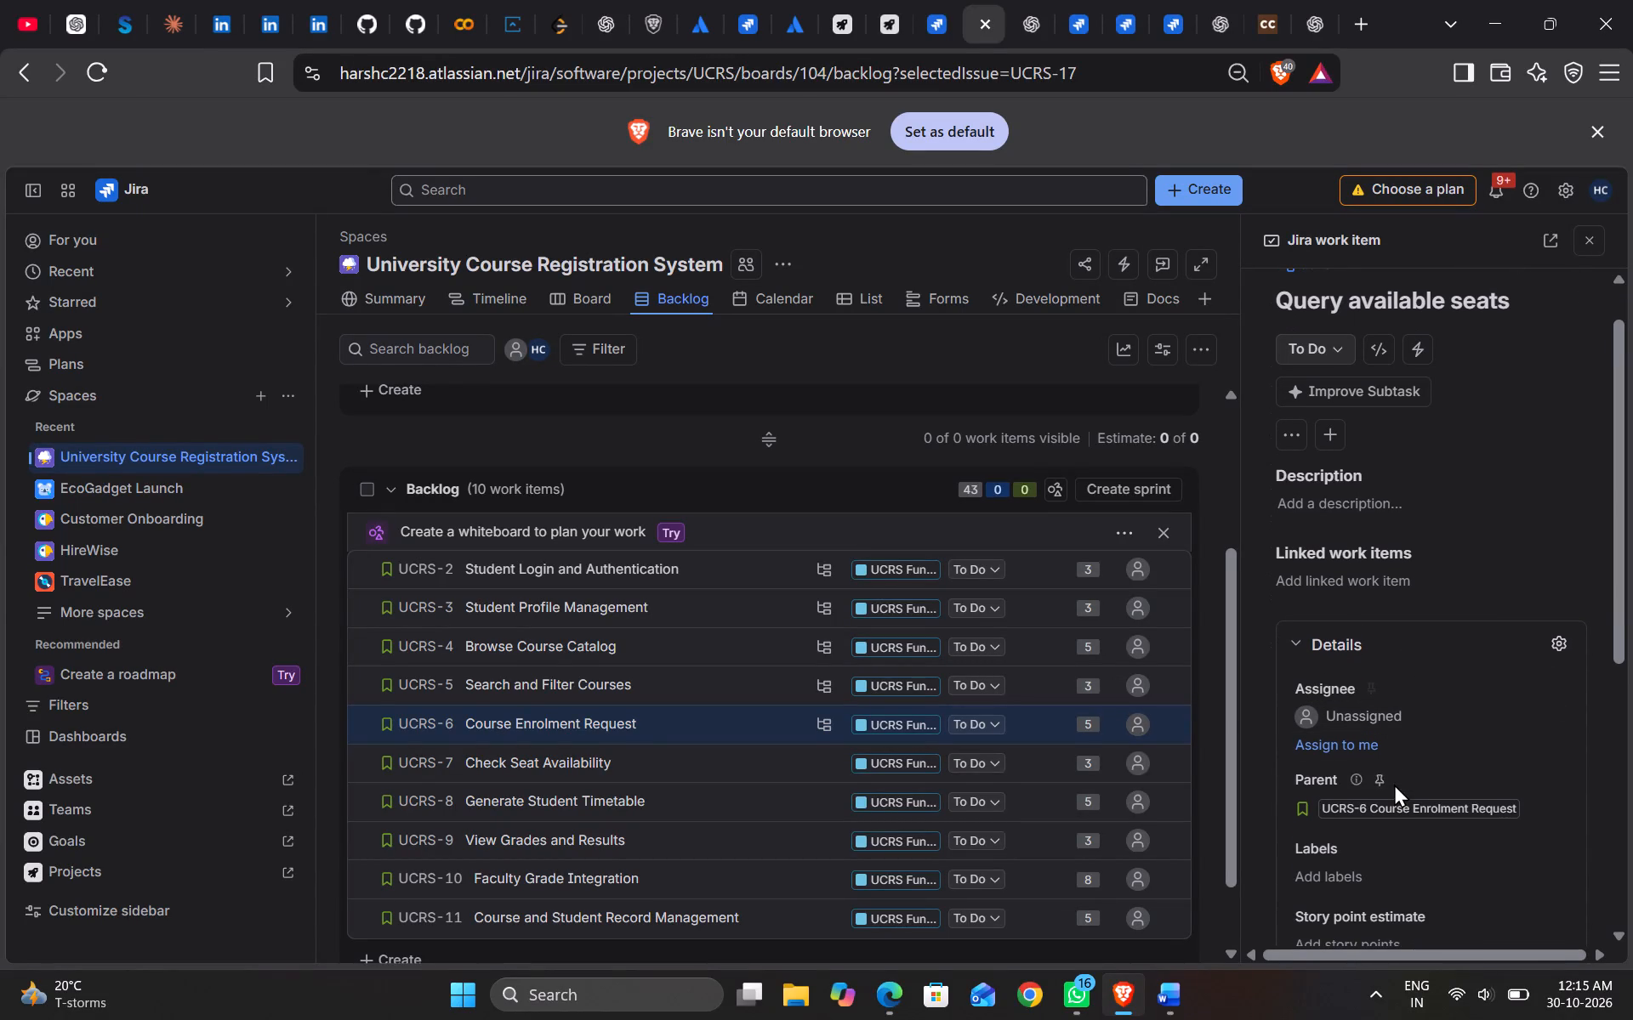
{"action": "left_click", "coordinate": [1594, 241]}
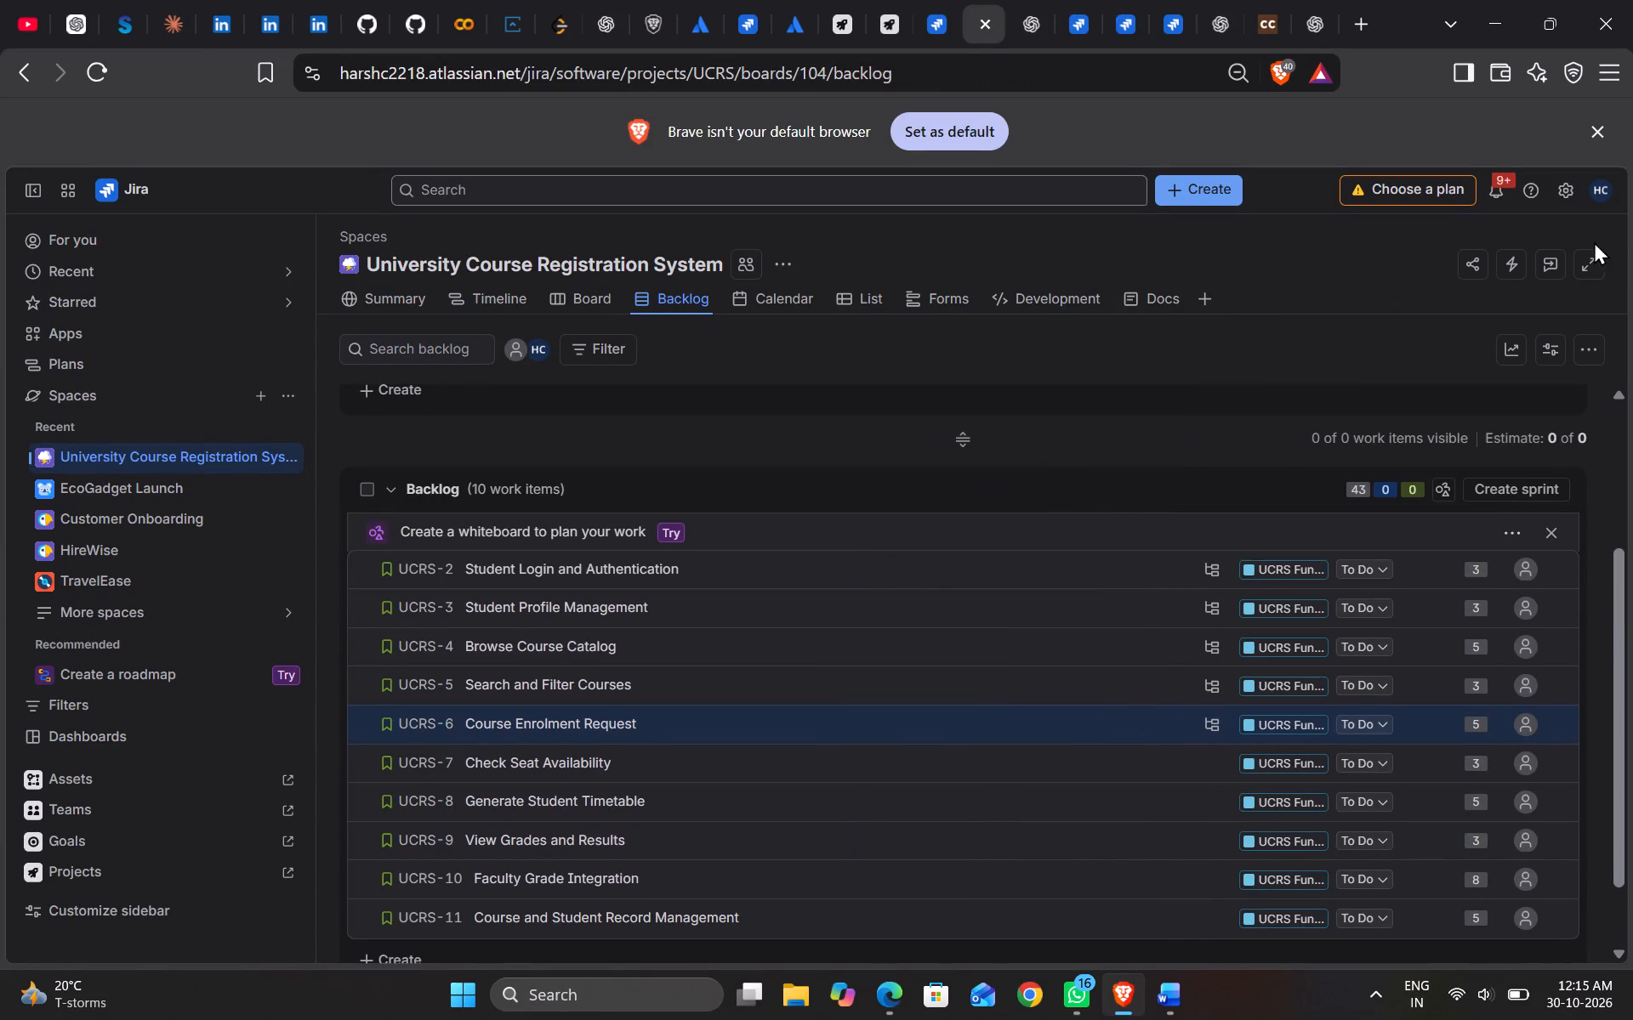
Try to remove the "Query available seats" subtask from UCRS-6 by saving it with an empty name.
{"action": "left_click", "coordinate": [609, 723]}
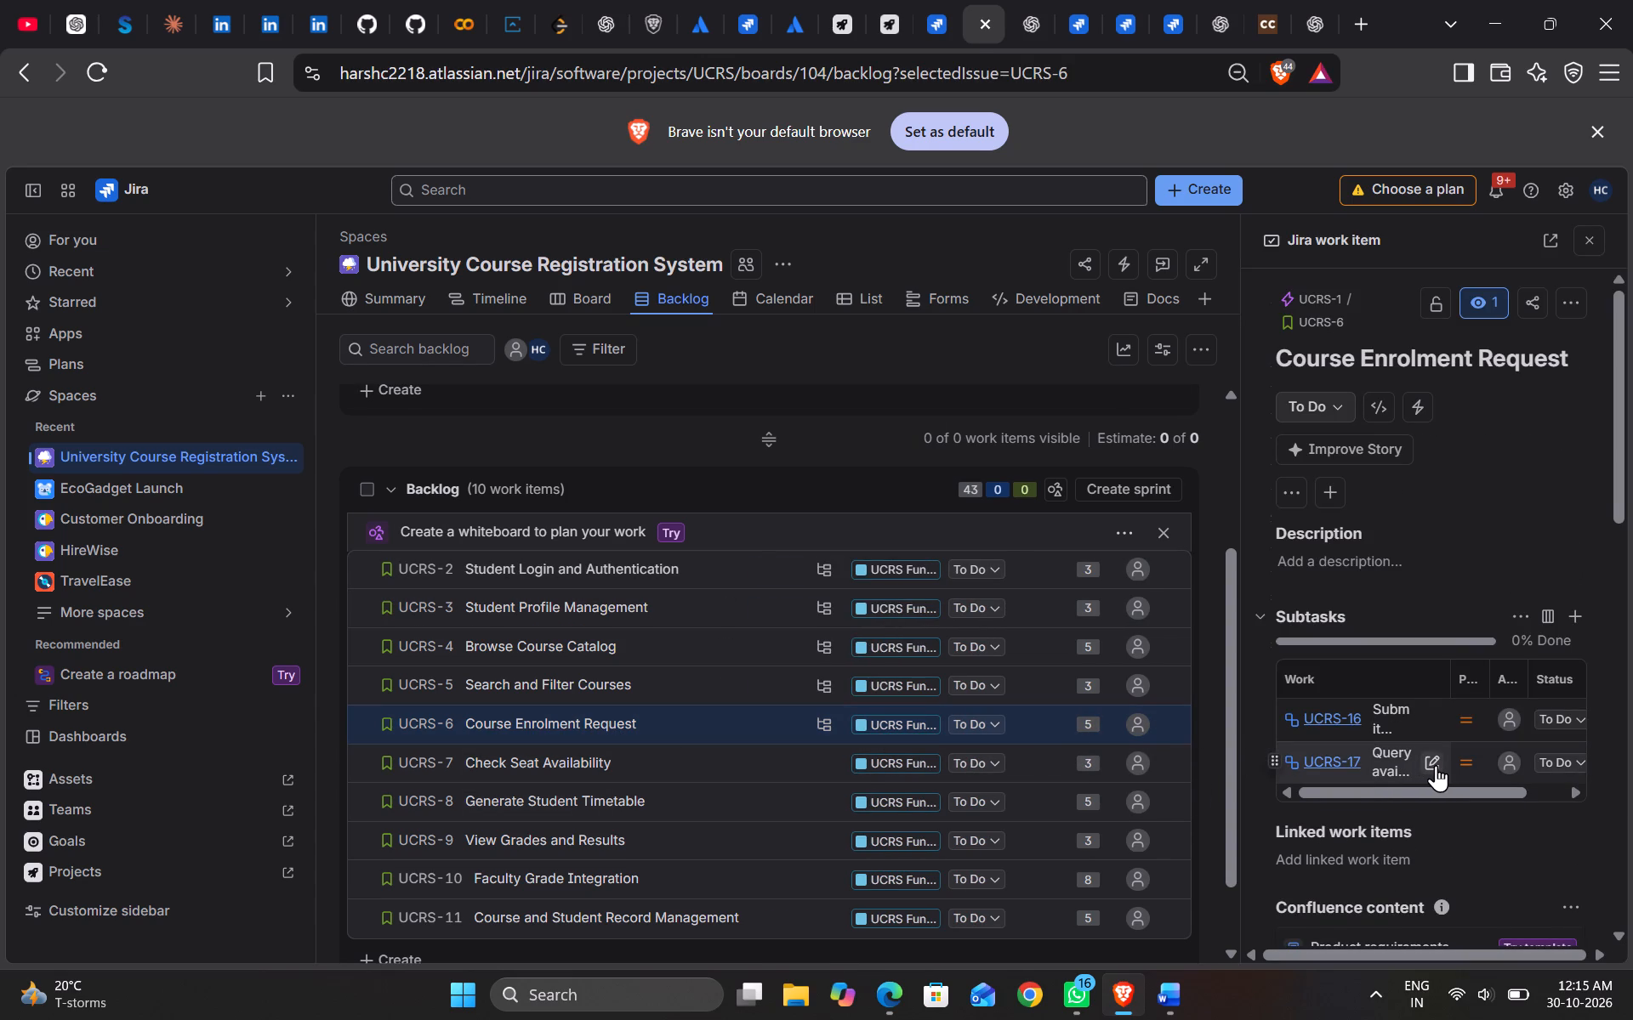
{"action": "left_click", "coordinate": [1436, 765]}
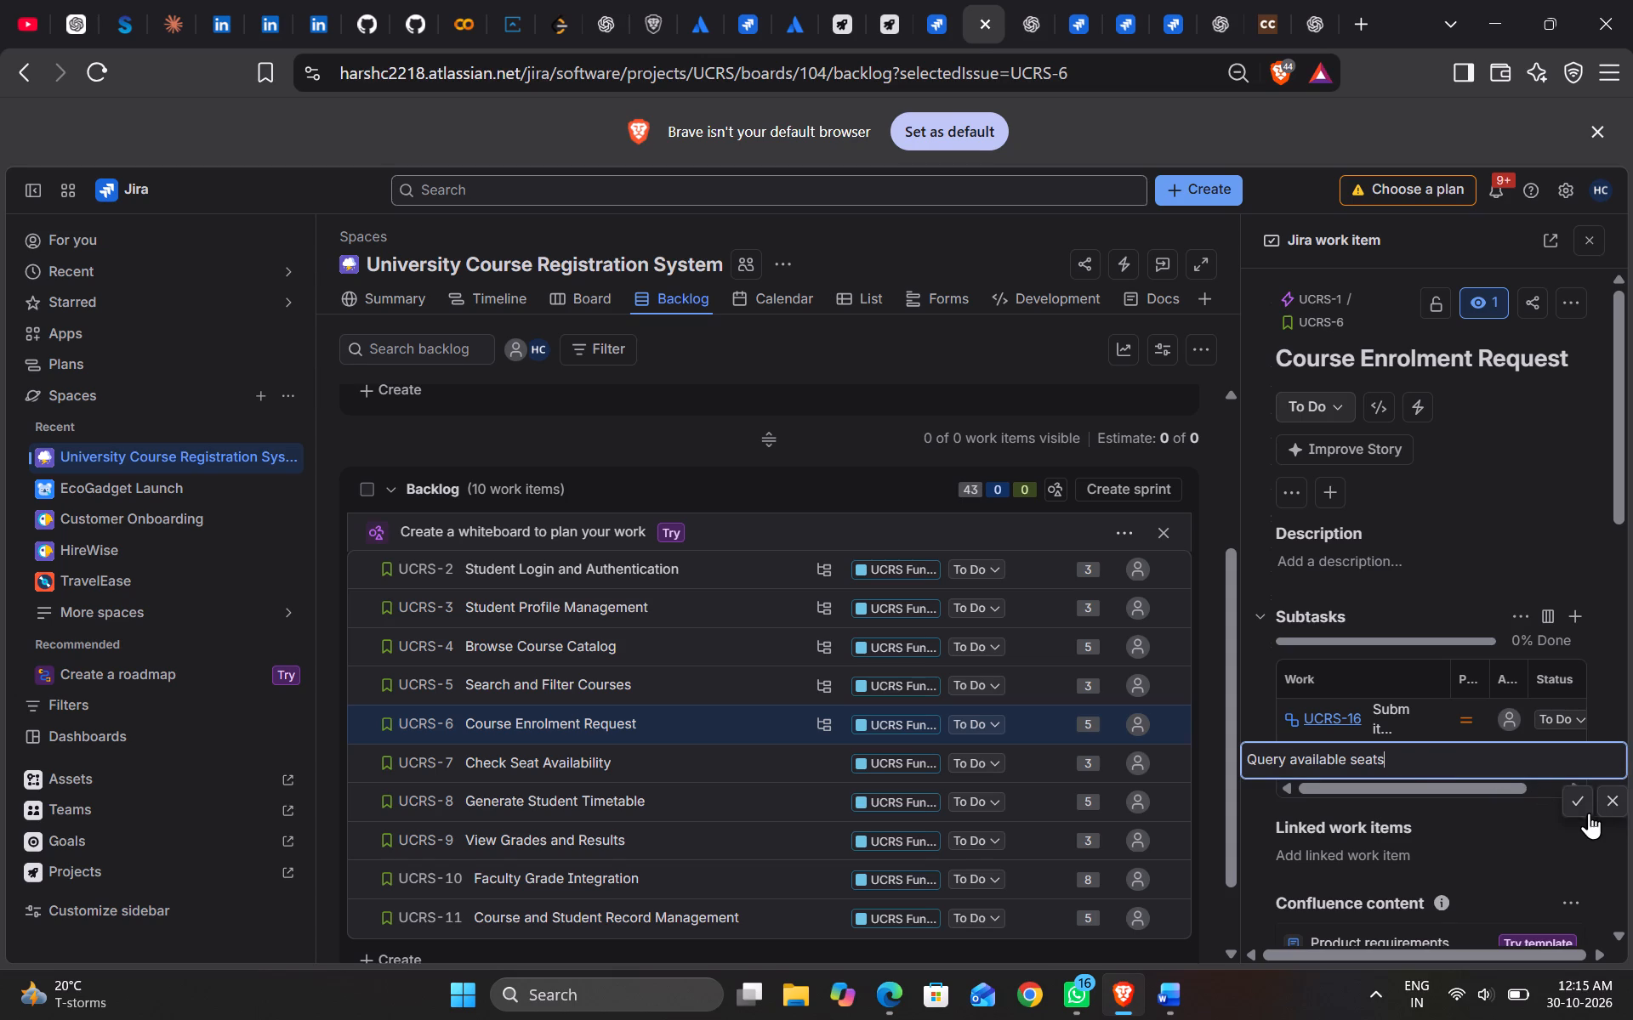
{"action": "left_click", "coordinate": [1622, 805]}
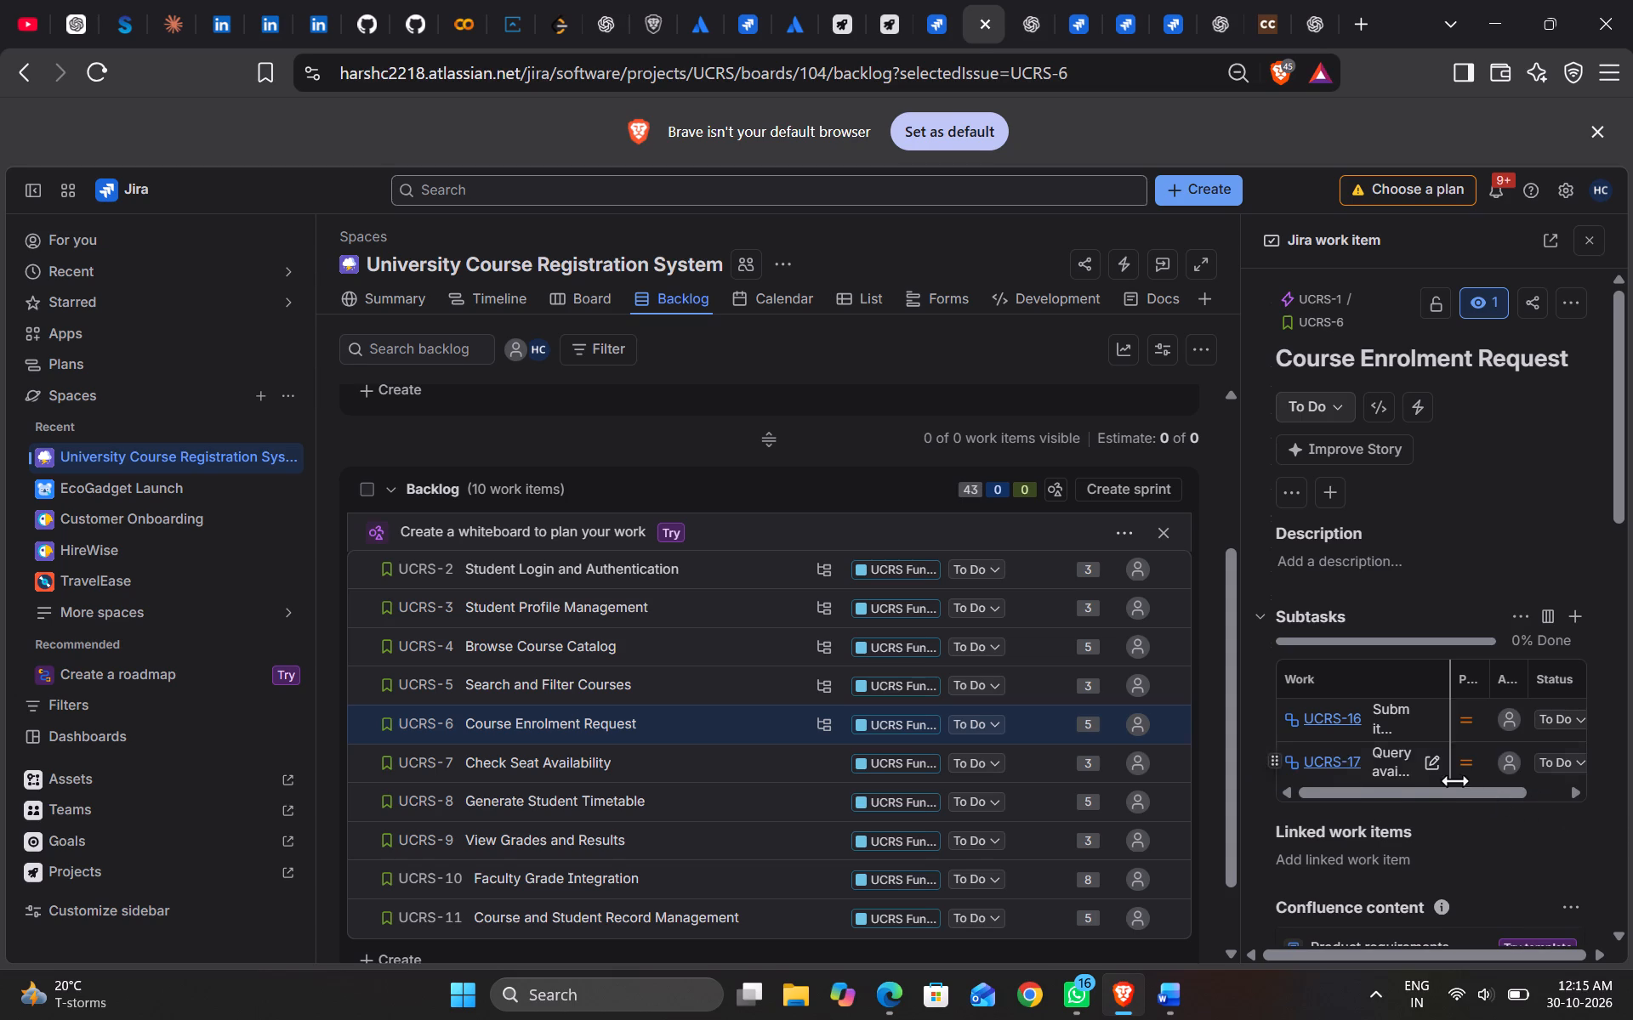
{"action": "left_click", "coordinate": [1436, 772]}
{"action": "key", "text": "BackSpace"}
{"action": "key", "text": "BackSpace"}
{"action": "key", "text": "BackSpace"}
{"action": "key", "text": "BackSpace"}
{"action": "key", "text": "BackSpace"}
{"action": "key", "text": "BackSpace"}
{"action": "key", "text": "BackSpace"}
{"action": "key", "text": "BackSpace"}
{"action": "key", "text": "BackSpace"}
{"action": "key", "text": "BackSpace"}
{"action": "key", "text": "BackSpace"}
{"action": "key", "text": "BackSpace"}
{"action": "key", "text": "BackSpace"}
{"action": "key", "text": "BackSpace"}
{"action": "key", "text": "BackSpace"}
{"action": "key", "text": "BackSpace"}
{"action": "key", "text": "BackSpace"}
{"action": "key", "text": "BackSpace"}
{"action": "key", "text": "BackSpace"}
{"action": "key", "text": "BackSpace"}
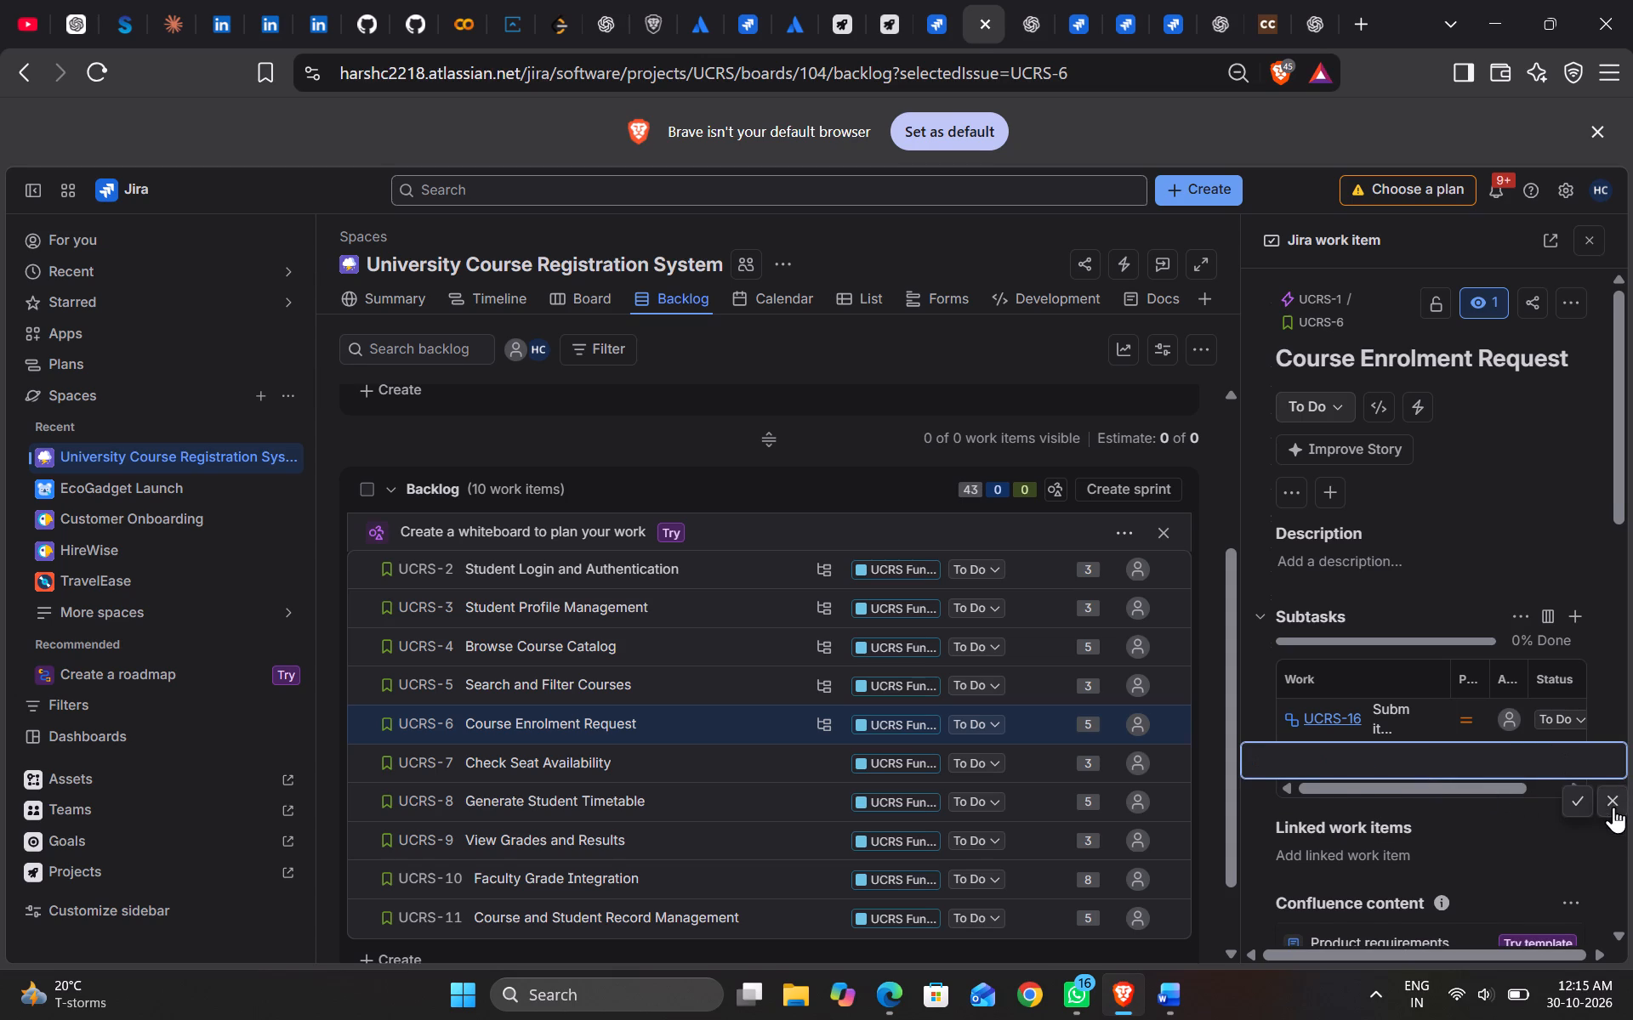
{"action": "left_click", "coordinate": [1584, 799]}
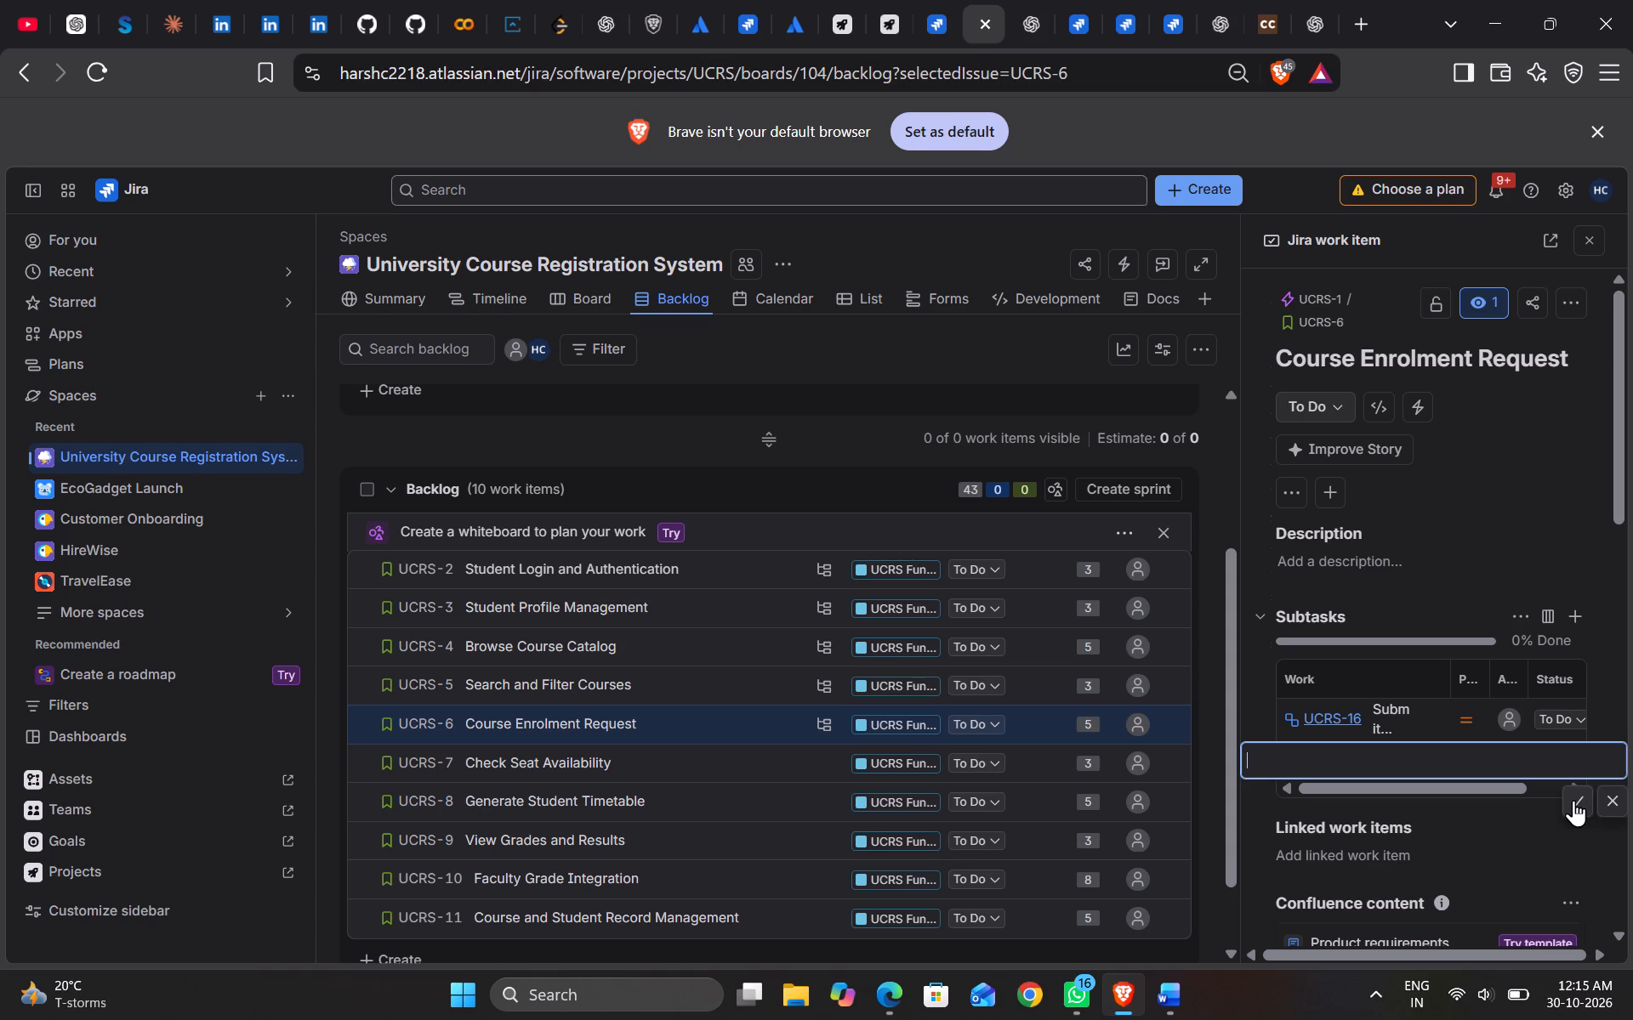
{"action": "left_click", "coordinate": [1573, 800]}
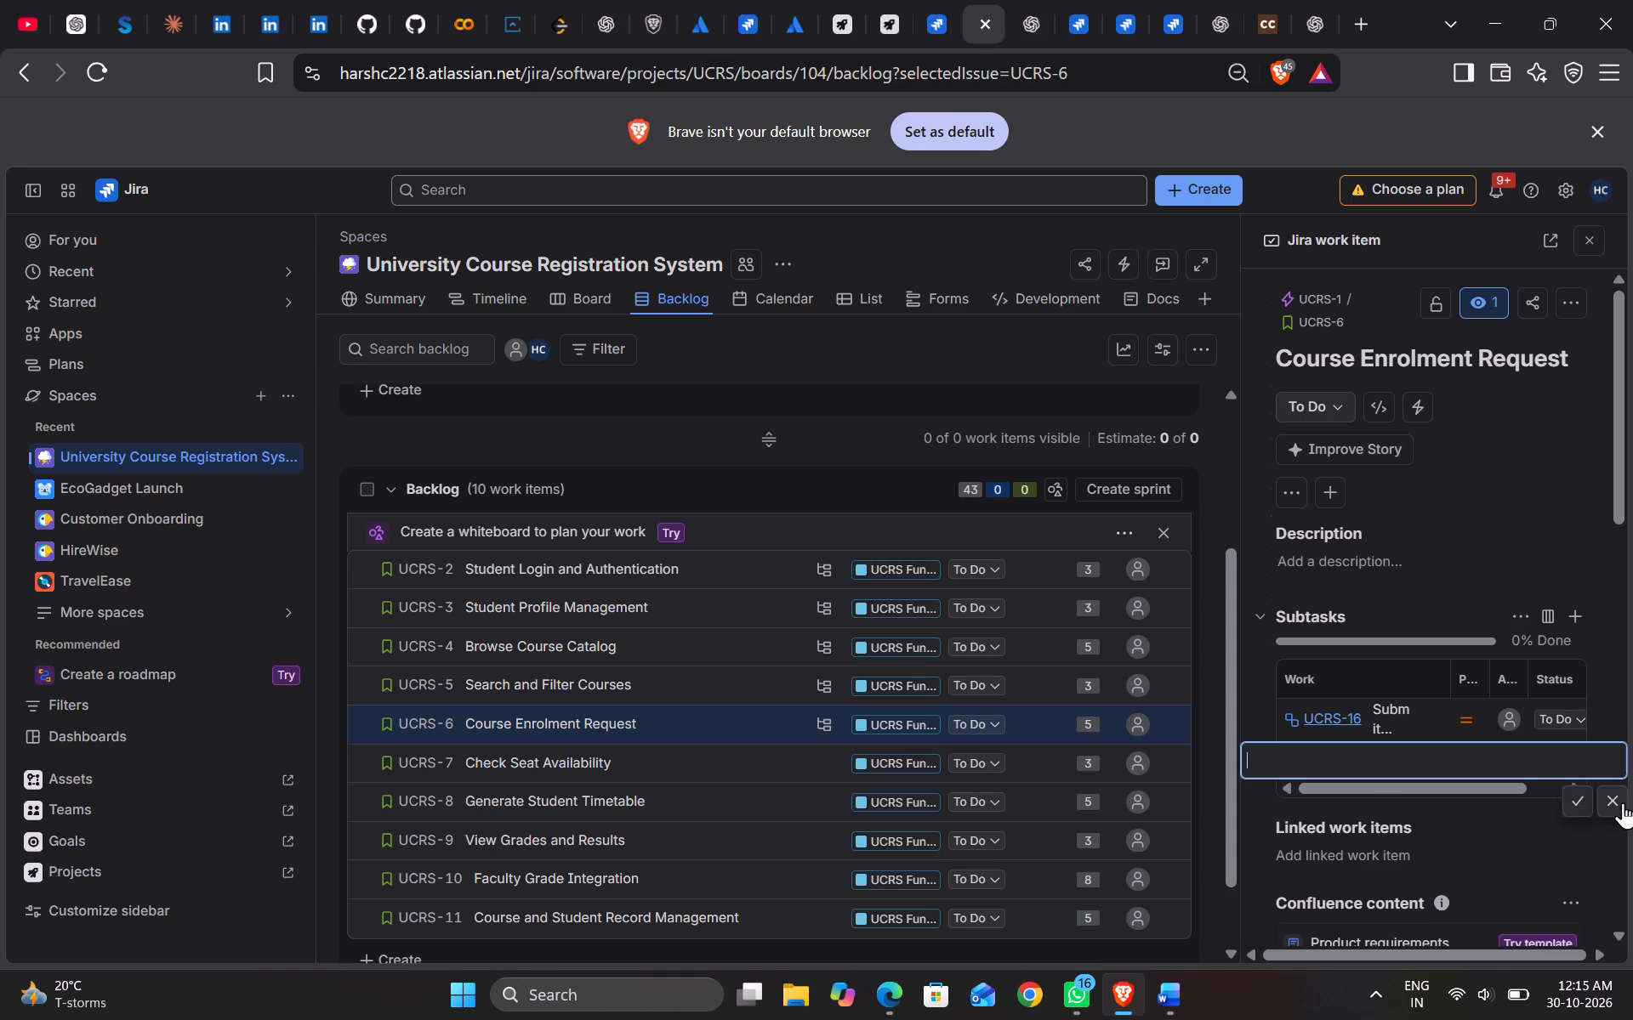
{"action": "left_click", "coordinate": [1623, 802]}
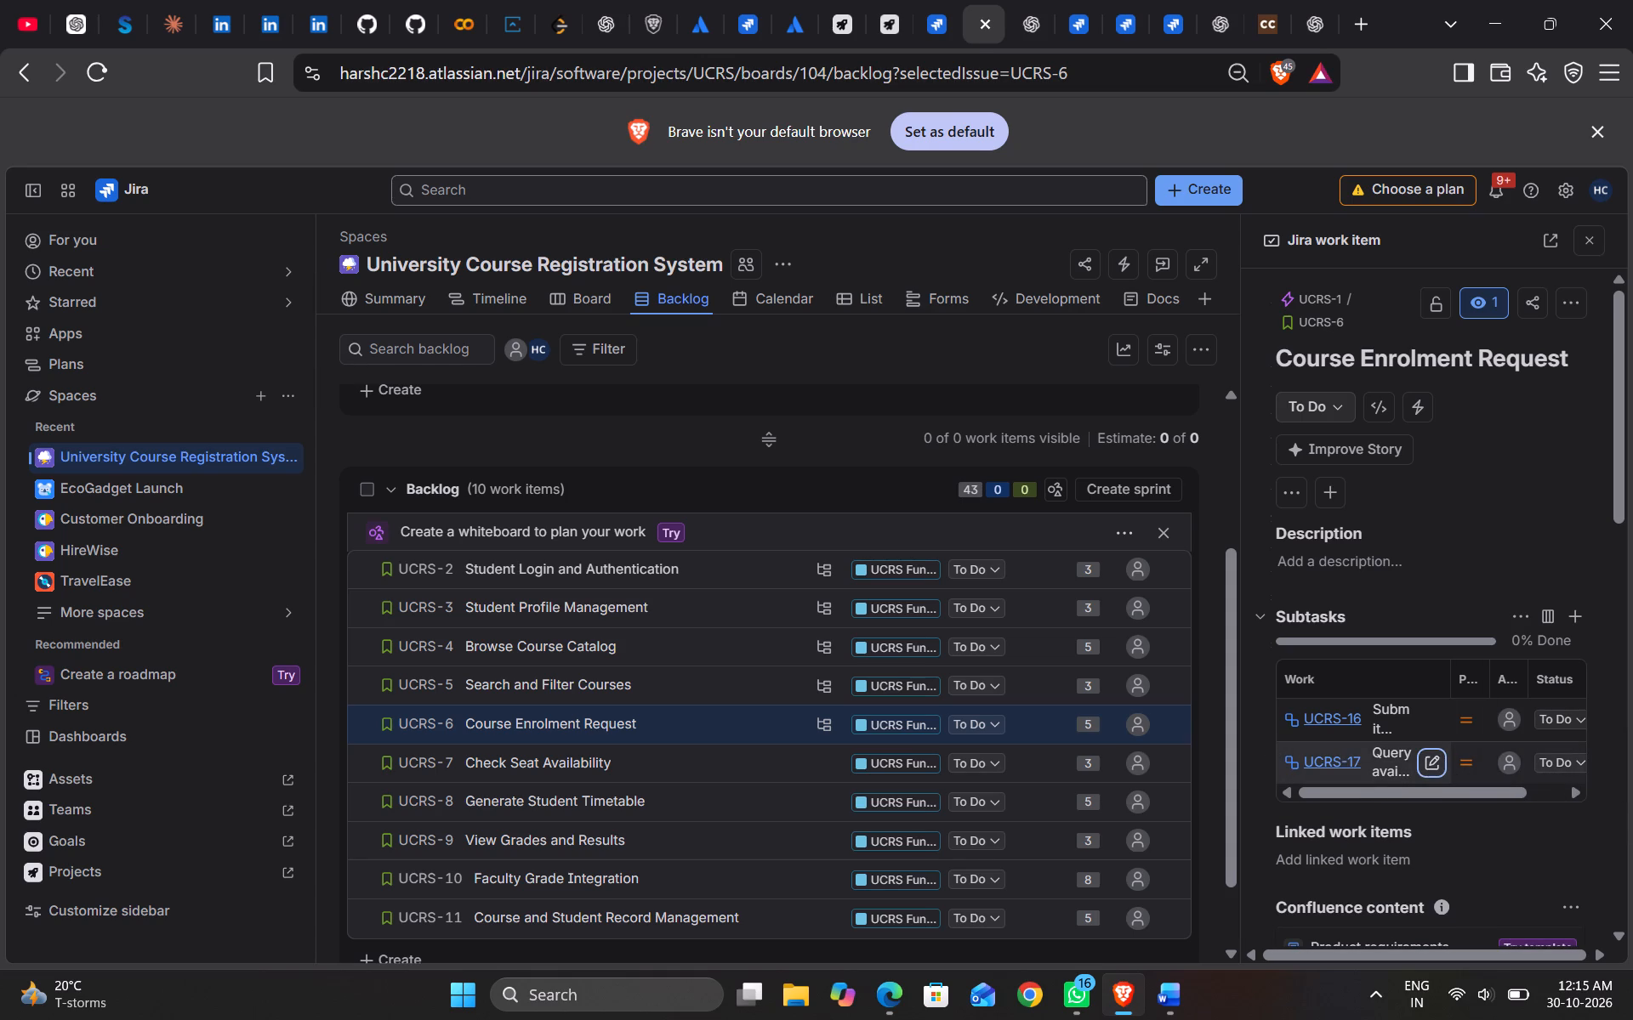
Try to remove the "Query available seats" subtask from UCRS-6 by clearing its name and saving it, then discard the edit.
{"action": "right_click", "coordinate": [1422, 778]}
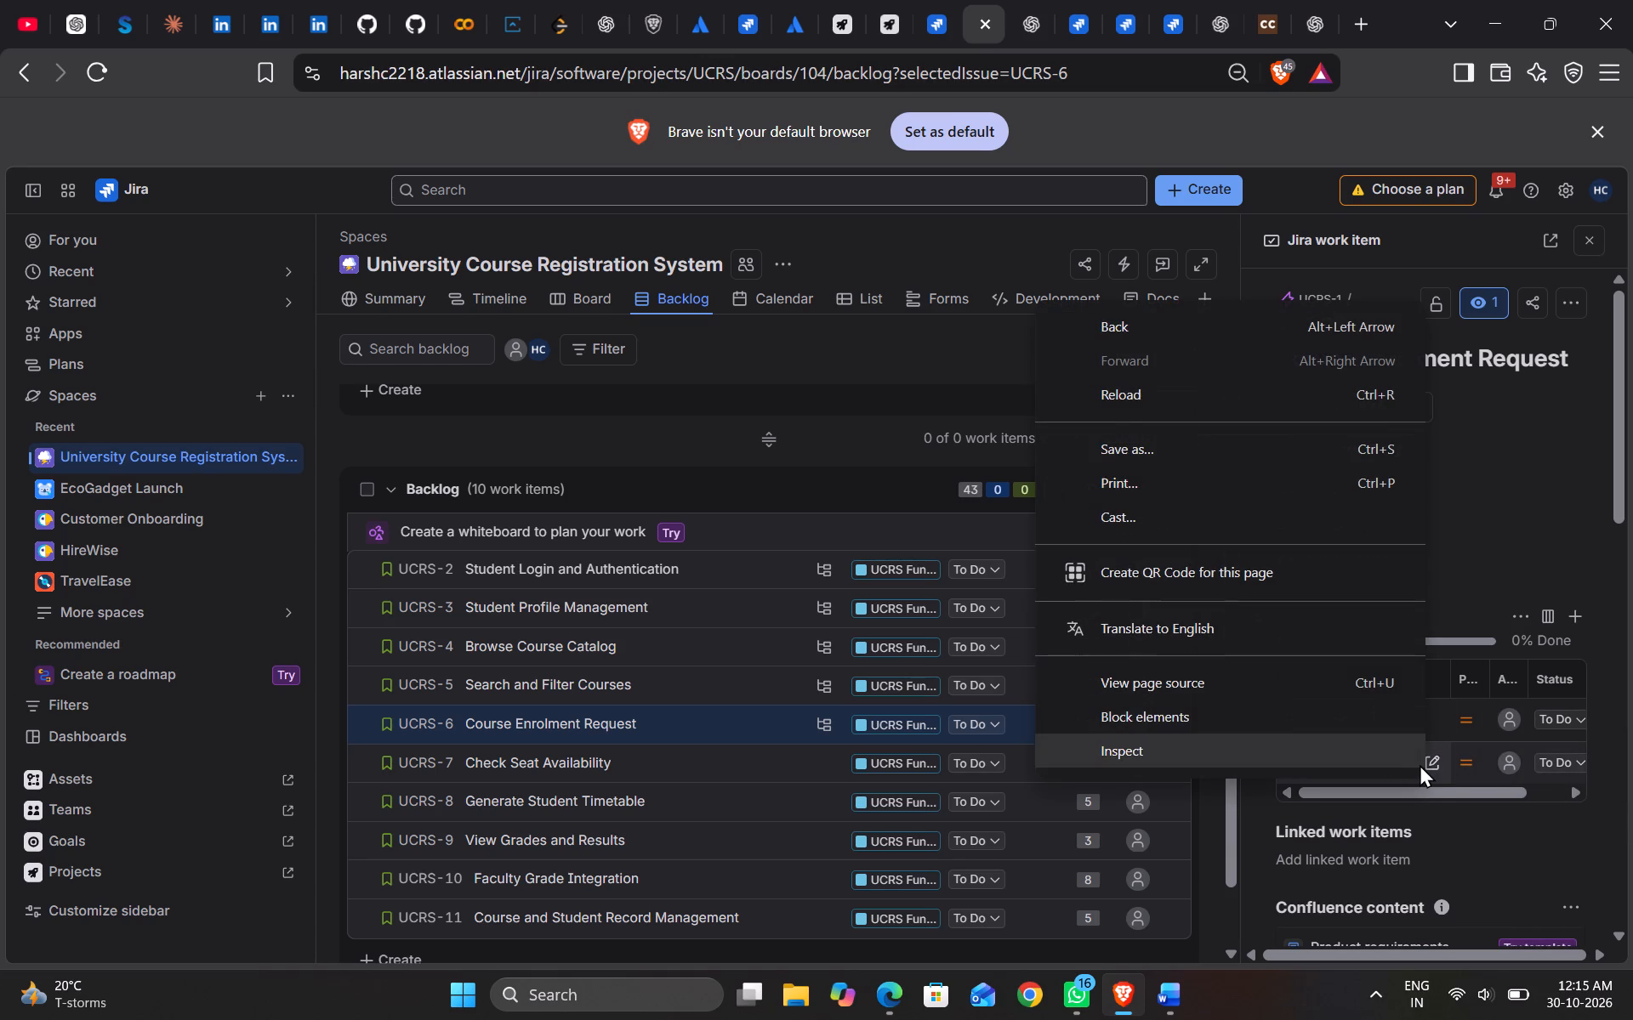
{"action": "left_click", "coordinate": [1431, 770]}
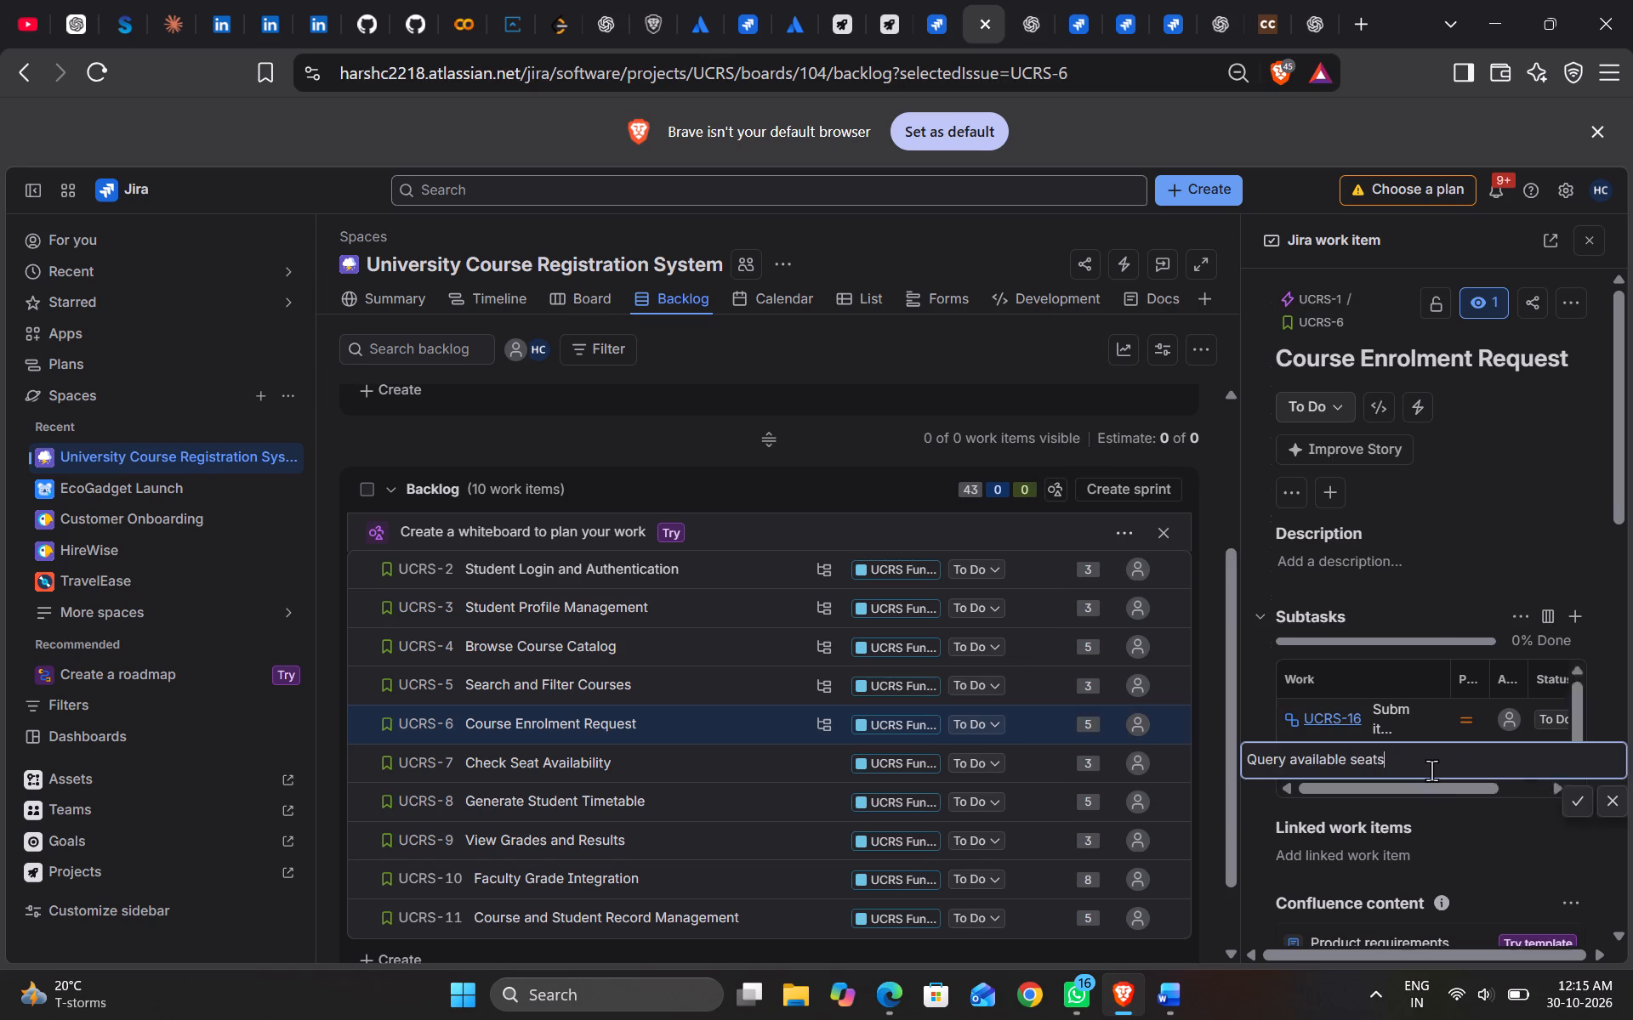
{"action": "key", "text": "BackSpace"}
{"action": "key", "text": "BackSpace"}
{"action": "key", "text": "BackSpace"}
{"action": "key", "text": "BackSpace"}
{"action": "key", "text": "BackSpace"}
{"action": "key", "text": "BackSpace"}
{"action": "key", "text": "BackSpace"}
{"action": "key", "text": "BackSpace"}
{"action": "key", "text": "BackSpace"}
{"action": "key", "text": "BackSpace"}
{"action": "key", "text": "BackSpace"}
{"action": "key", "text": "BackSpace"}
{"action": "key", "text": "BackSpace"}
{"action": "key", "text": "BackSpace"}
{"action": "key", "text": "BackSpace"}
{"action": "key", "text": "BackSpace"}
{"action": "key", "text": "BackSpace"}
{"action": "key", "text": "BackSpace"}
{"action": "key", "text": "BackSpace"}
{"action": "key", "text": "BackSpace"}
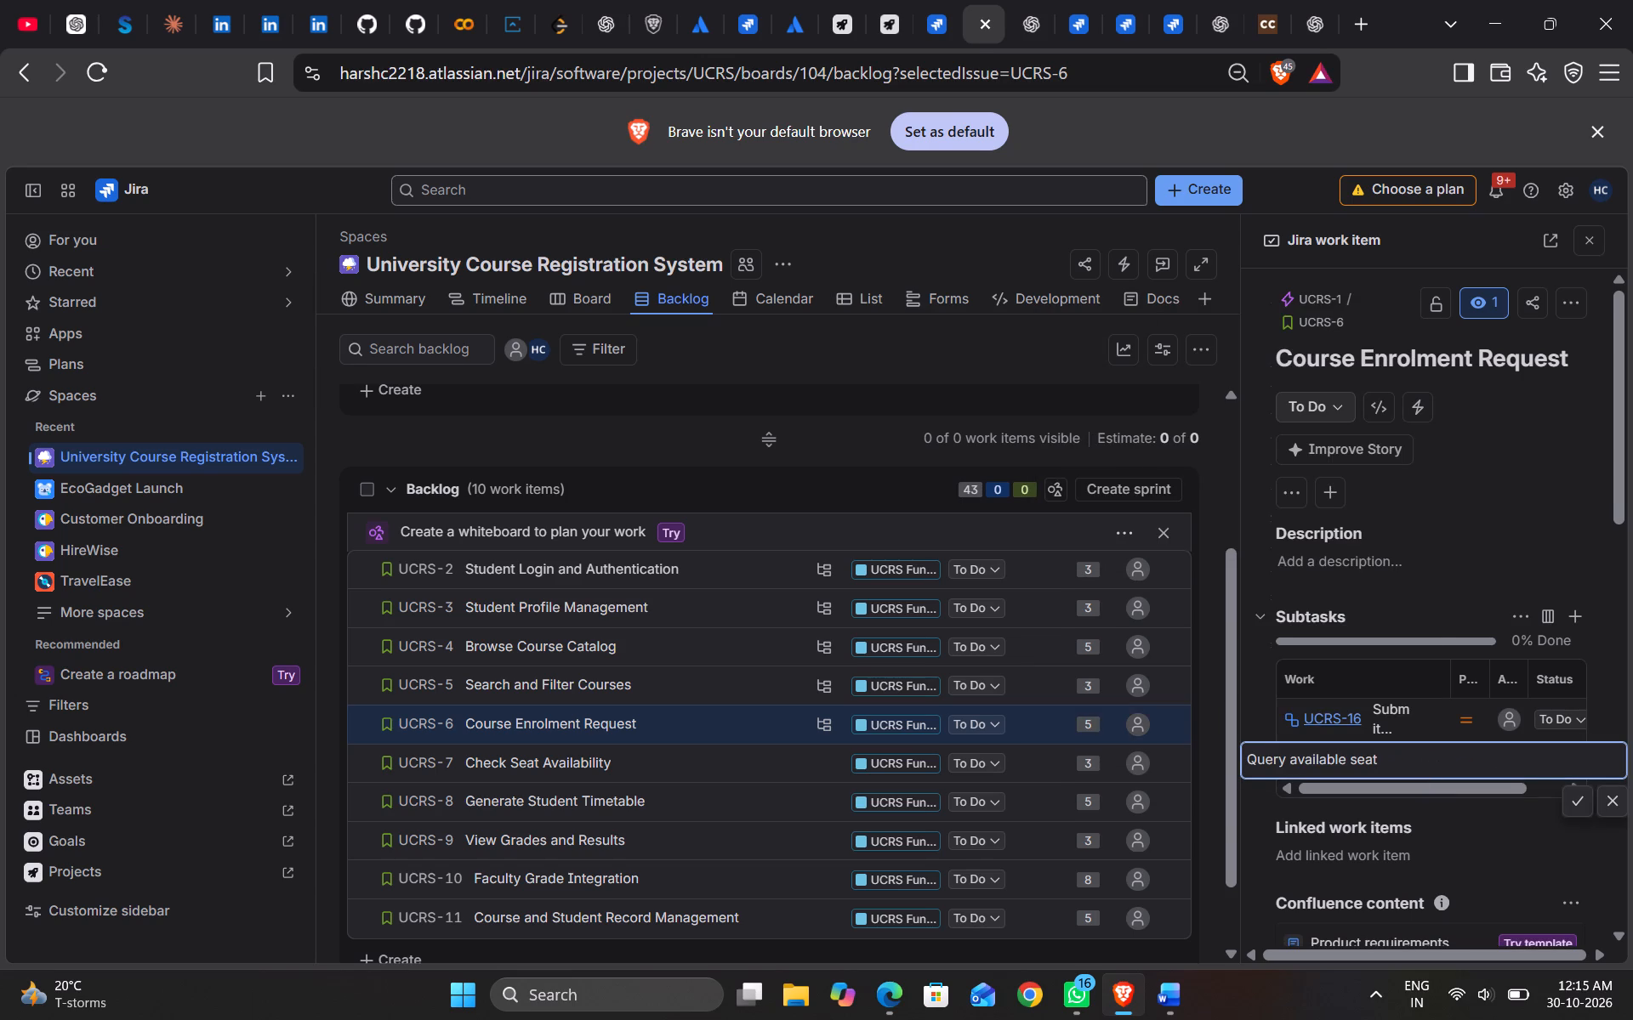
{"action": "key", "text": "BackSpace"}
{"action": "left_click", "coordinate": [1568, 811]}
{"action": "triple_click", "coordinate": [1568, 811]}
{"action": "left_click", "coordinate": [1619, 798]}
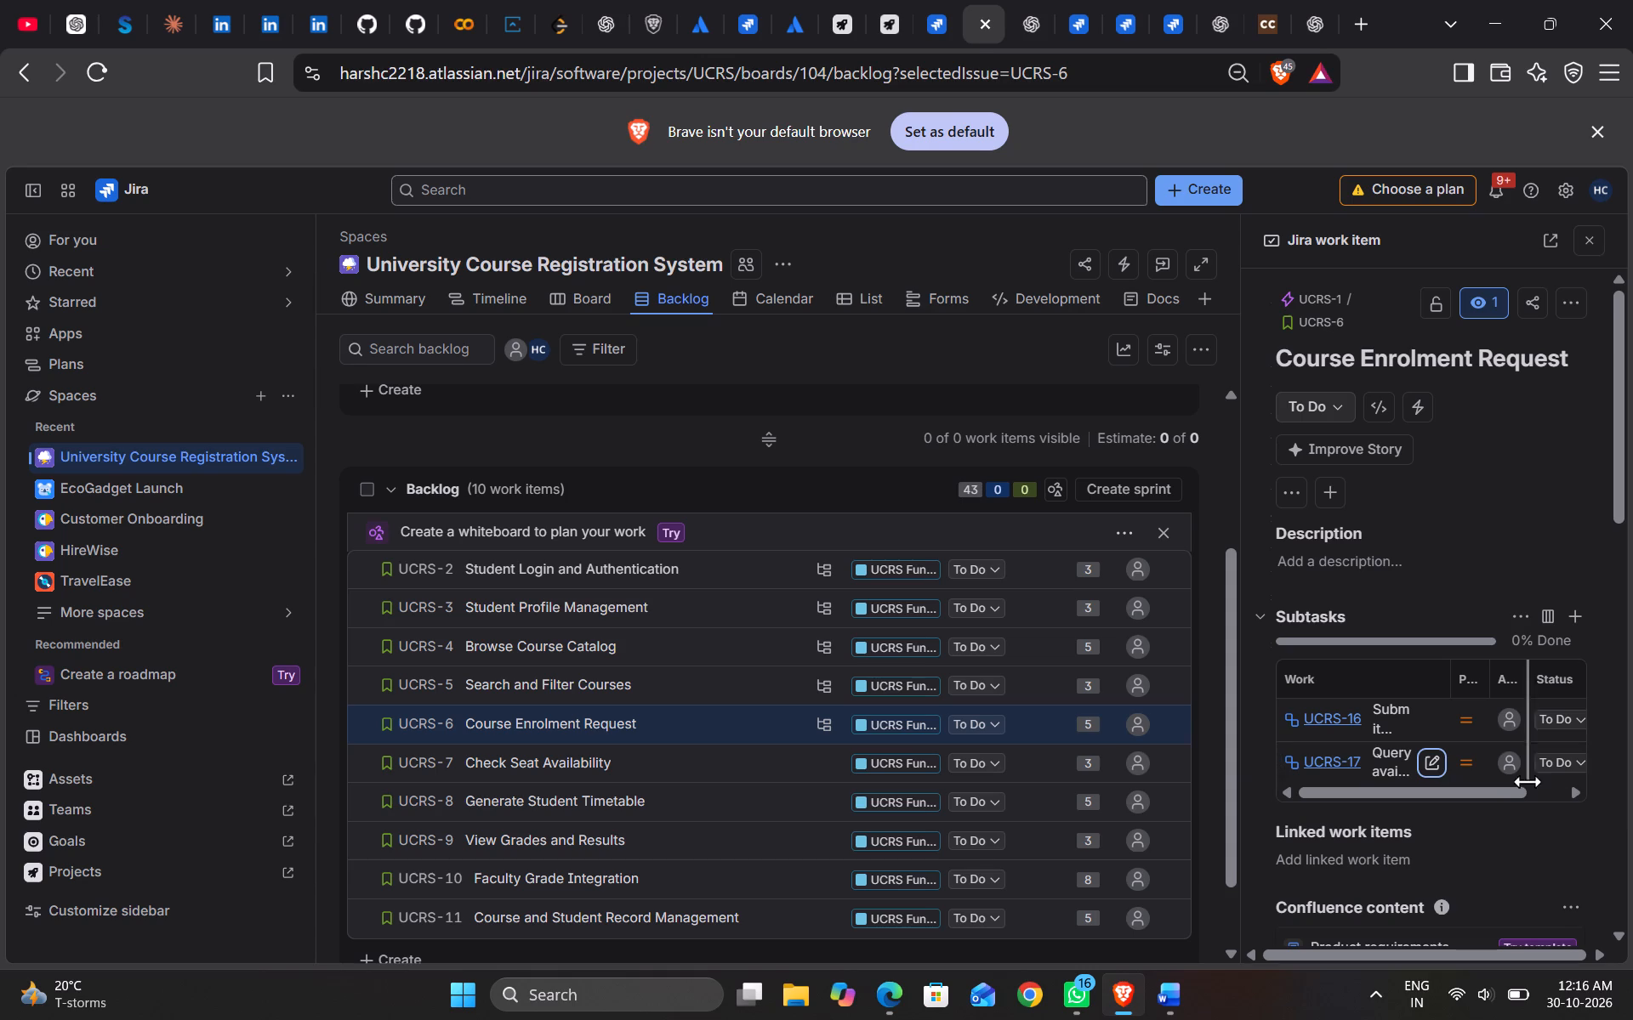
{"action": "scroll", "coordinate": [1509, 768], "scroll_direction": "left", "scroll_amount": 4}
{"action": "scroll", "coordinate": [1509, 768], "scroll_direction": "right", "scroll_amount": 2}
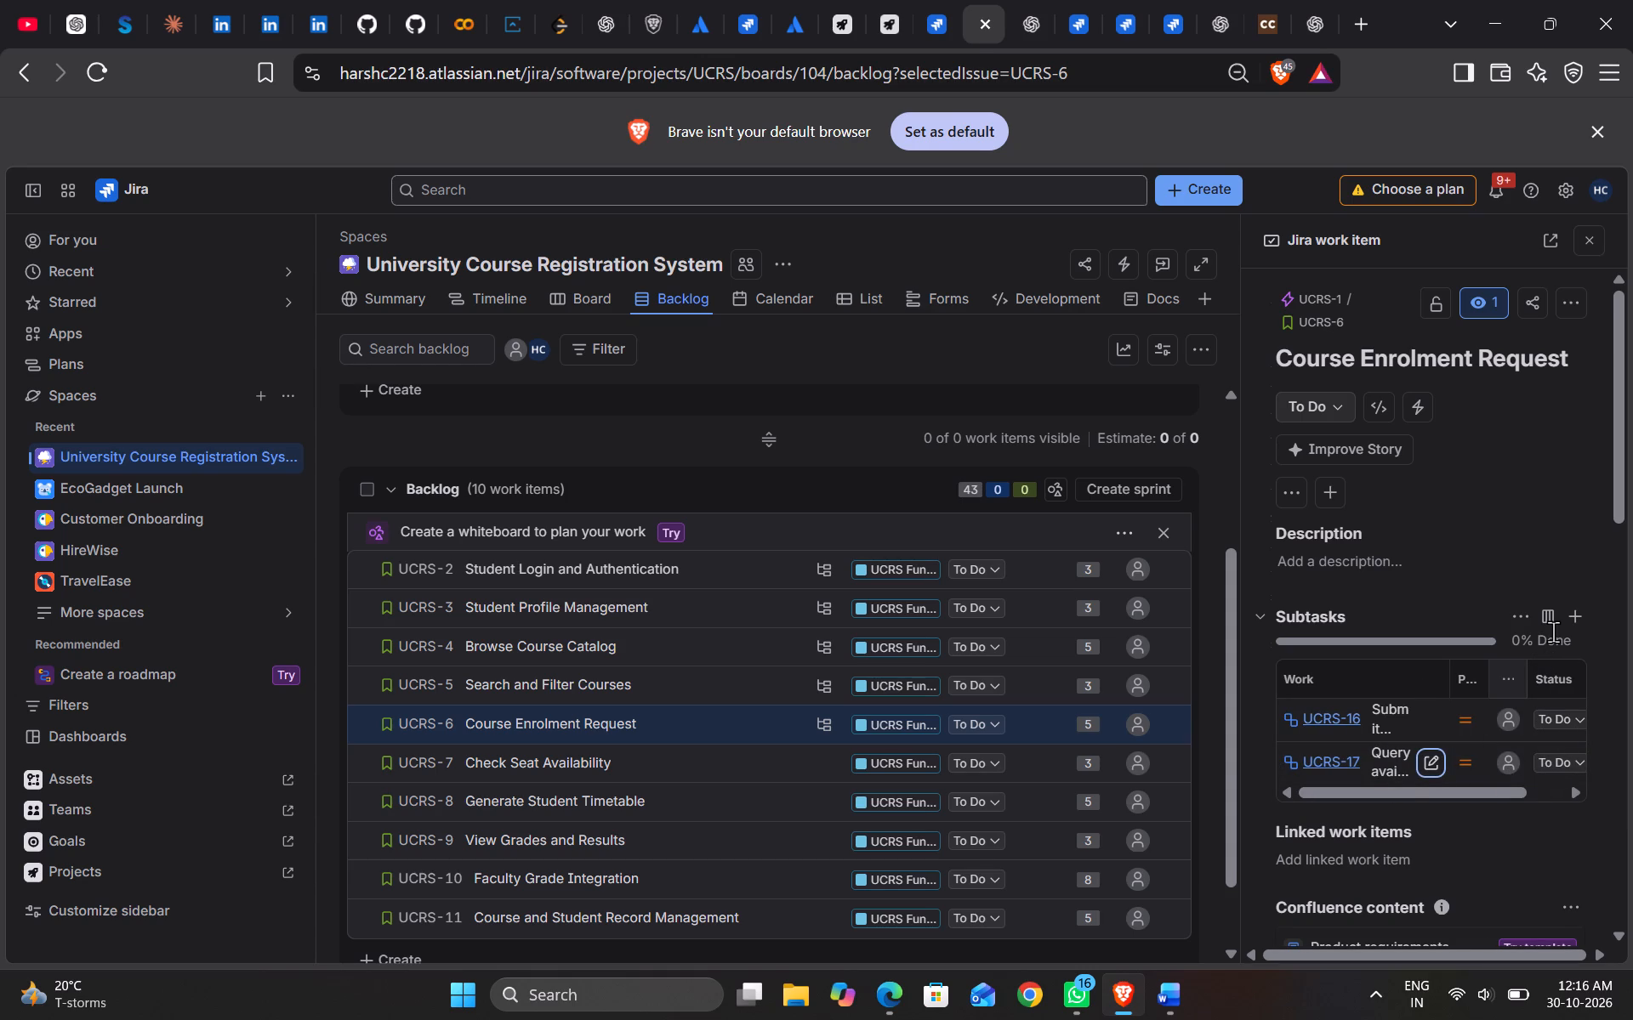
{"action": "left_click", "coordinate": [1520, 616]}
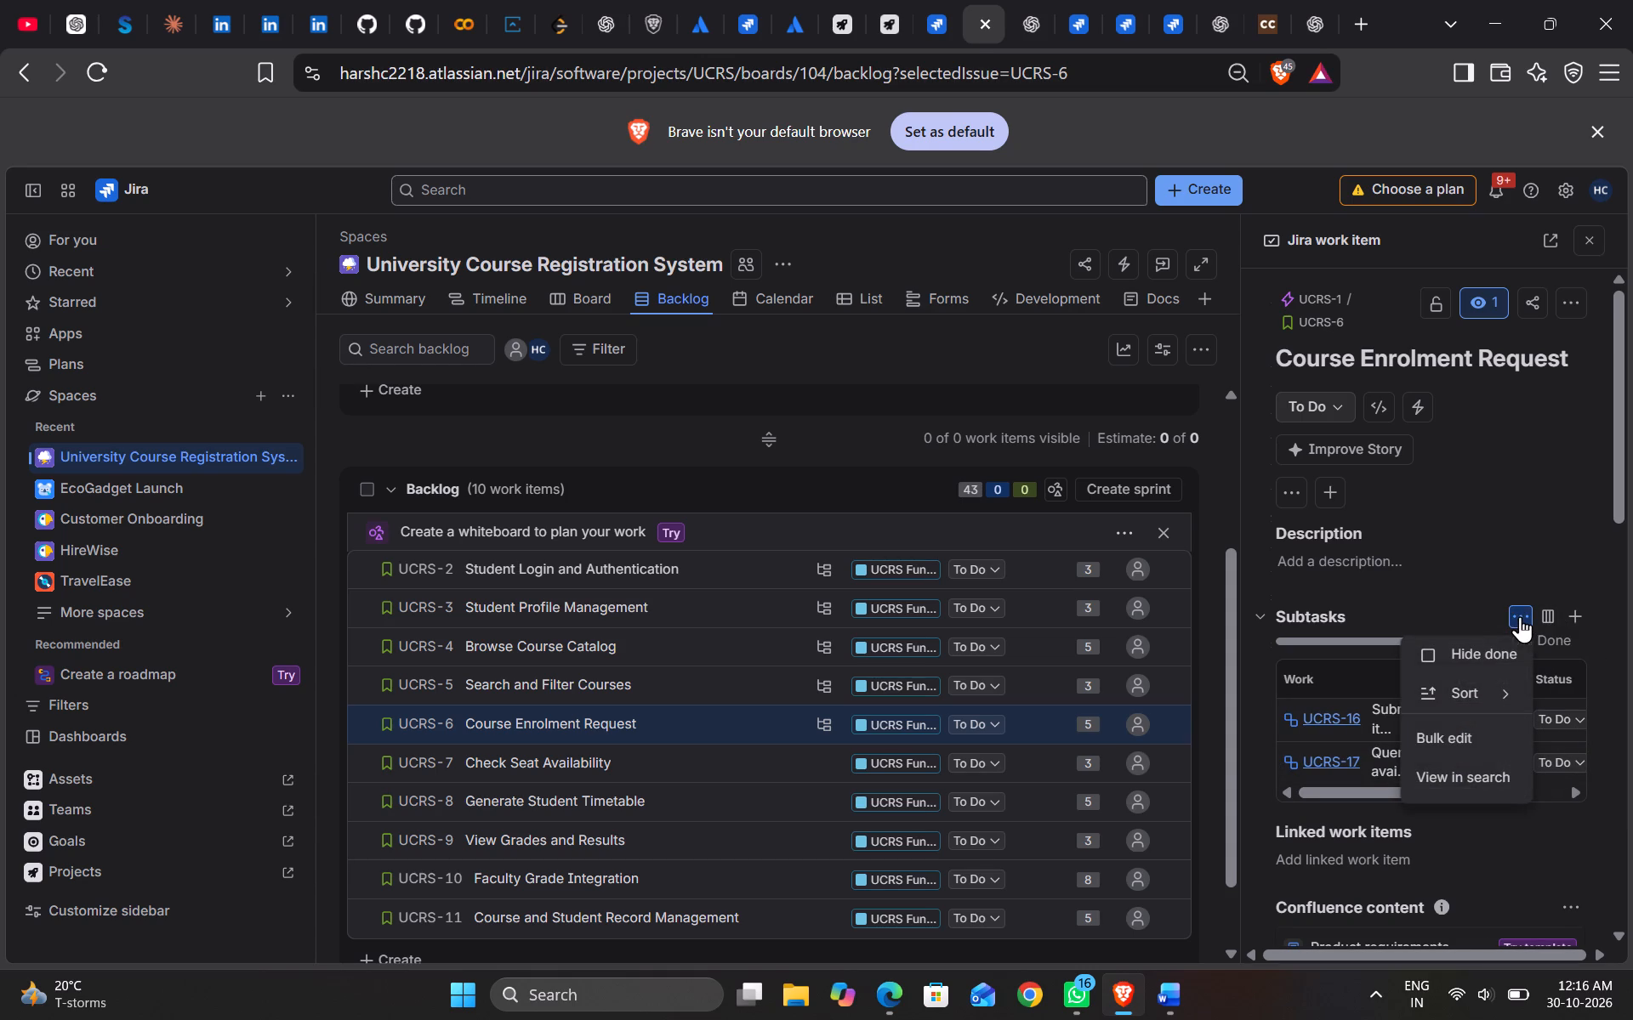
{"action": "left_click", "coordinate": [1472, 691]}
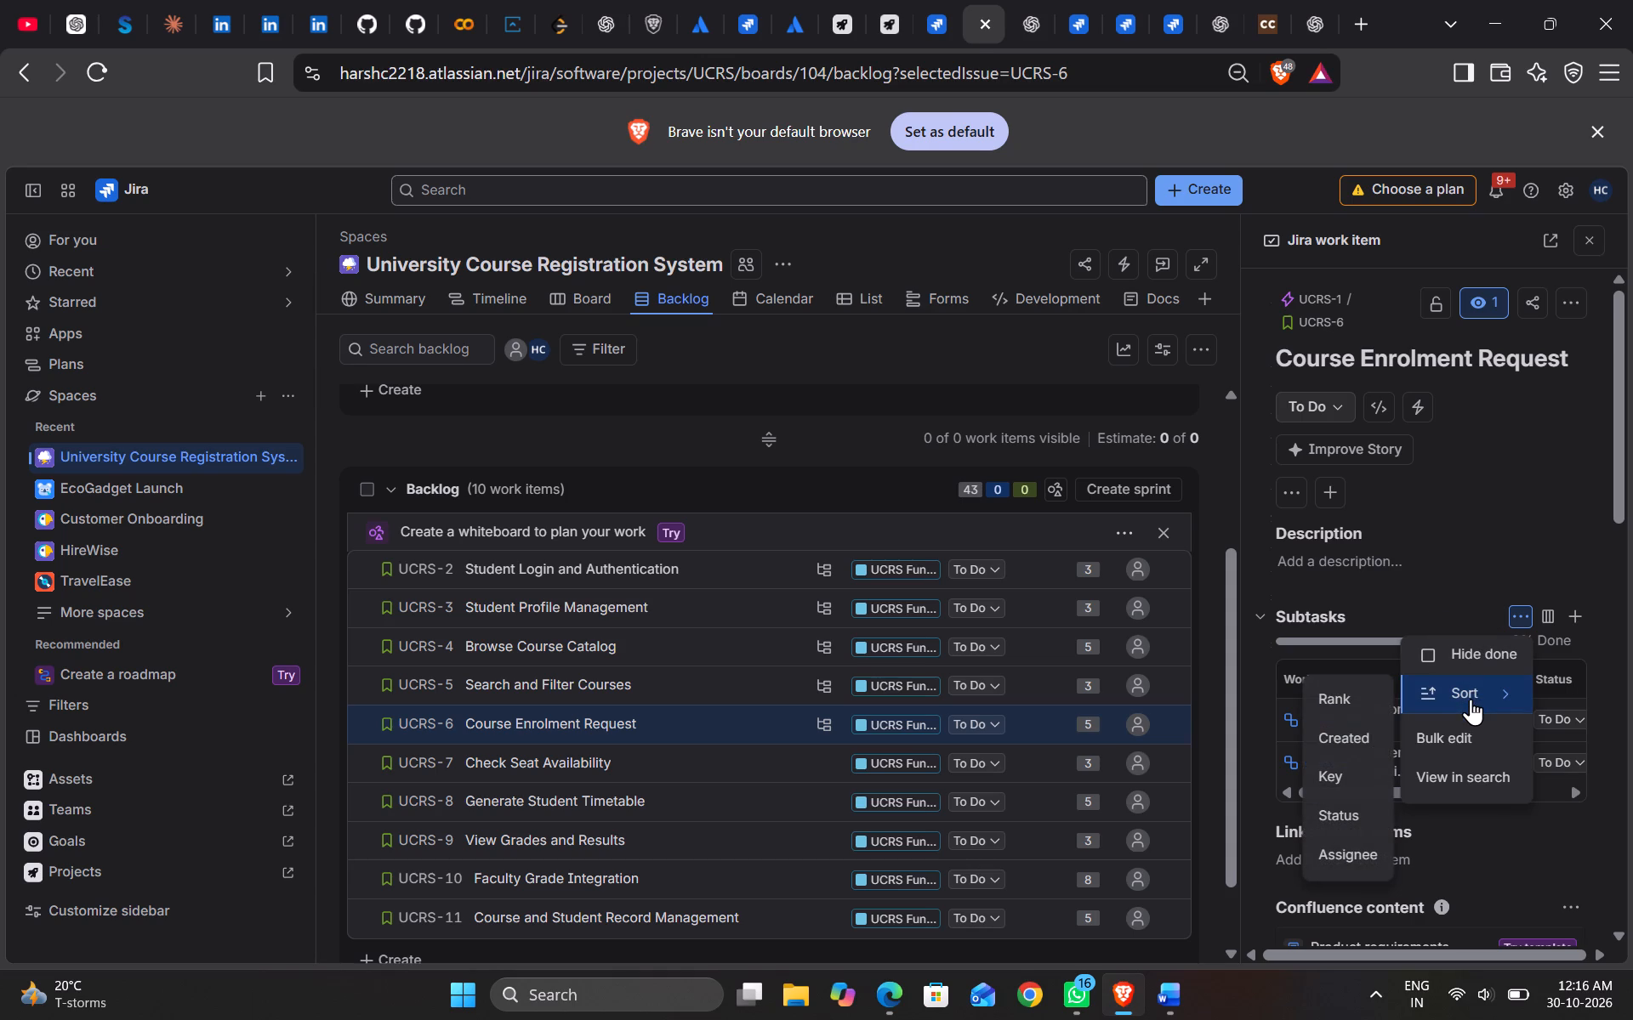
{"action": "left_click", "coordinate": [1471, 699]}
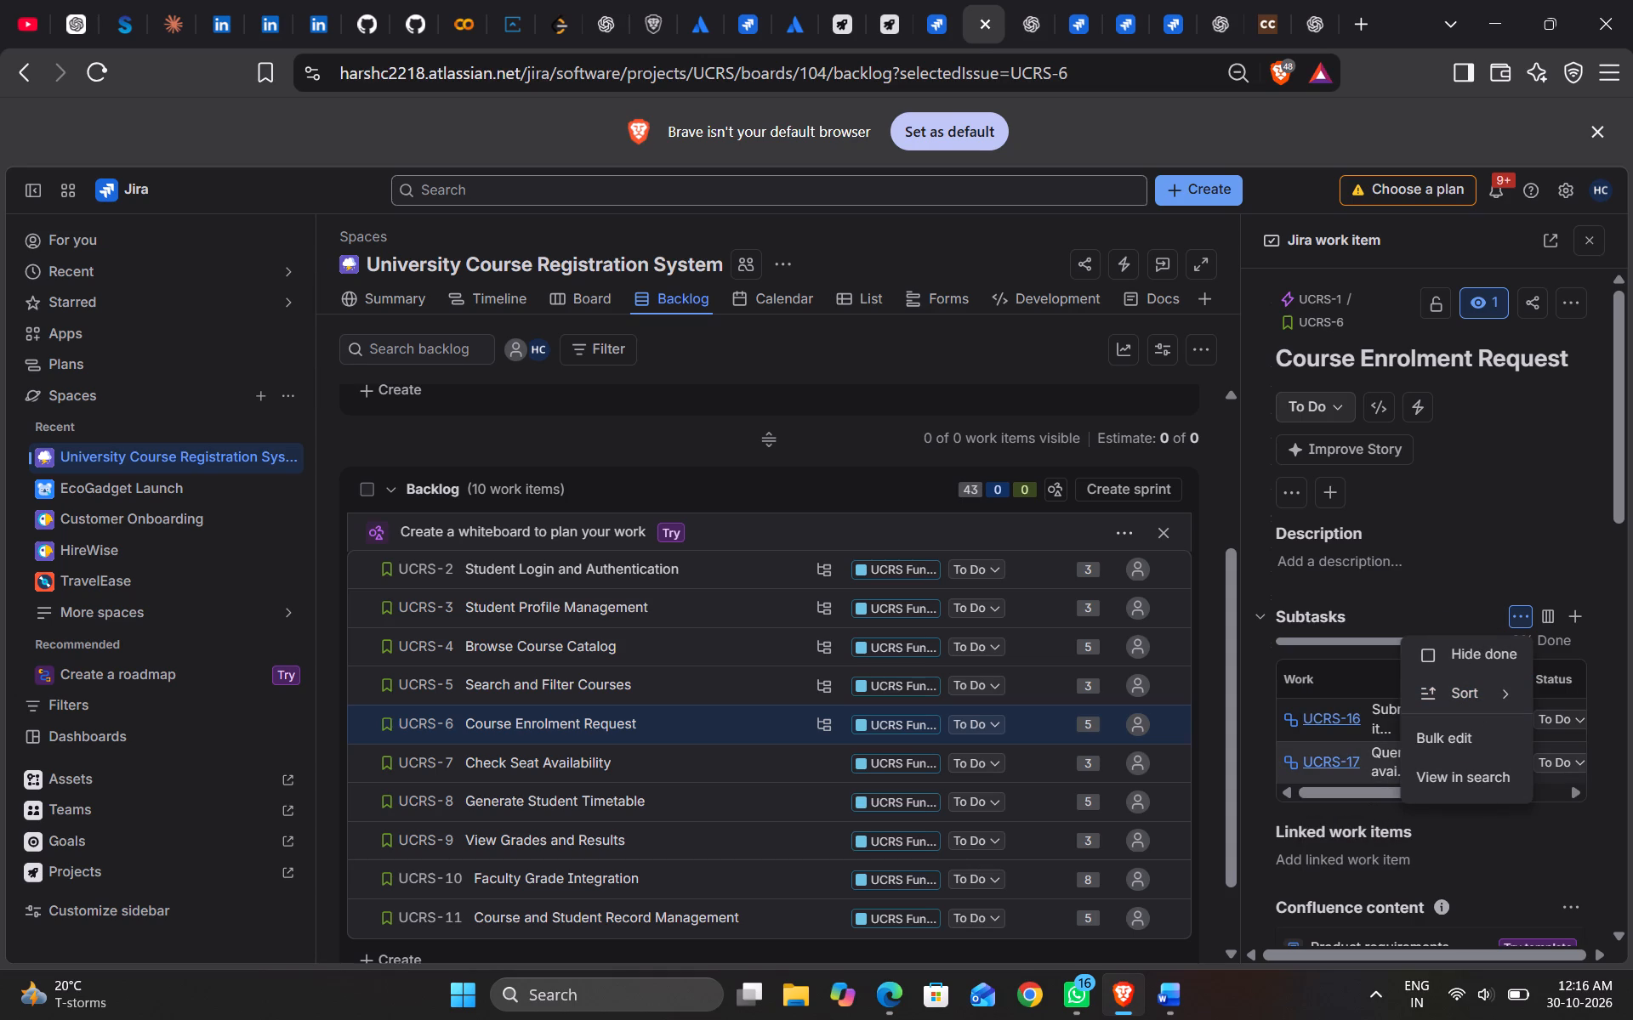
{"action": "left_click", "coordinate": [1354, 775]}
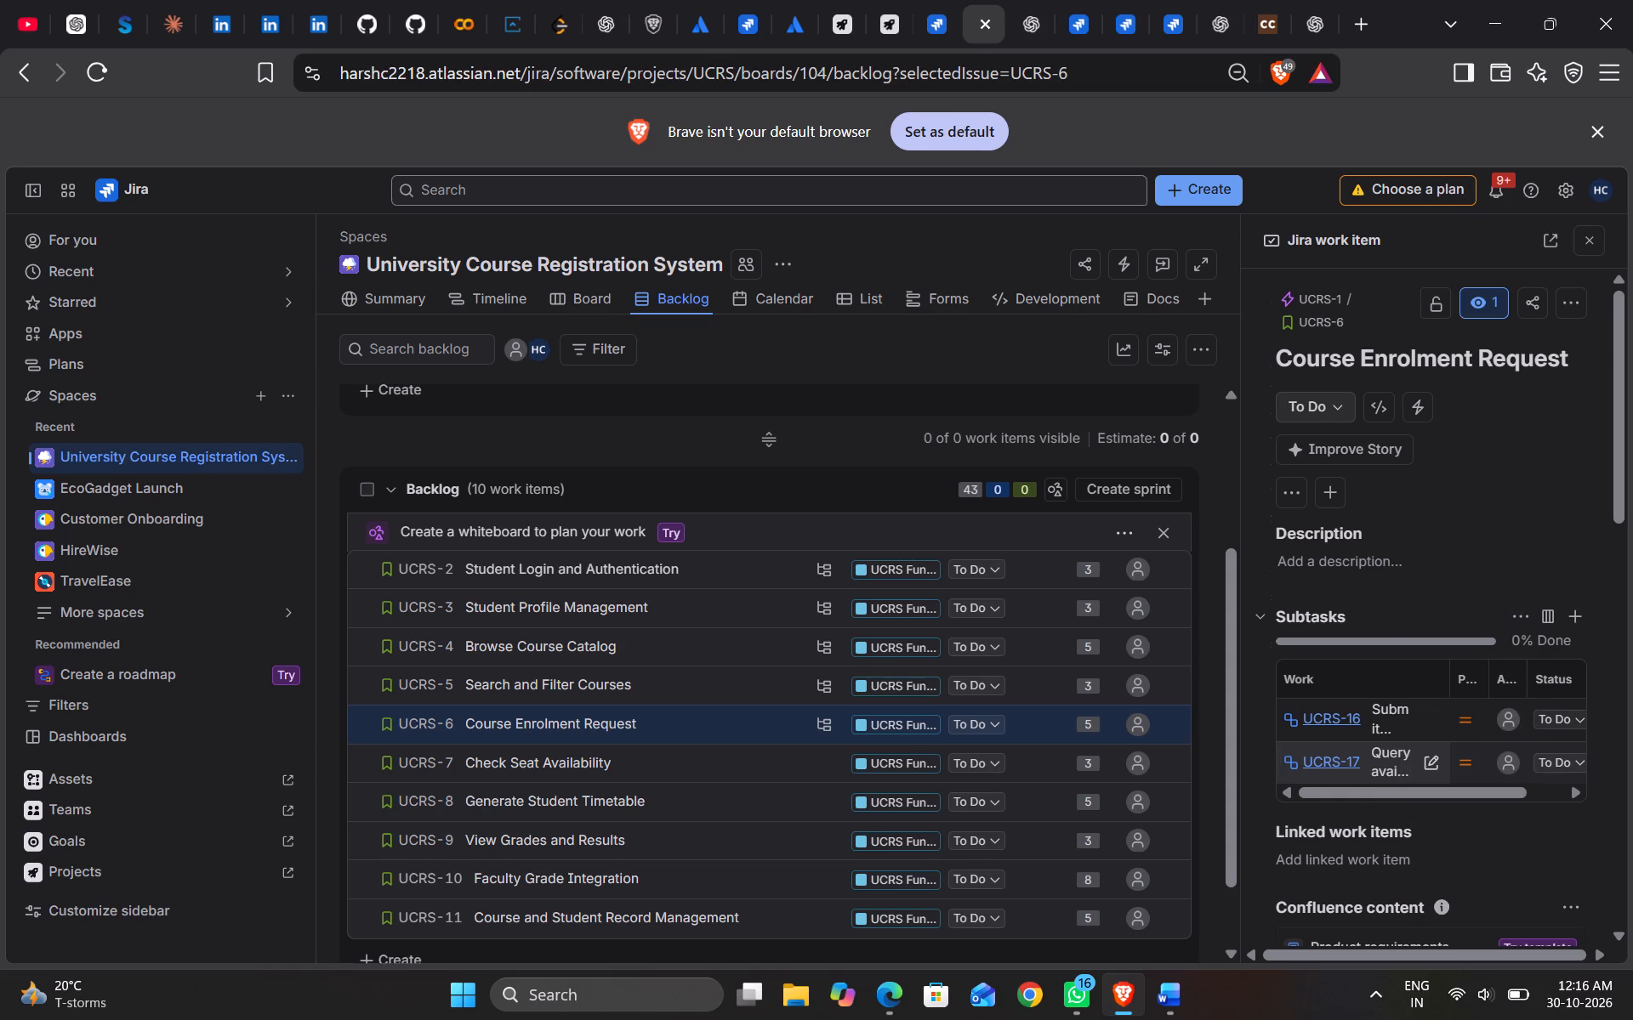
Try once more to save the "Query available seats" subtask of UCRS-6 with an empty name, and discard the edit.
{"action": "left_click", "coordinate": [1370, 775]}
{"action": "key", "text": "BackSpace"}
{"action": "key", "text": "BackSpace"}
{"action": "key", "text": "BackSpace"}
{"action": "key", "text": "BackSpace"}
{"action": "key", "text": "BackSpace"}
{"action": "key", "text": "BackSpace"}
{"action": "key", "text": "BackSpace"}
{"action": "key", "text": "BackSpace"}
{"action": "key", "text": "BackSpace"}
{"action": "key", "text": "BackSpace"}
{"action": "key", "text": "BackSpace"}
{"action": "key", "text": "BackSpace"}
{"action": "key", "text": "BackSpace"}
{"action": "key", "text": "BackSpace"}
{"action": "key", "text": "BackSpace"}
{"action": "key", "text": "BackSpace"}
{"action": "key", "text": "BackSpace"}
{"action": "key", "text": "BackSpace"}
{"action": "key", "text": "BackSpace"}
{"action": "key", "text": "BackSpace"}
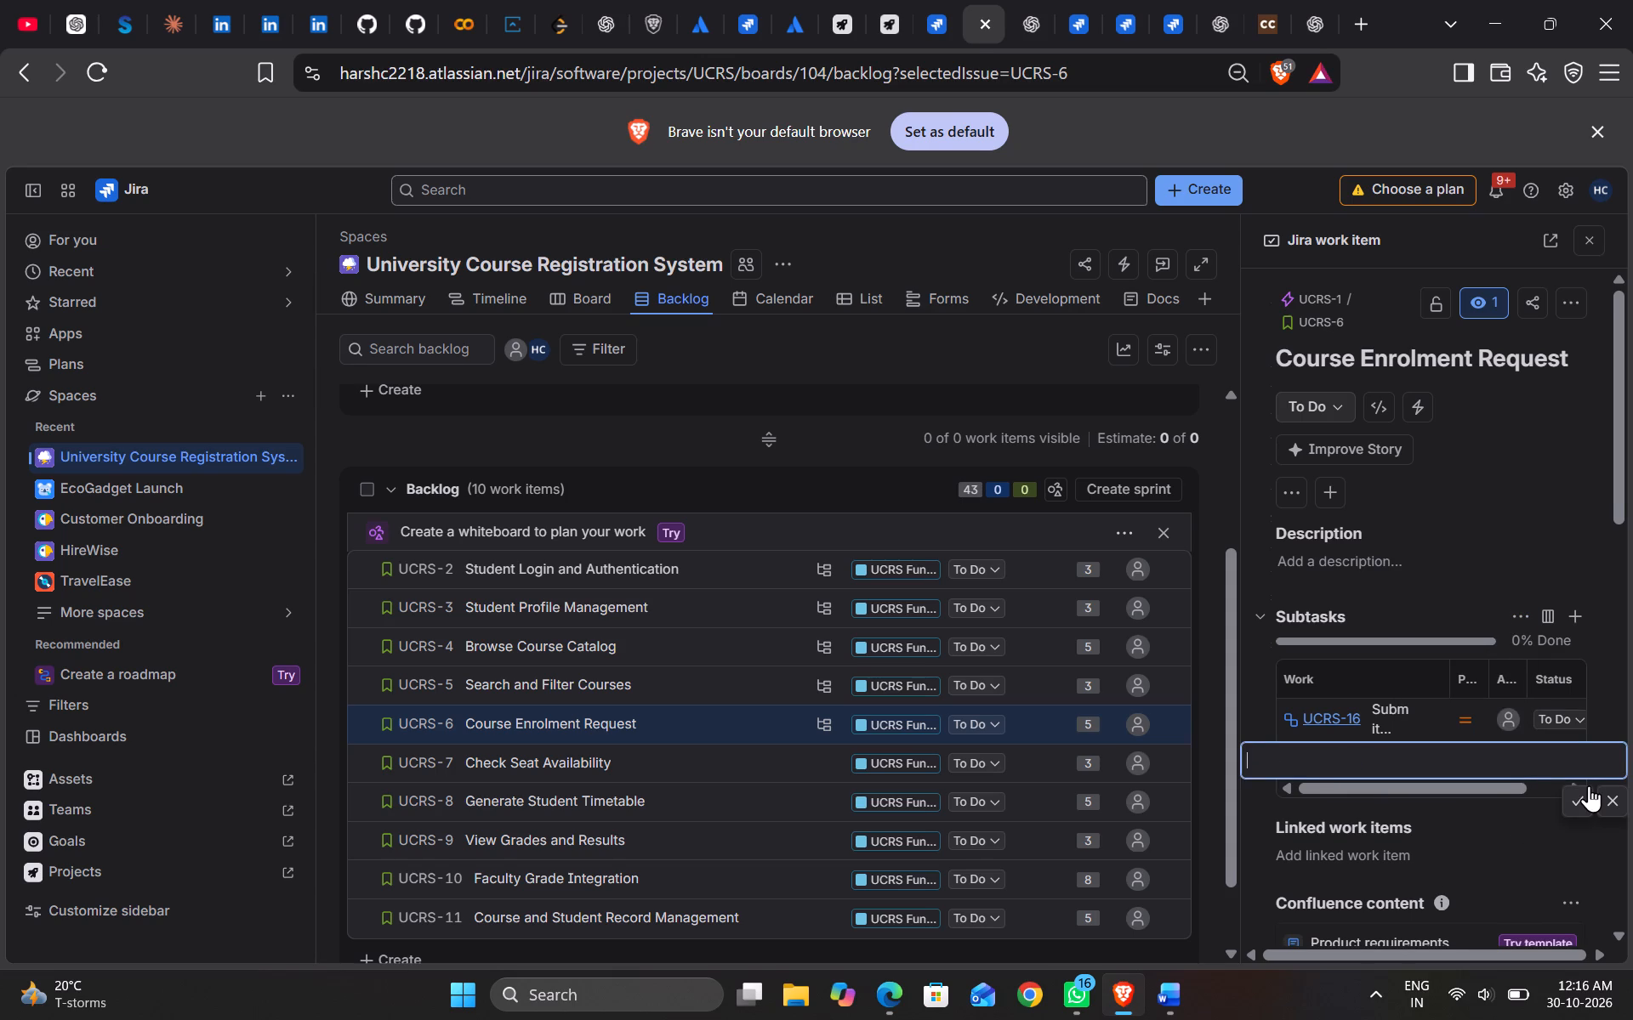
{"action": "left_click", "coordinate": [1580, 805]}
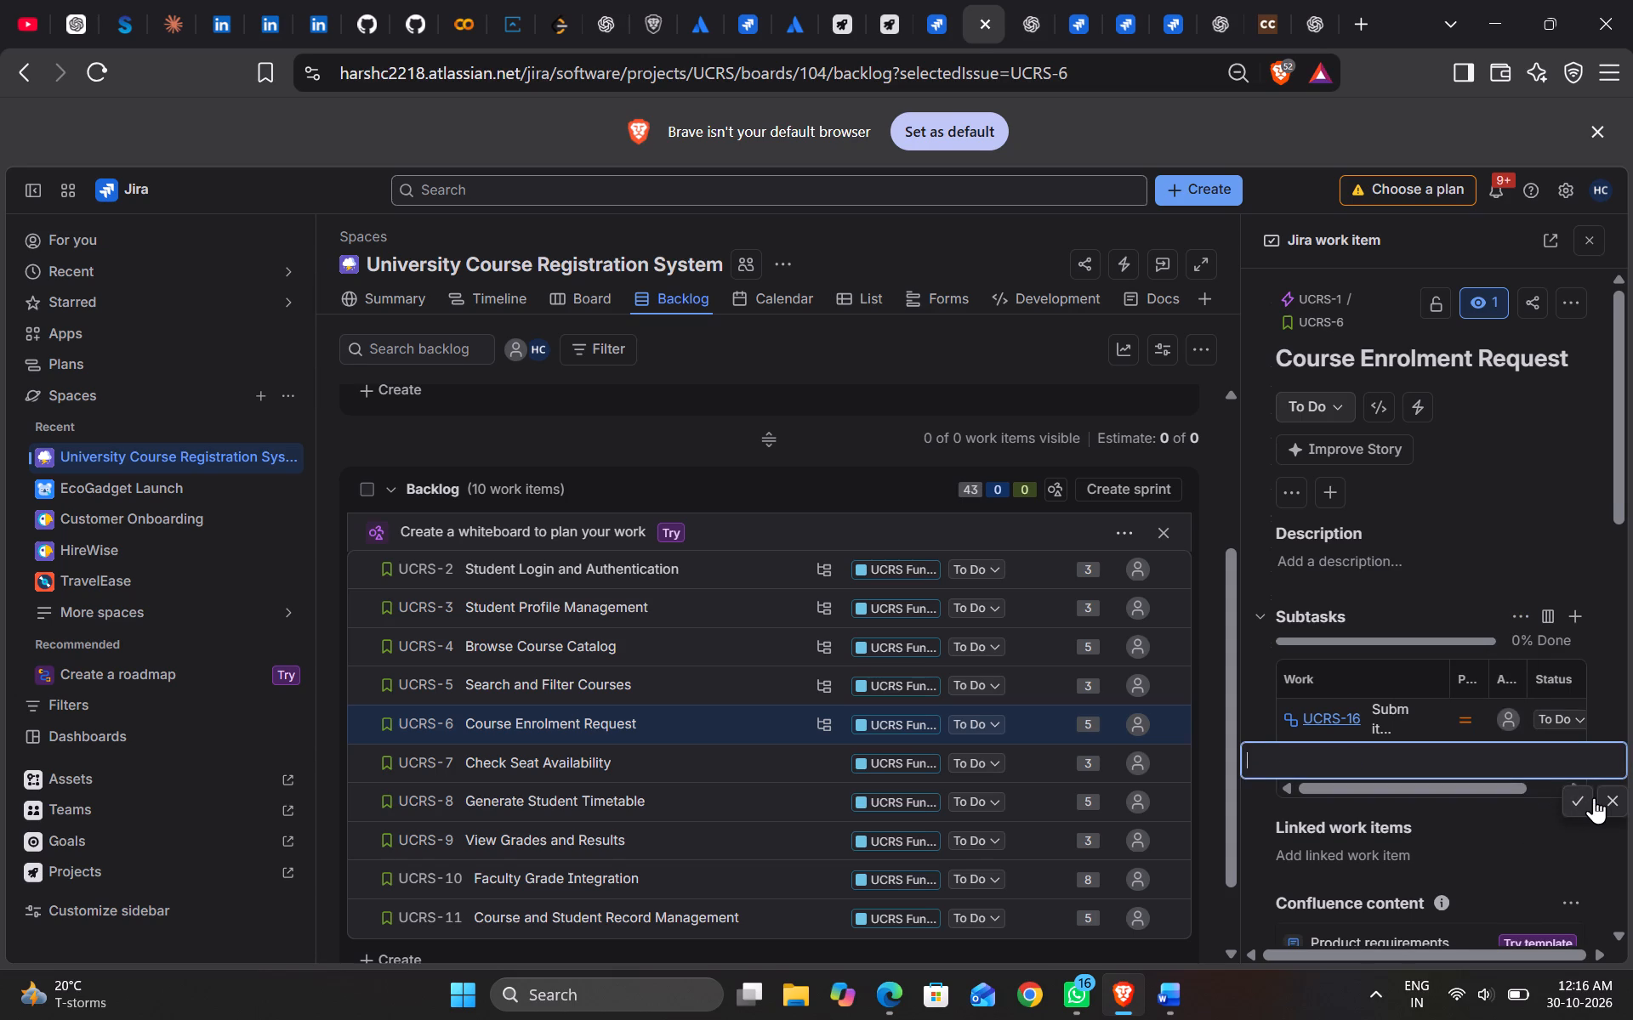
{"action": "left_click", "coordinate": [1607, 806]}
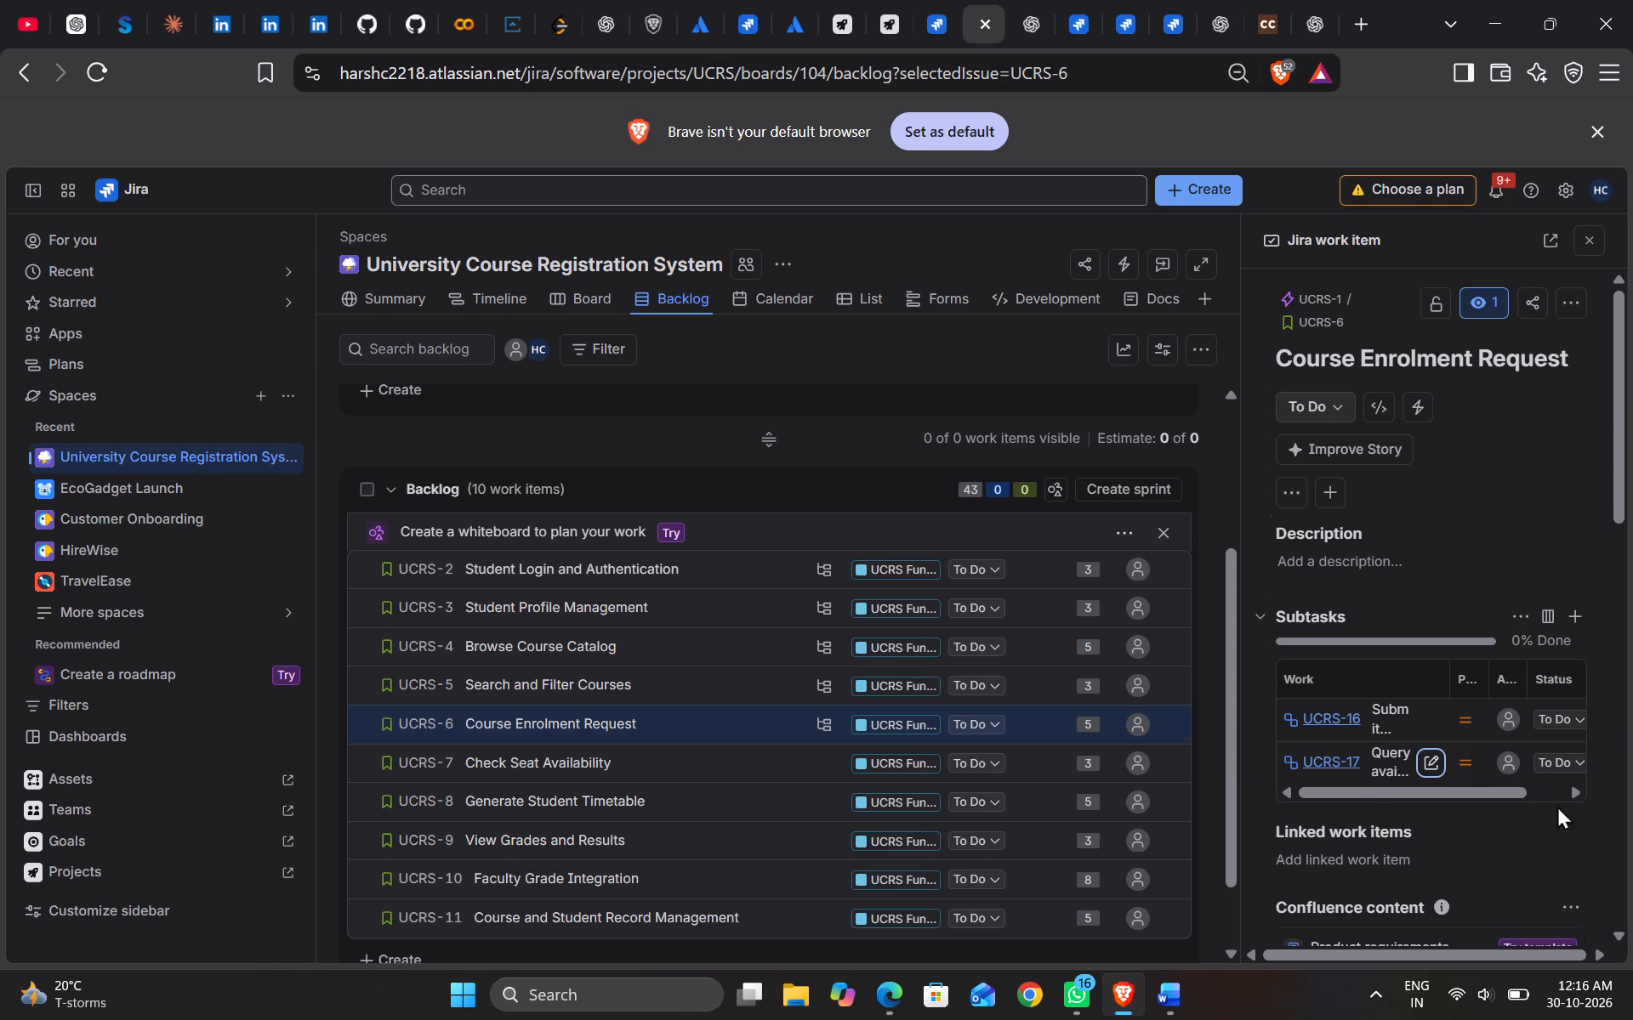
Open the "Query available seats" subtask UCRS-17 under UCRS-6 and permanently delete it, entering "delete" as the confirmation.
{"action": "left_click", "coordinate": [1377, 765]}
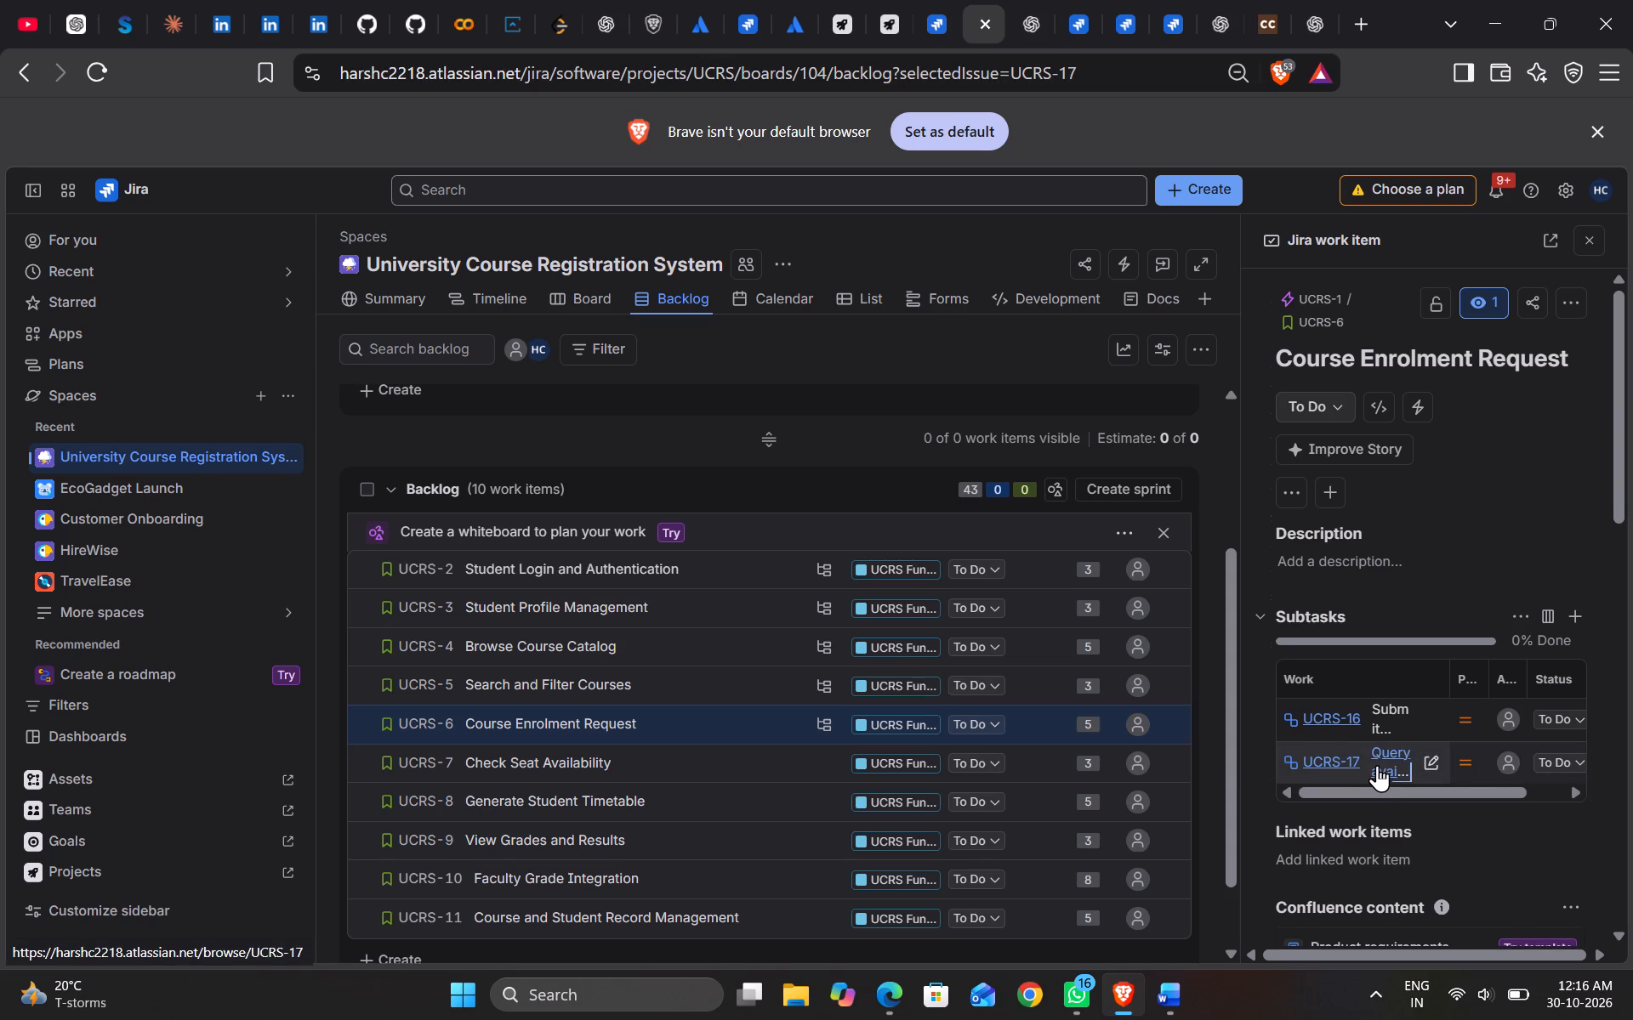
{"action": "scroll", "coordinate": [1377, 765], "scroll_direction": "down", "scroll_amount": 1}
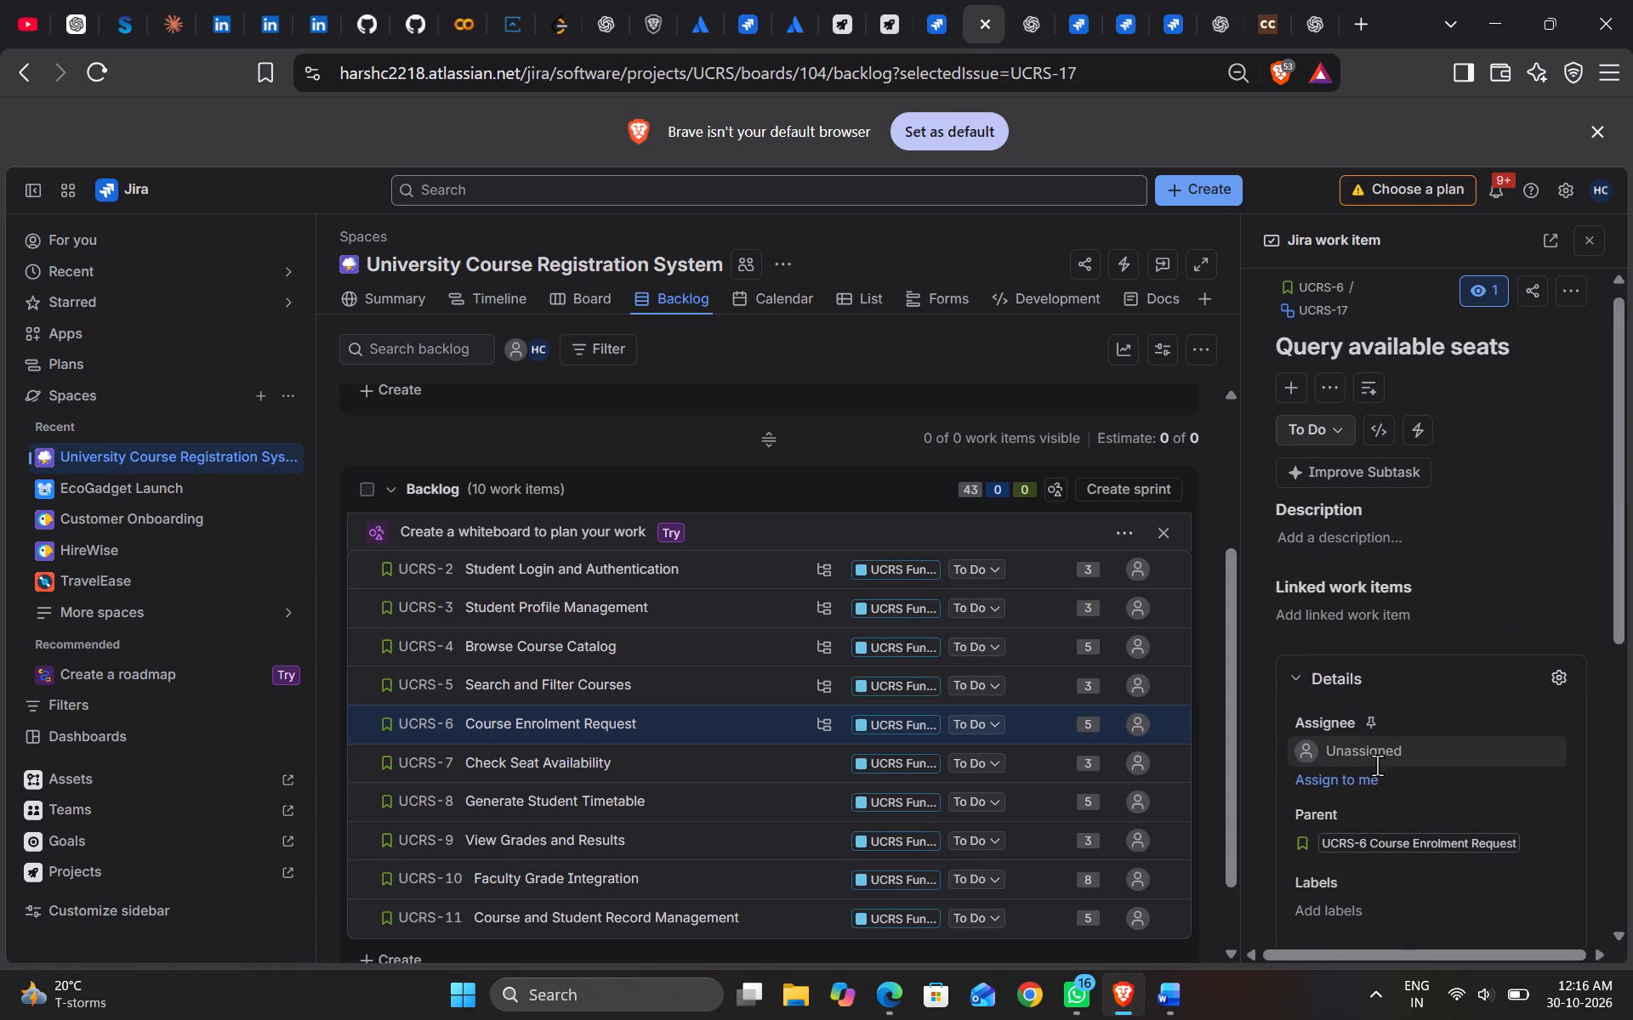
{"action": "scroll", "coordinate": [1377, 765], "scroll_direction": "down", "scroll_amount": 1}
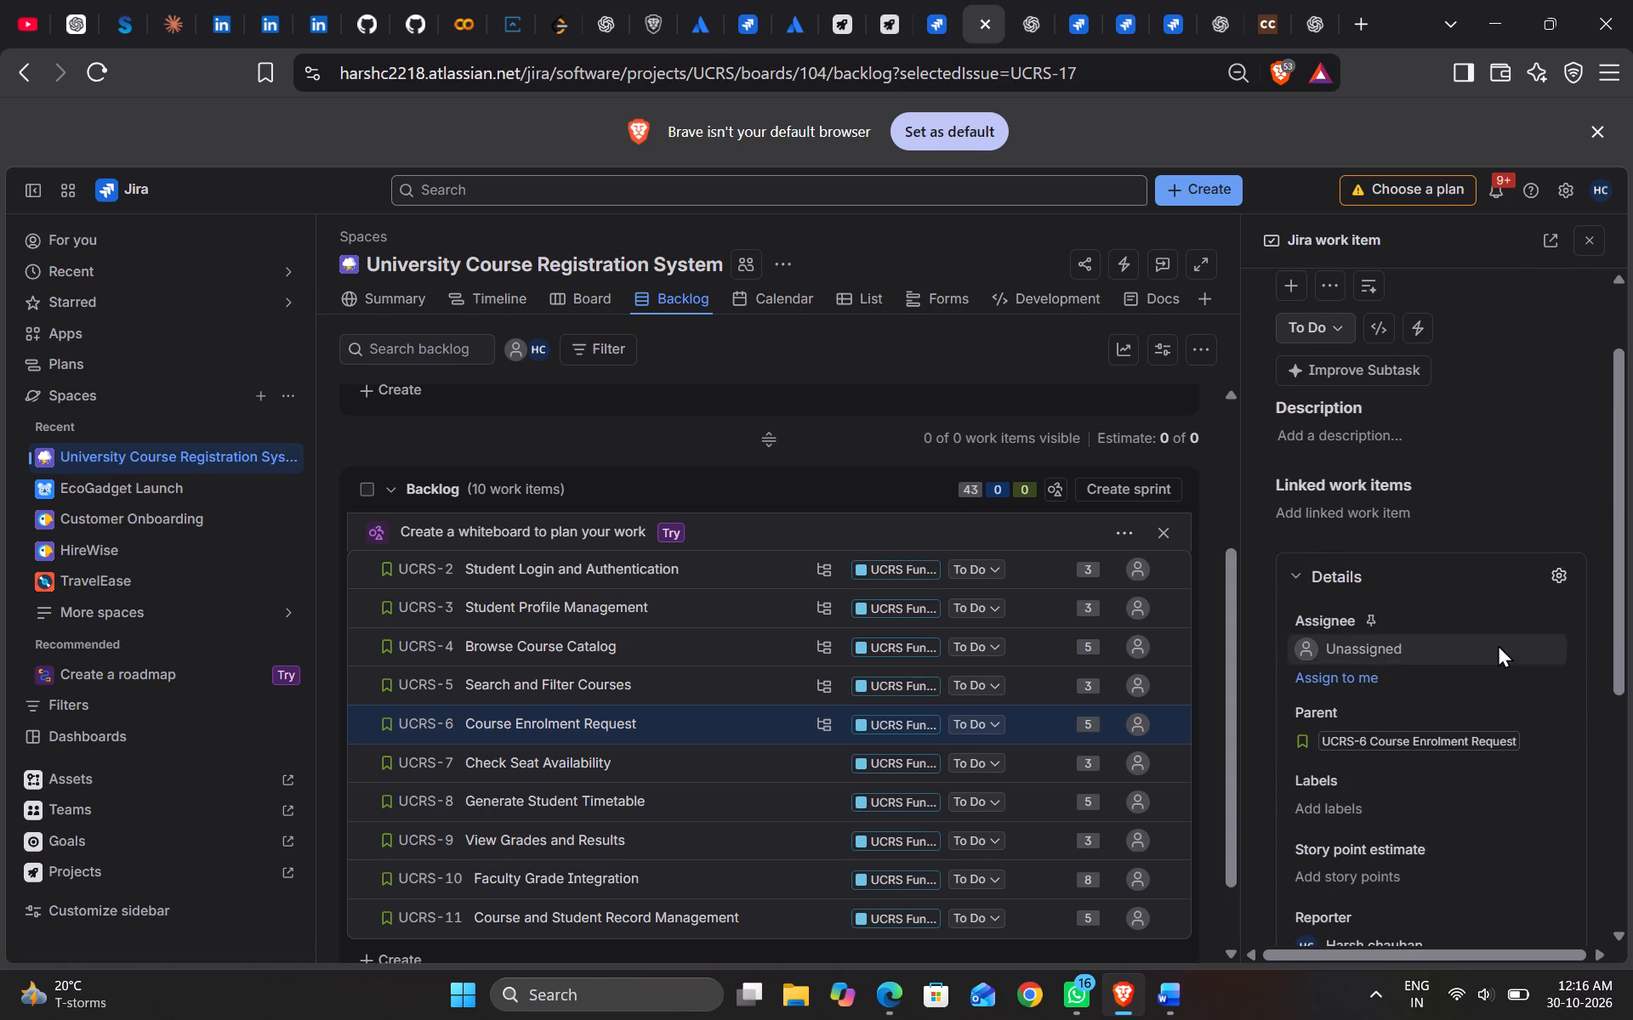
{"action": "scroll", "coordinate": [1510, 681], "scroll_direction": "up", "scroll_amount": 4}
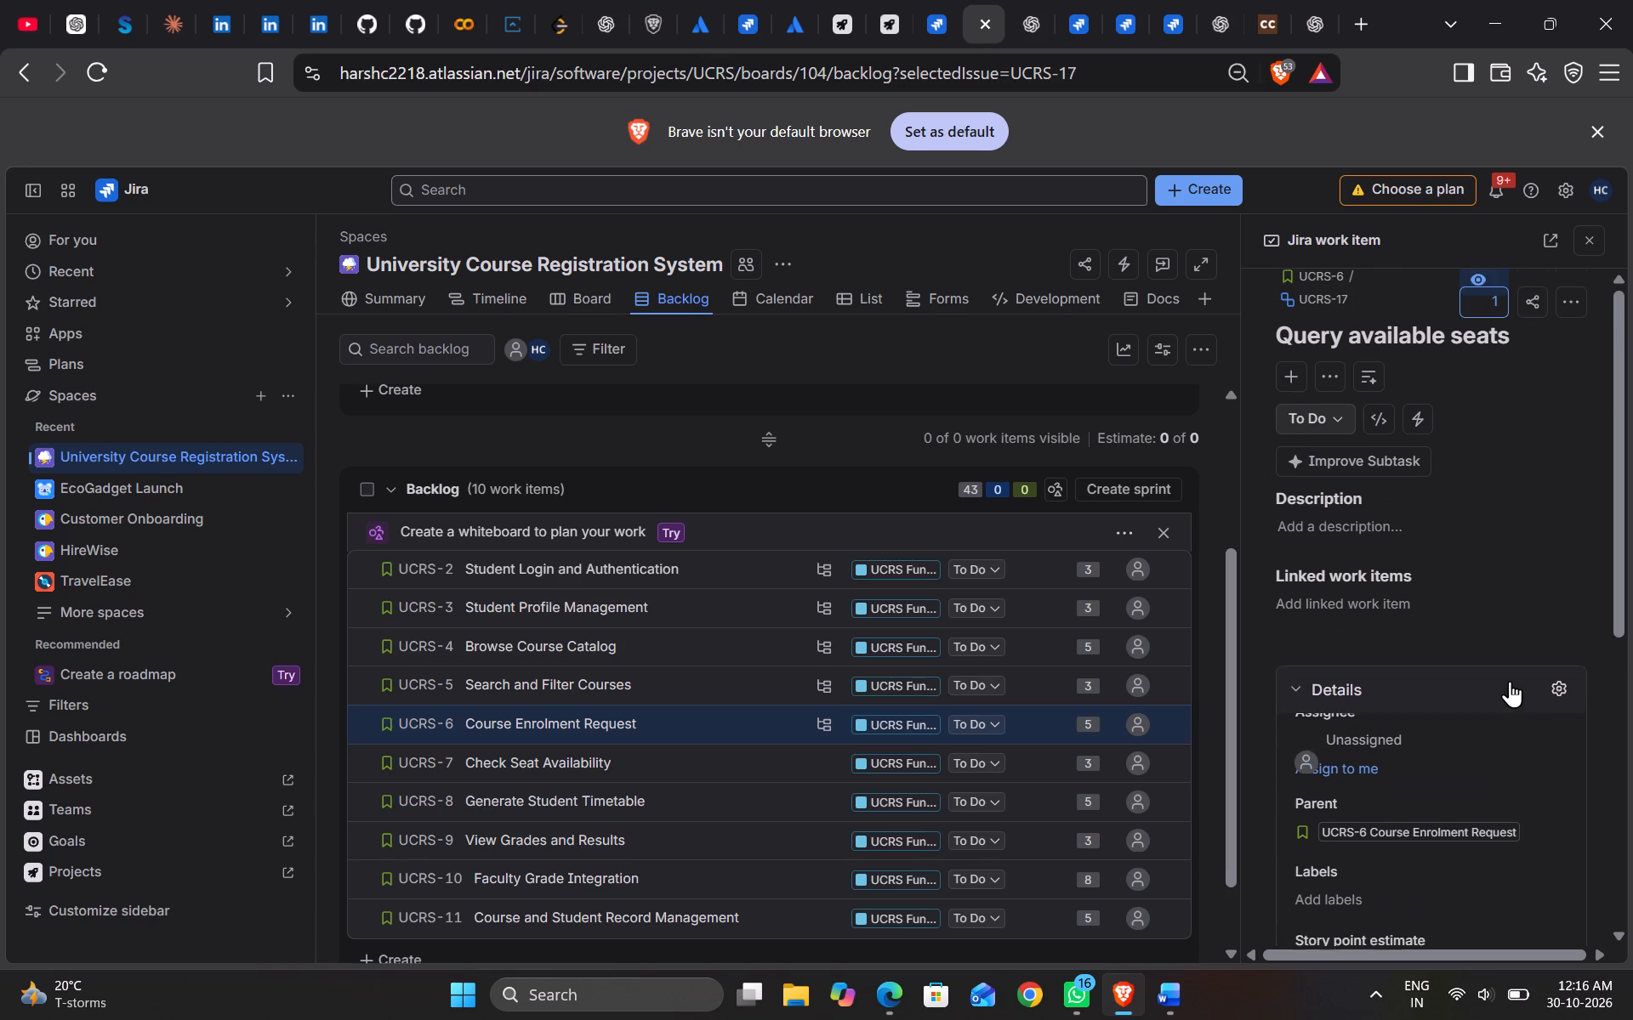
{"action": "left_click", "coordinate": [1579, 297]}
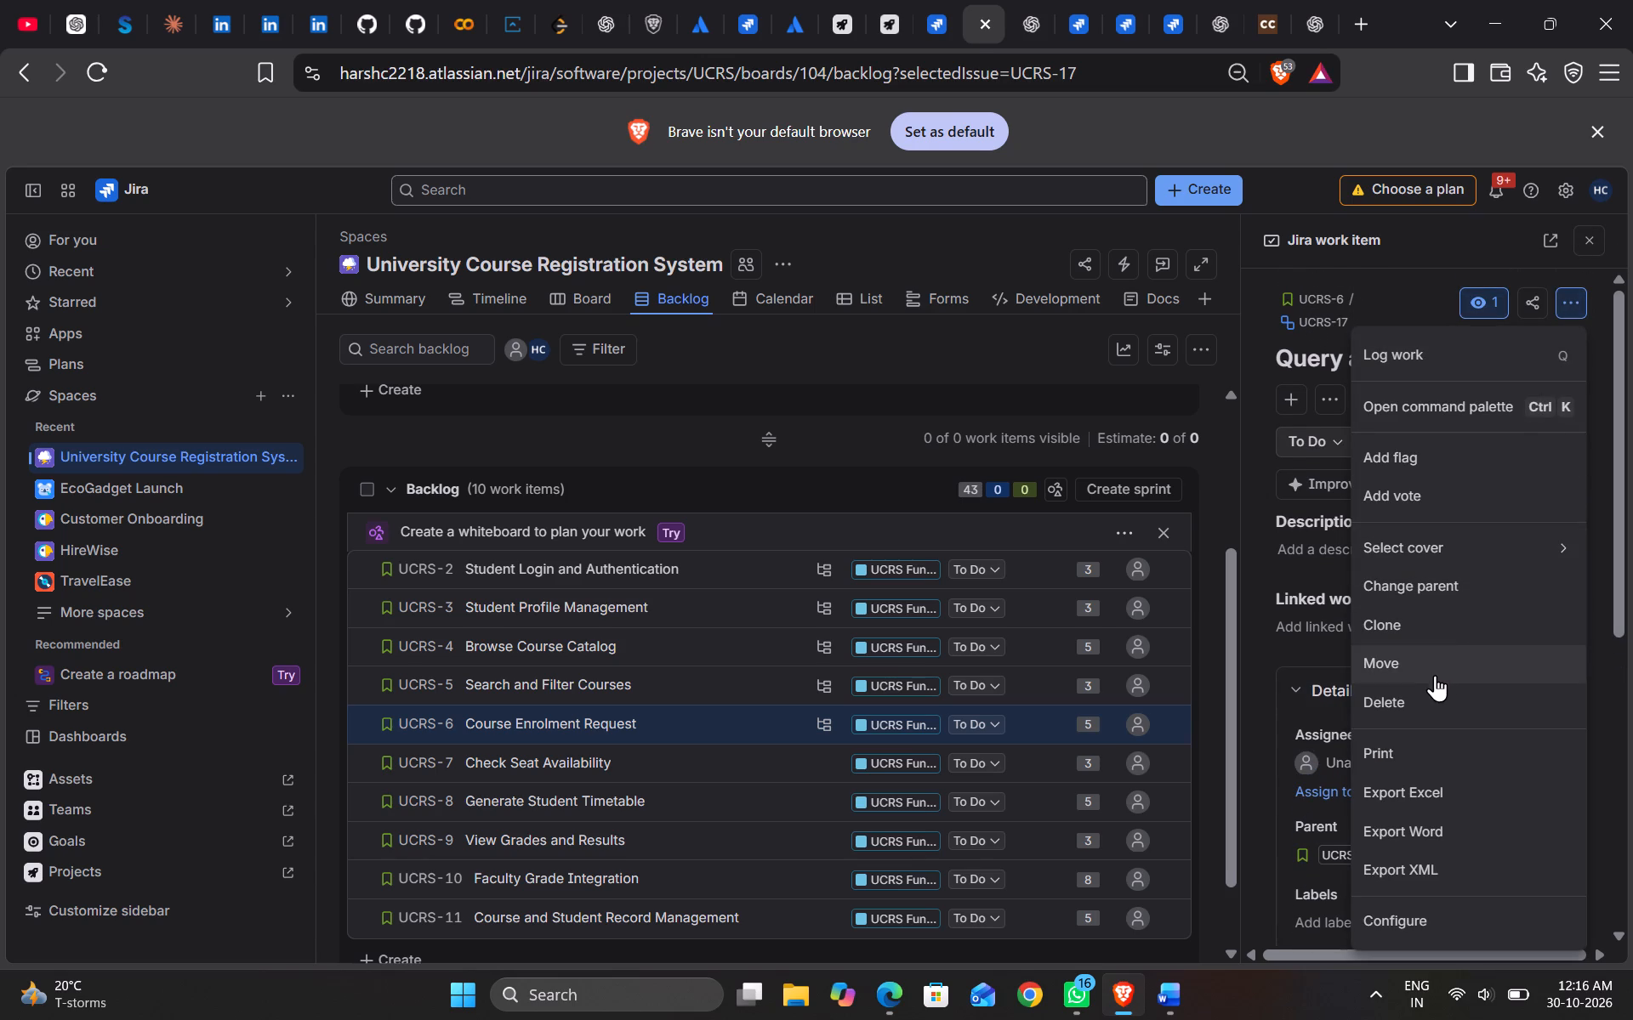
{"action": "left_click", "coordinate": [1432, 686]}
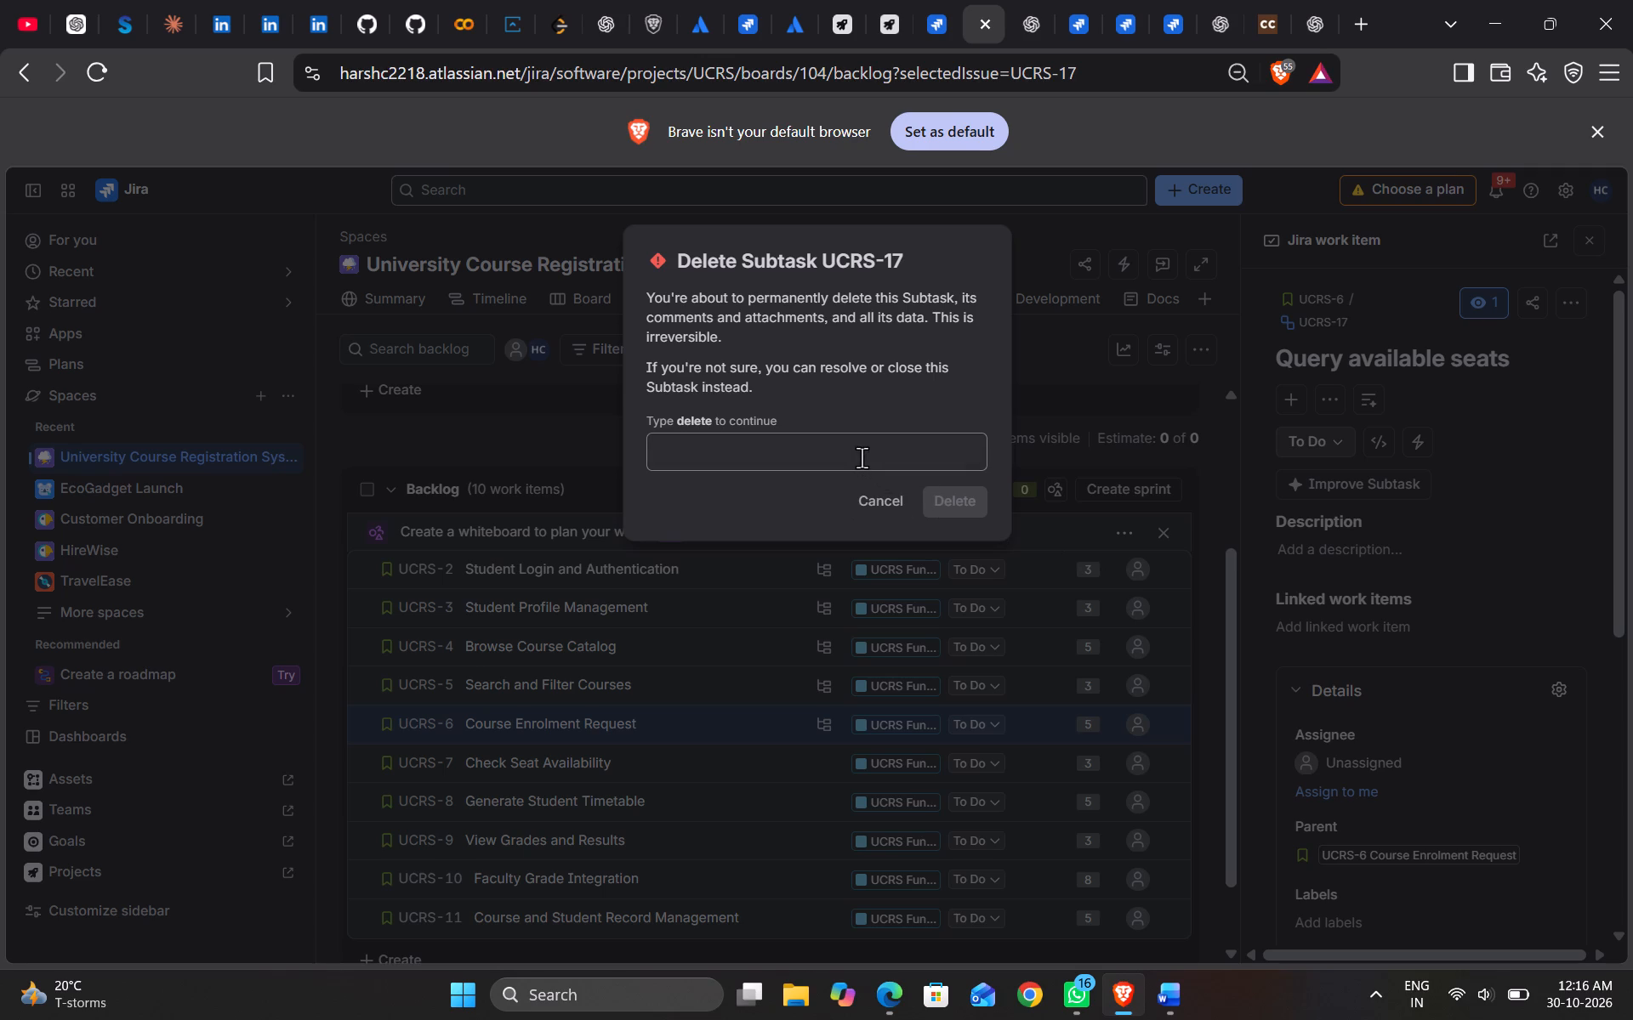
{"action": "left_click", "coordinate": [862, 457]}
{"action": "type", "text": "delete"}
{"action": "left_click", "coordinate": [956, 498]}
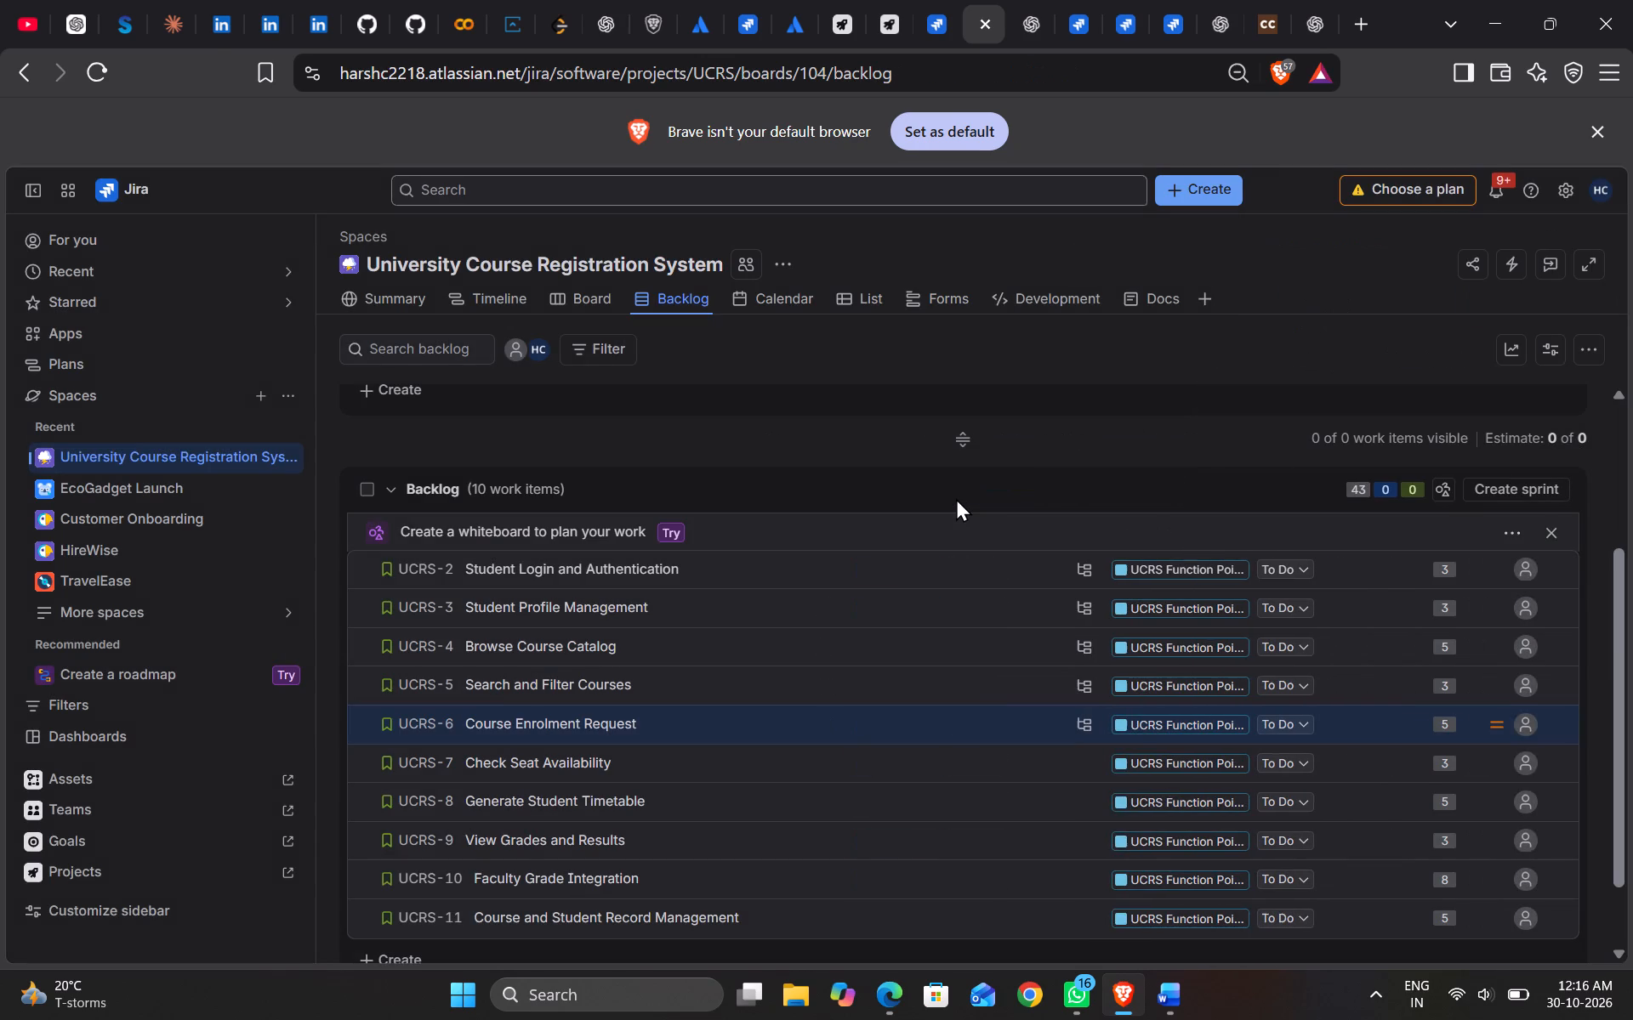
Create a subtask named "Query available seats" under UCRS-7, Check Seat Availability, pasting the name copied earlier.
{"action": "left_click", "coordinate": [577, 762]}
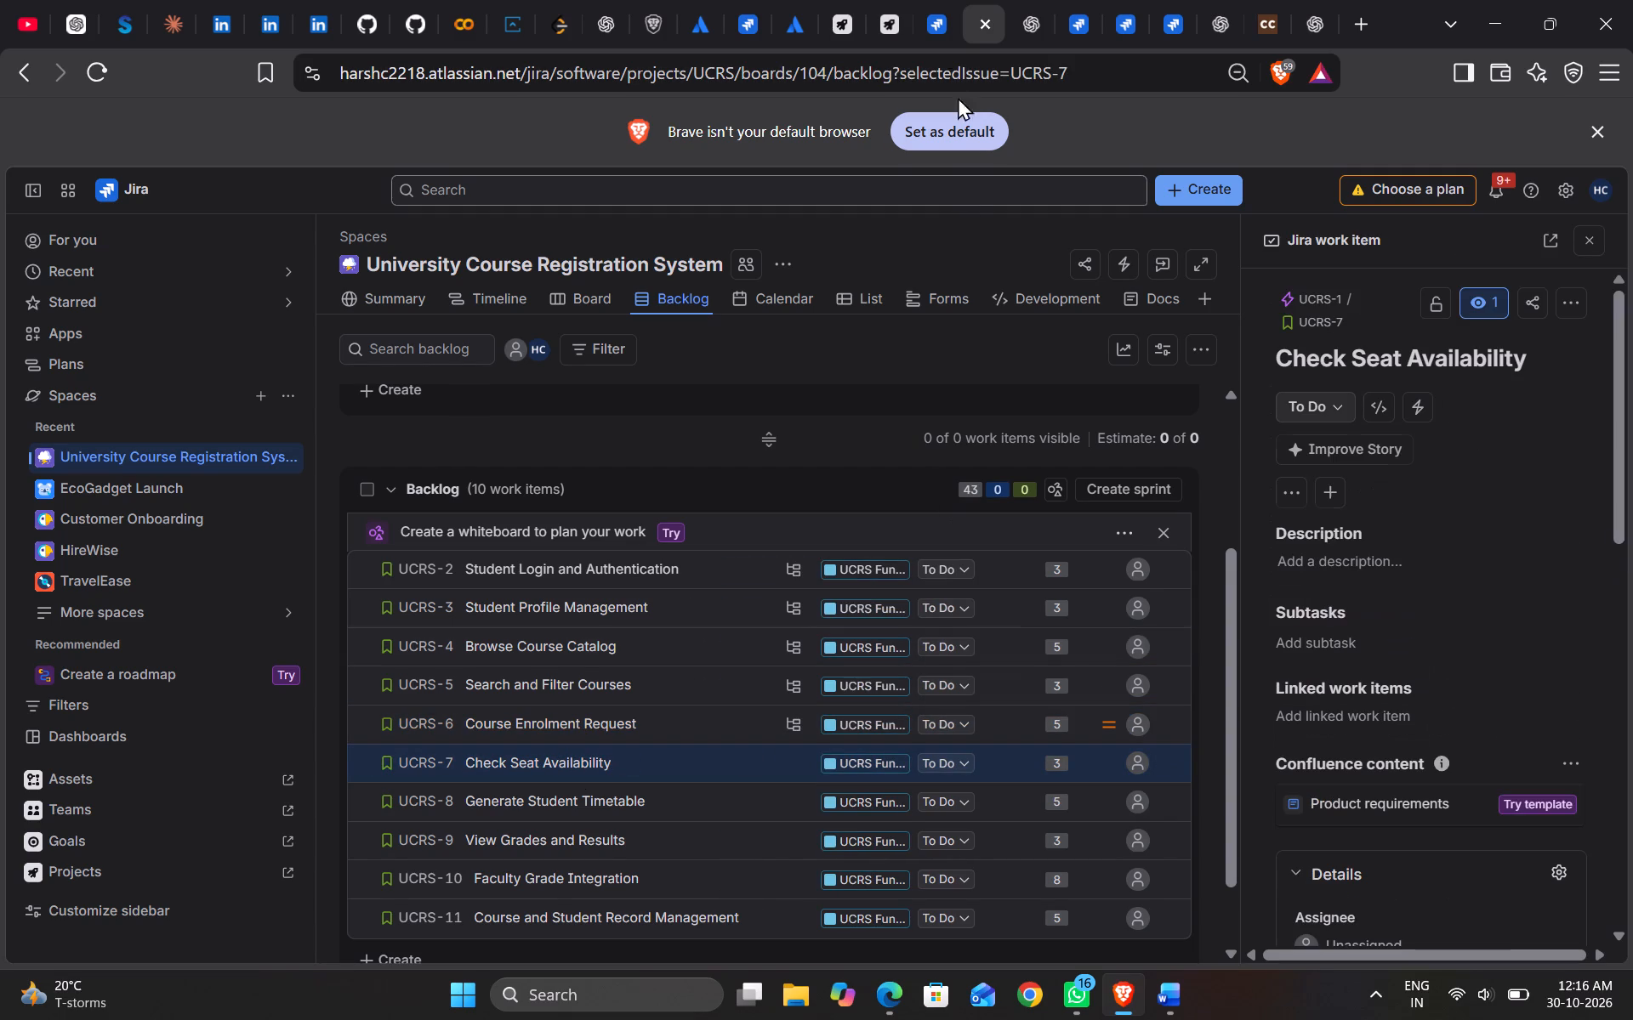
{"action": "left_click", "coordinate": [1342, 635]}
{"action": "key", "text": "ctrl+v"}
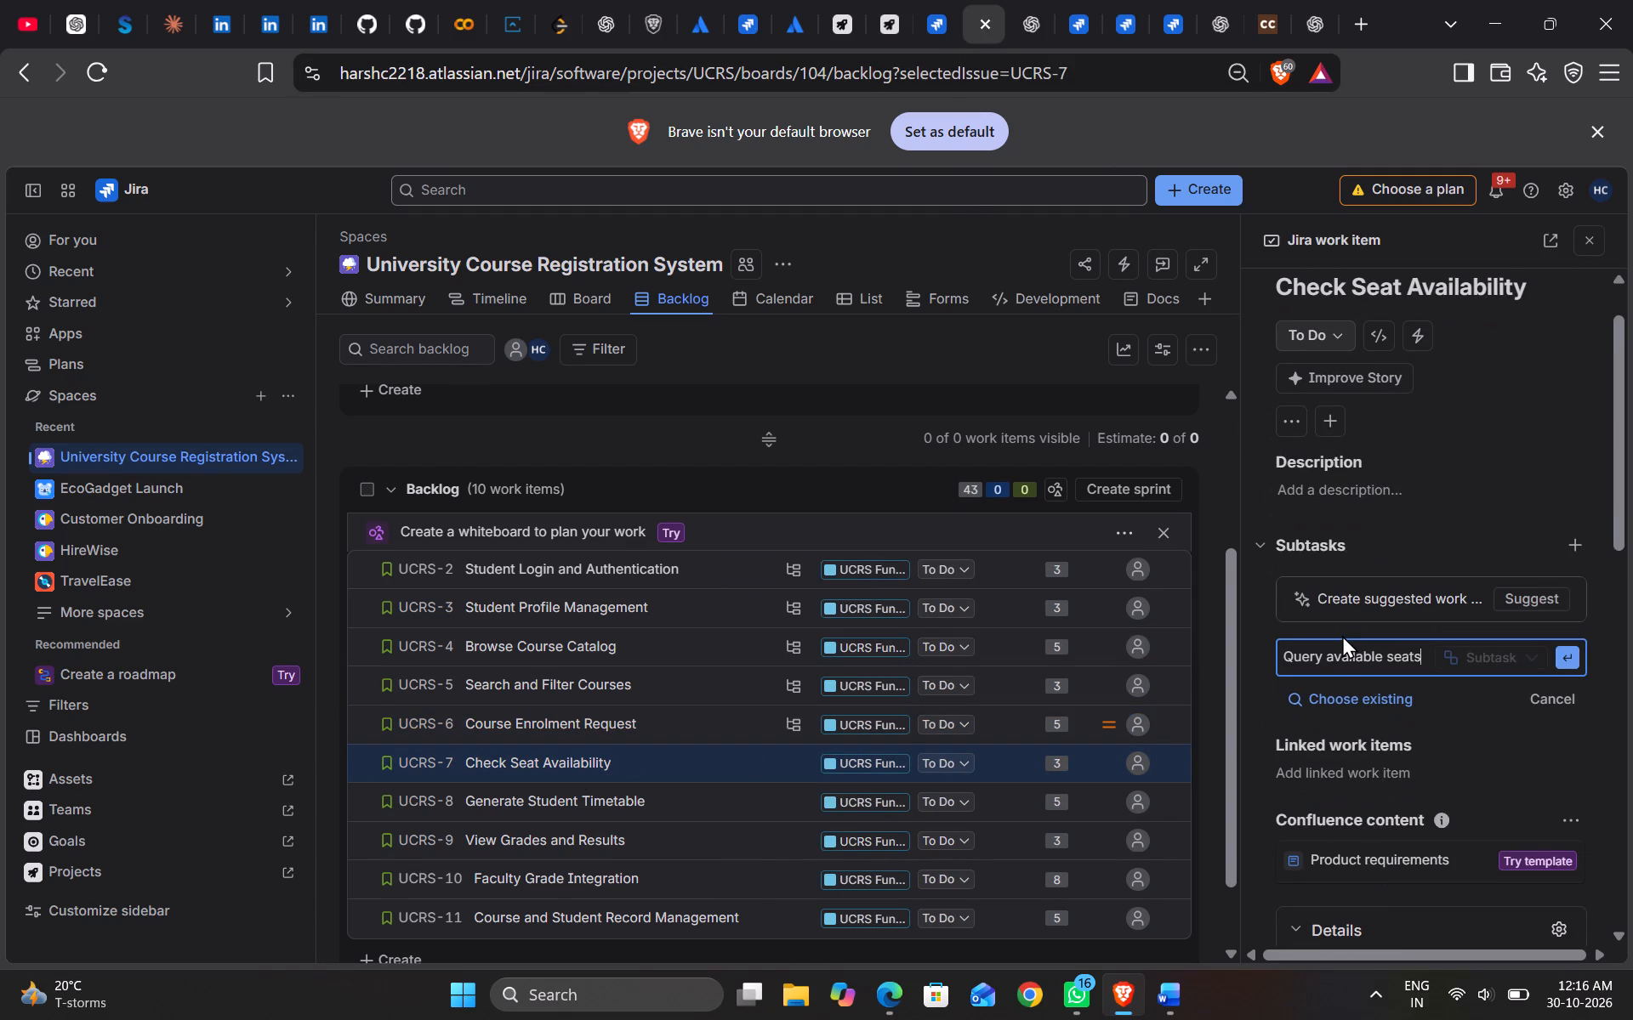
{"action": "left_click", "coordinate": [1568, 662]}
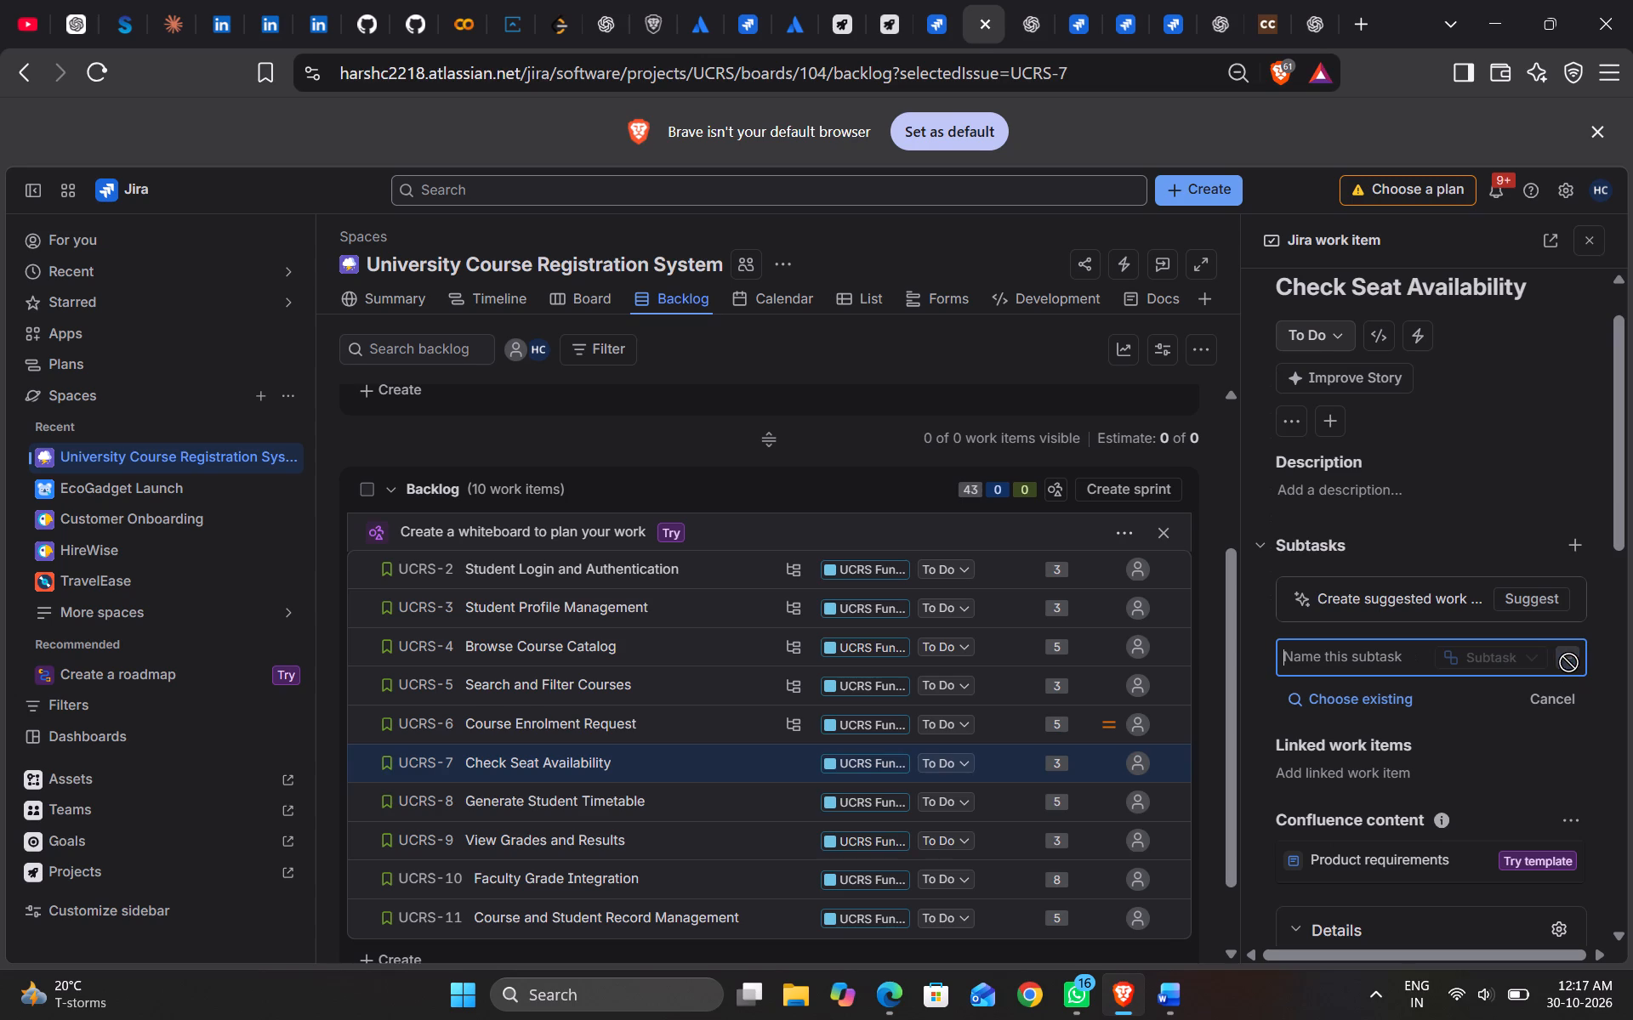
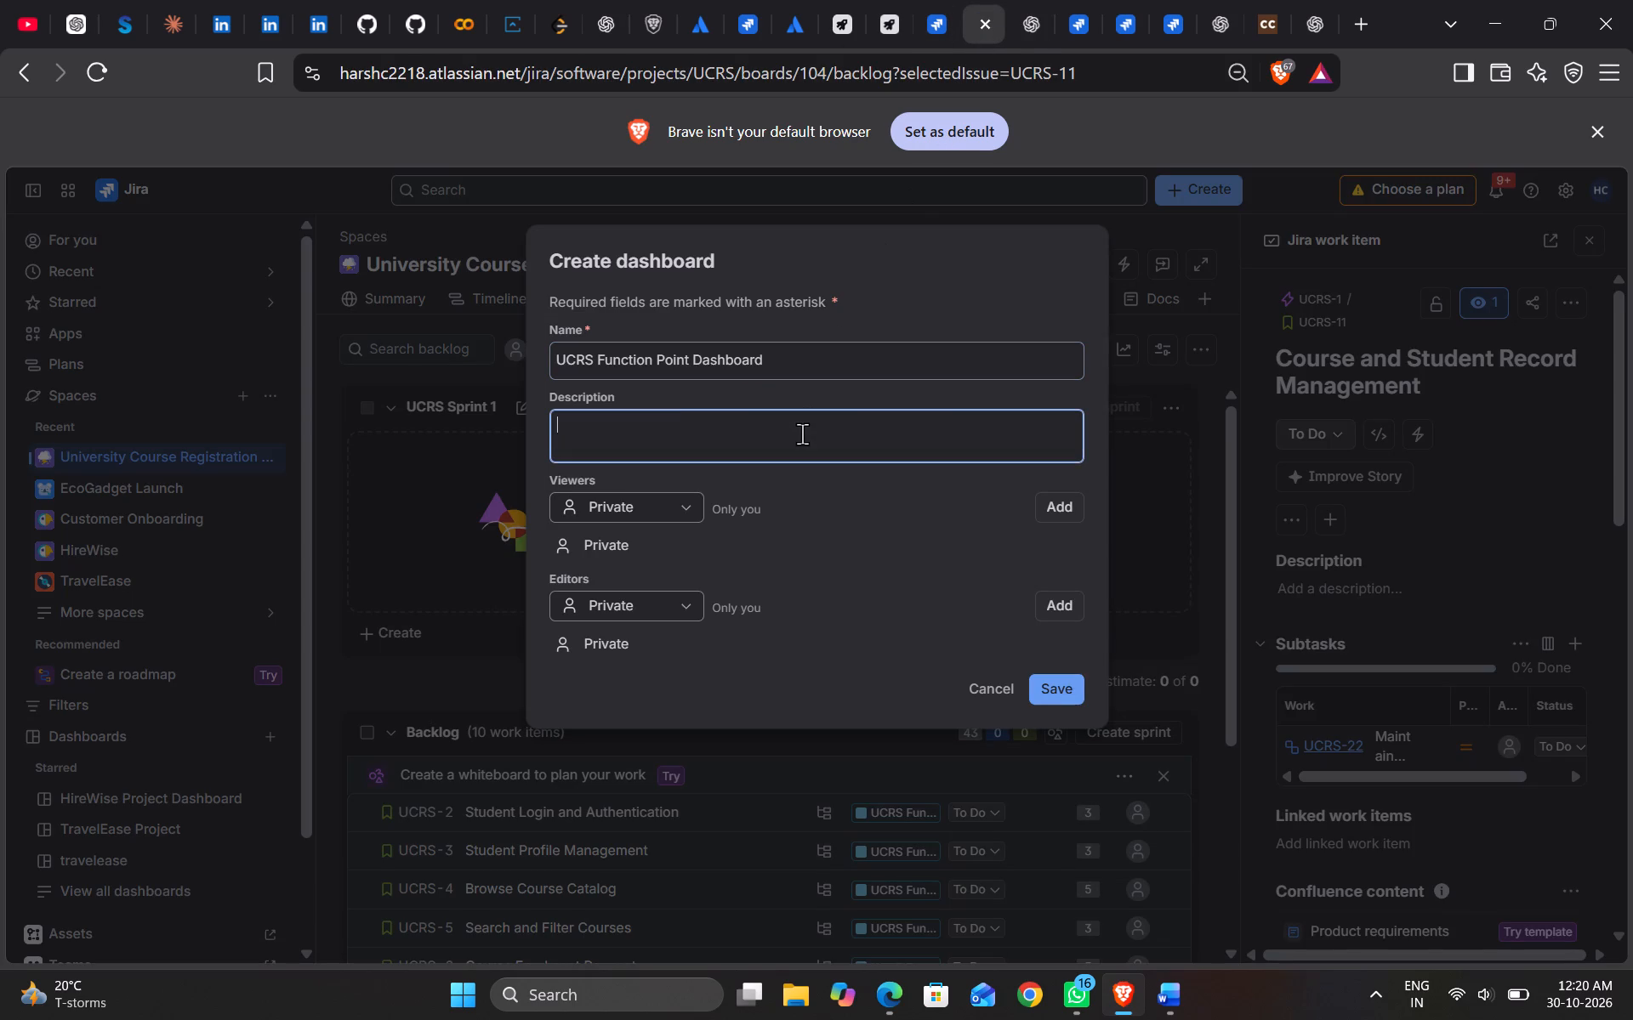
{"action": "key", "text": "ctrl+v"}
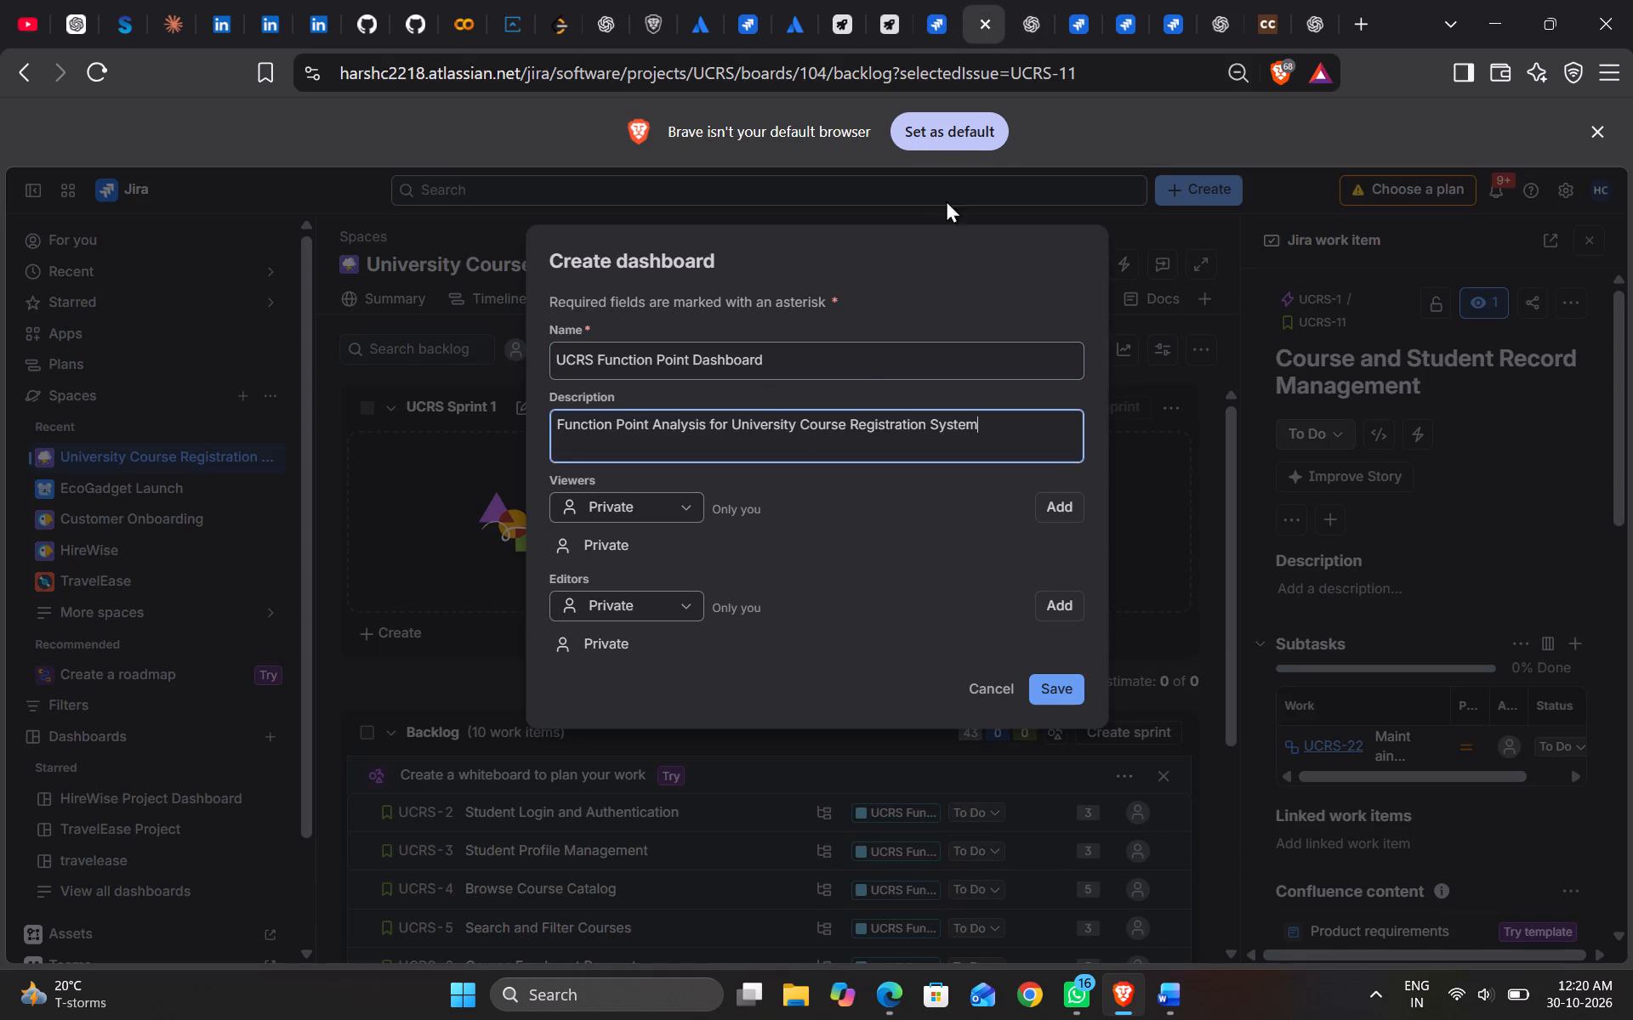
{"action": "left_click", "coordinate": [1021, 48]}
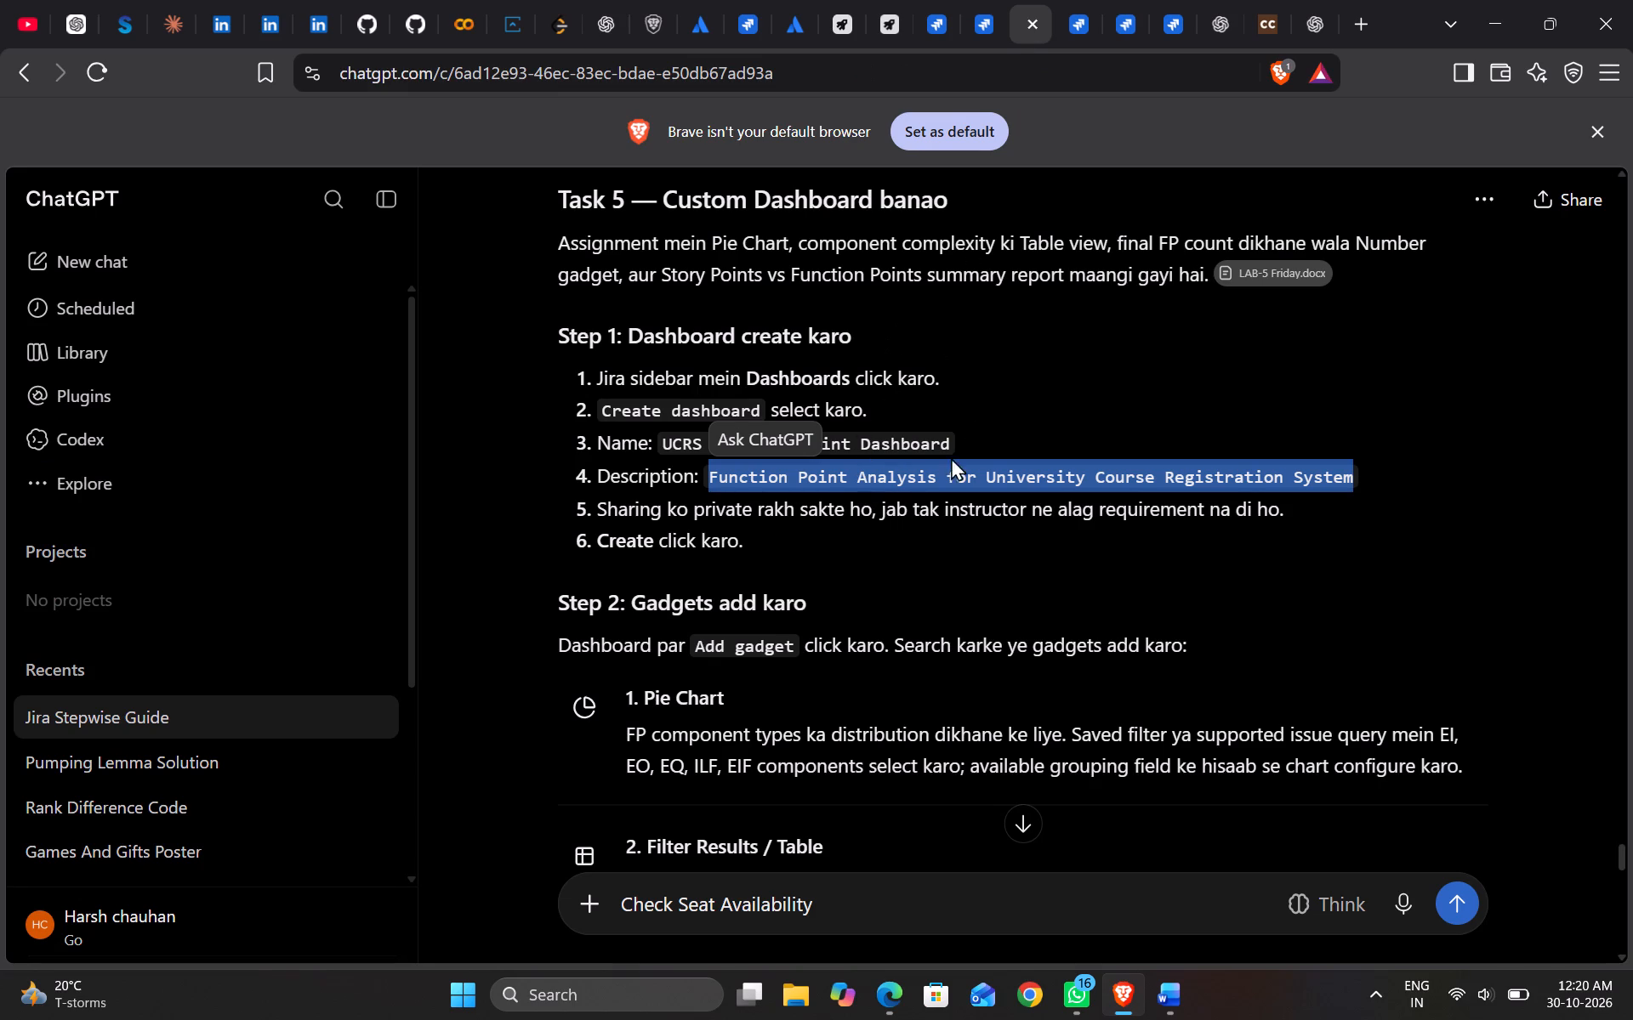
{"action": "left_click", "coordinate": [970, 40]}
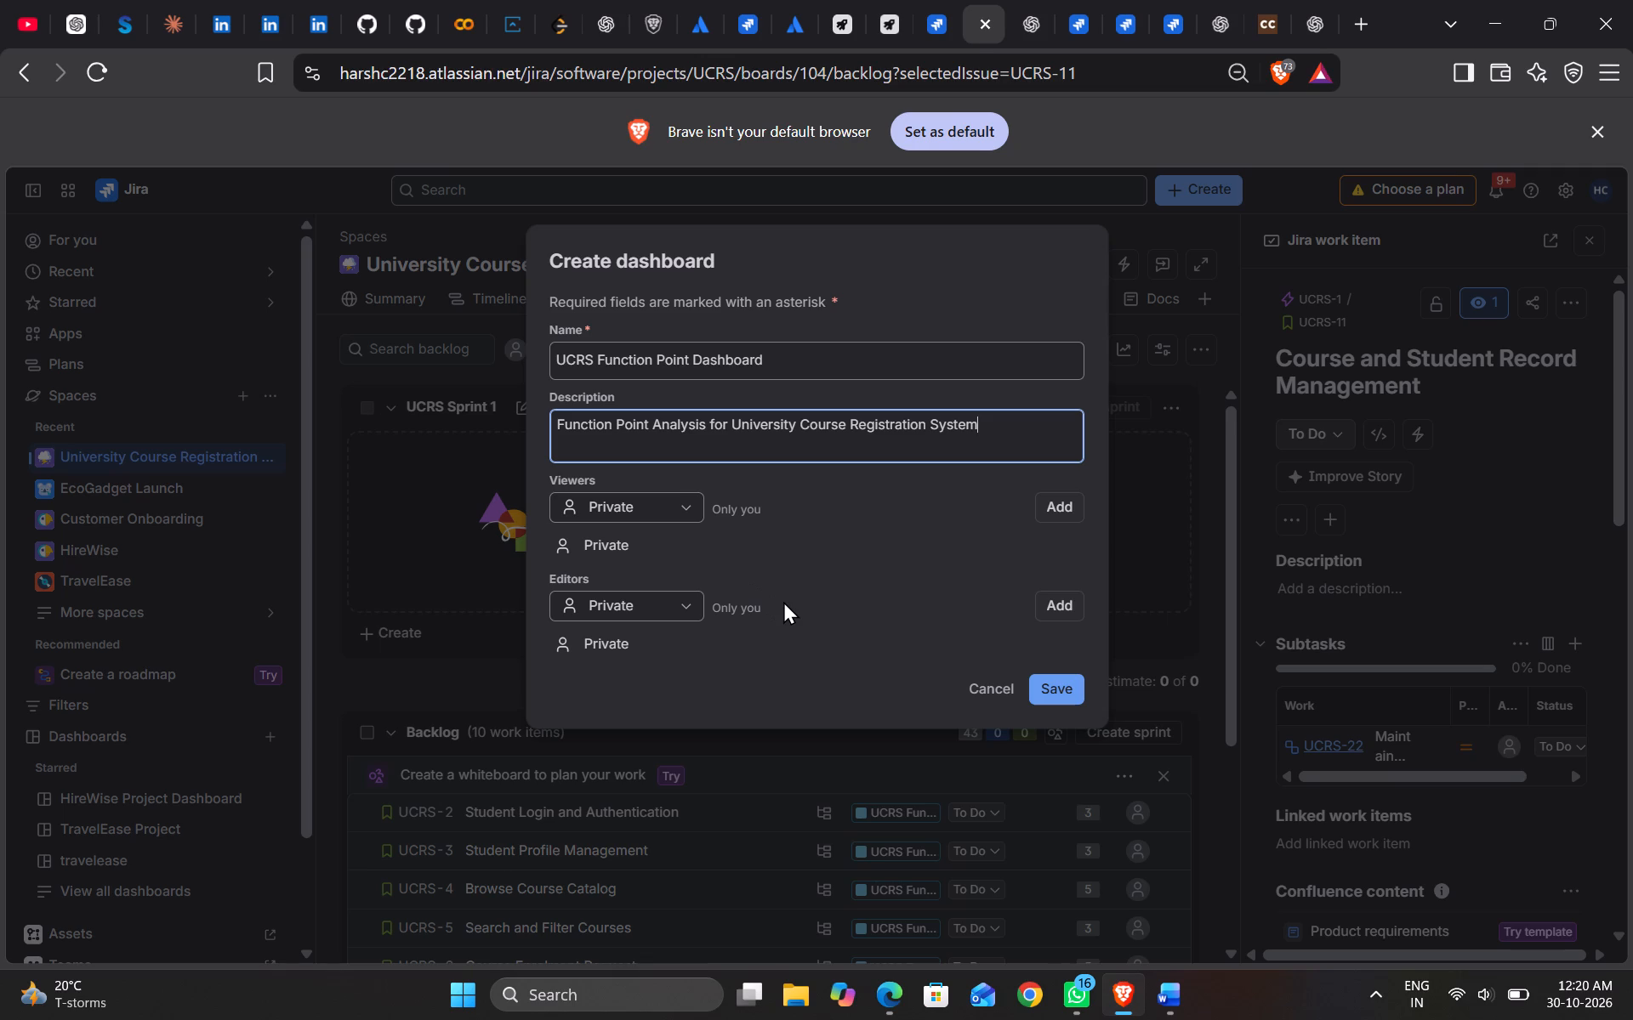
{"action": "left_click", "coordinate": [1068, 688]}
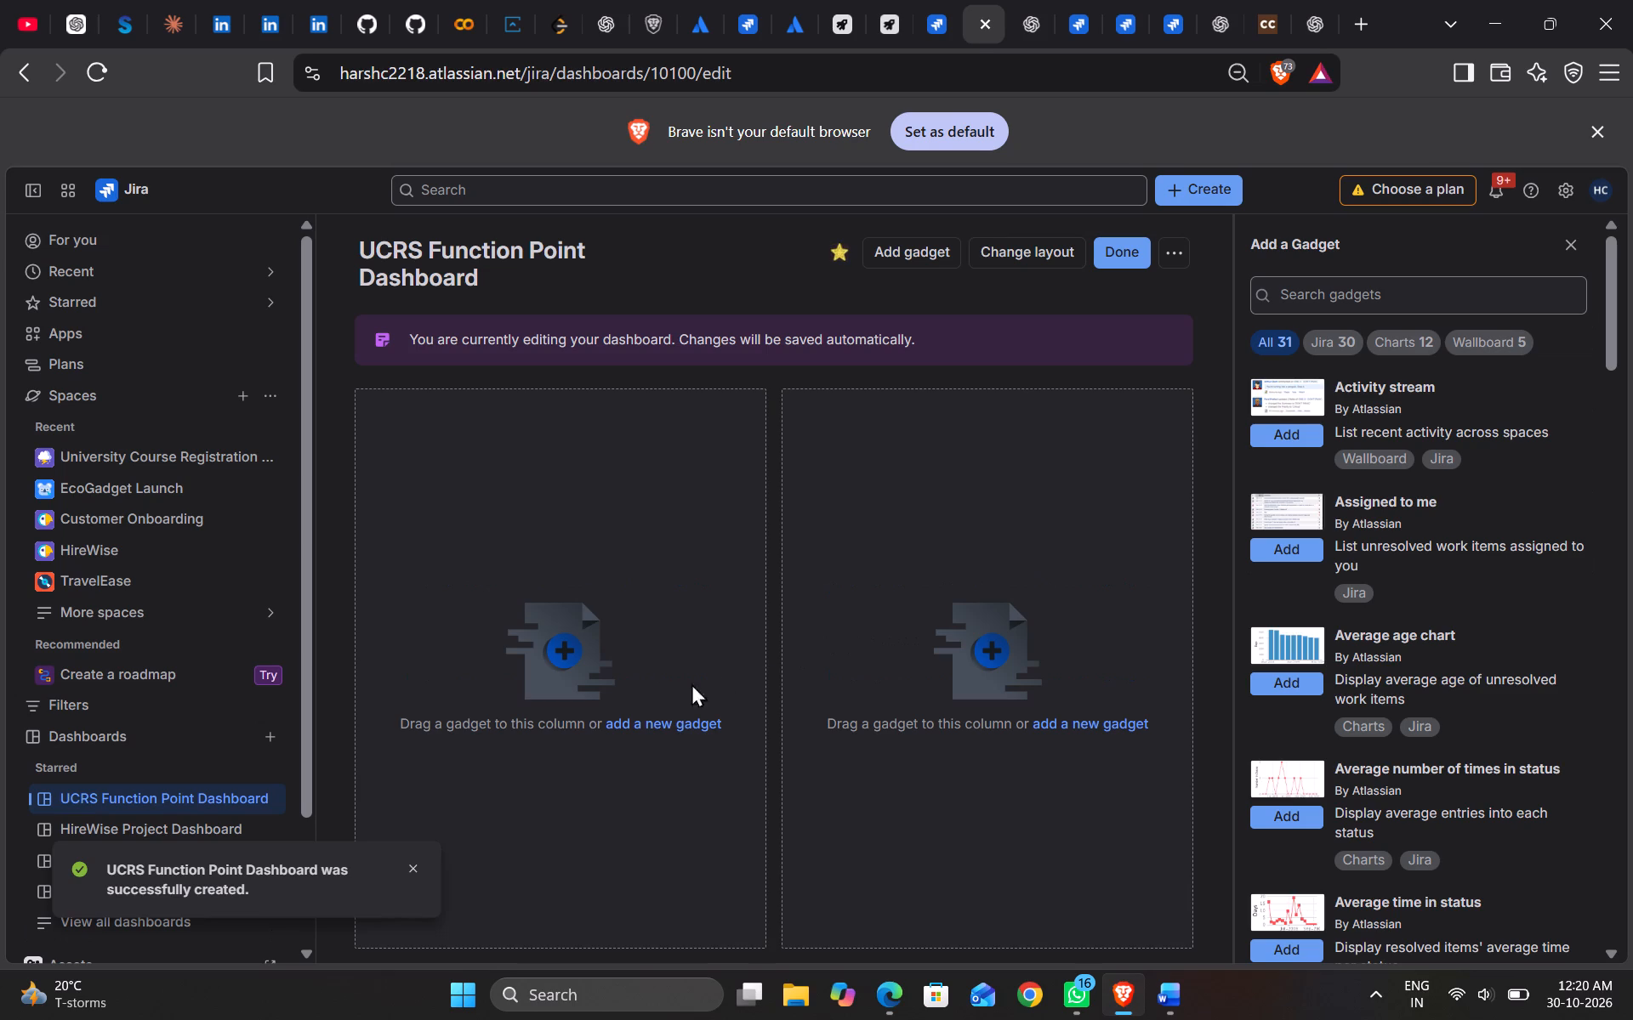
Check ChatGPT's gadget instructions, search the gadgets for "pie", and add the Pie chart gadget to the dashboard.
{"action": "left_click", "coordinate": [577, 658]}
{"action": "left_click", "coordinate": [1330, 291]}
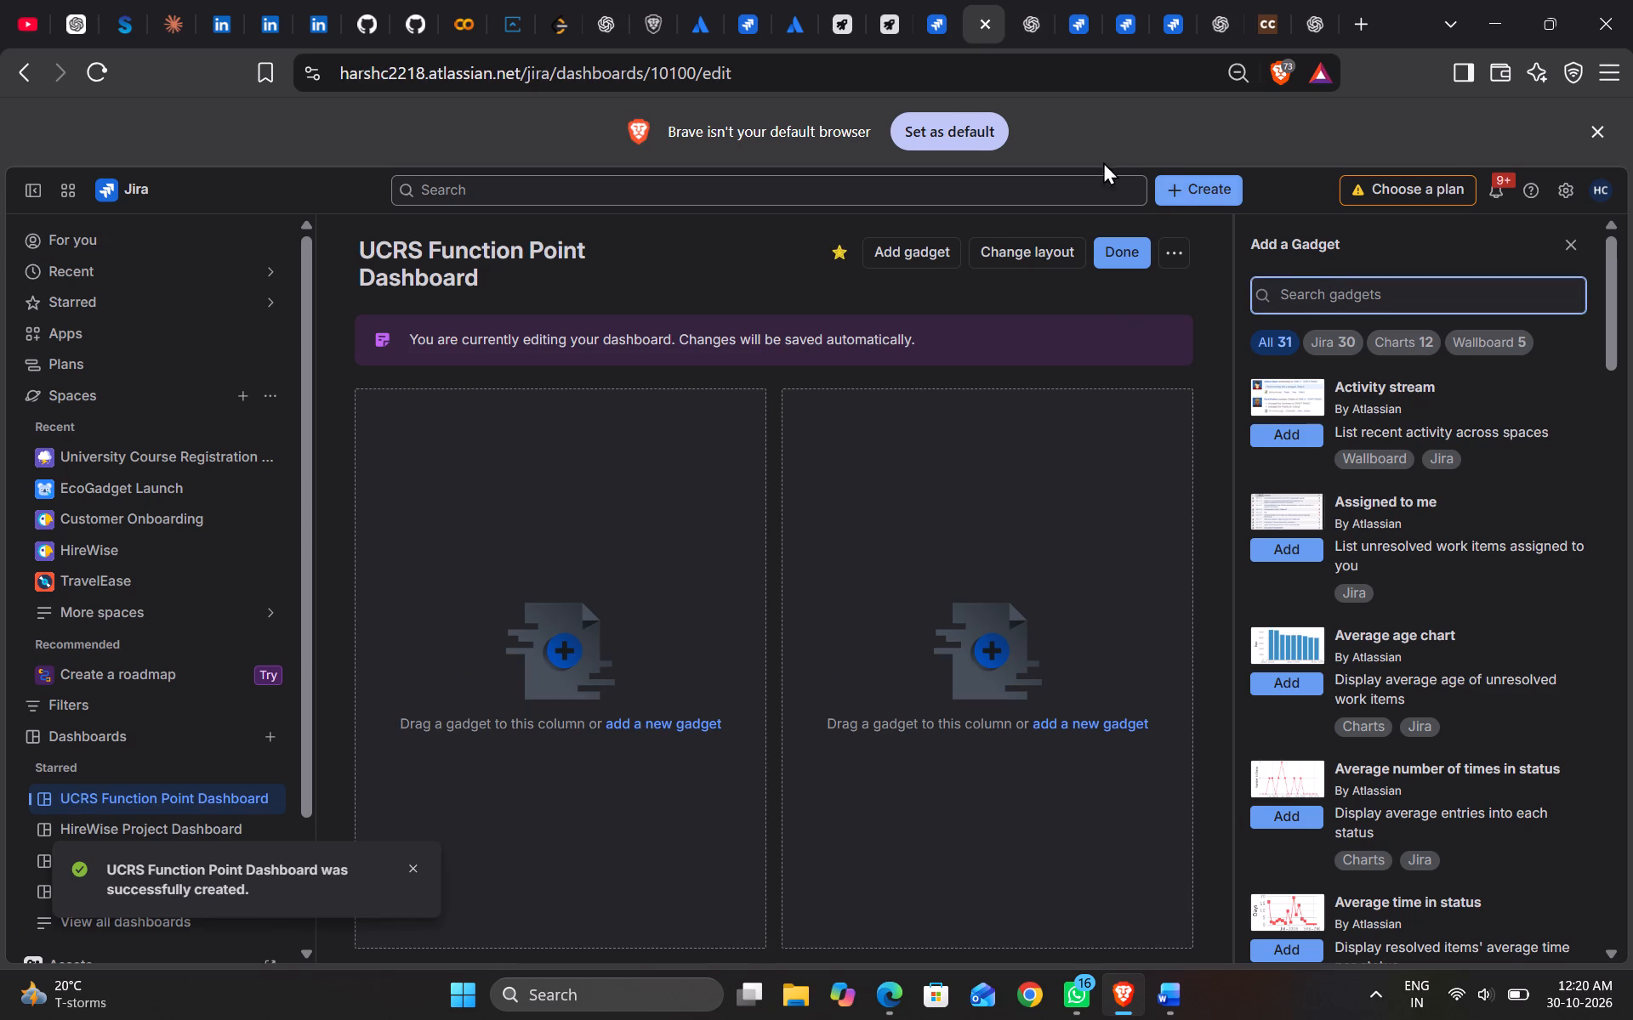
{"action": "left_click", "coordinate": [933, 31]}
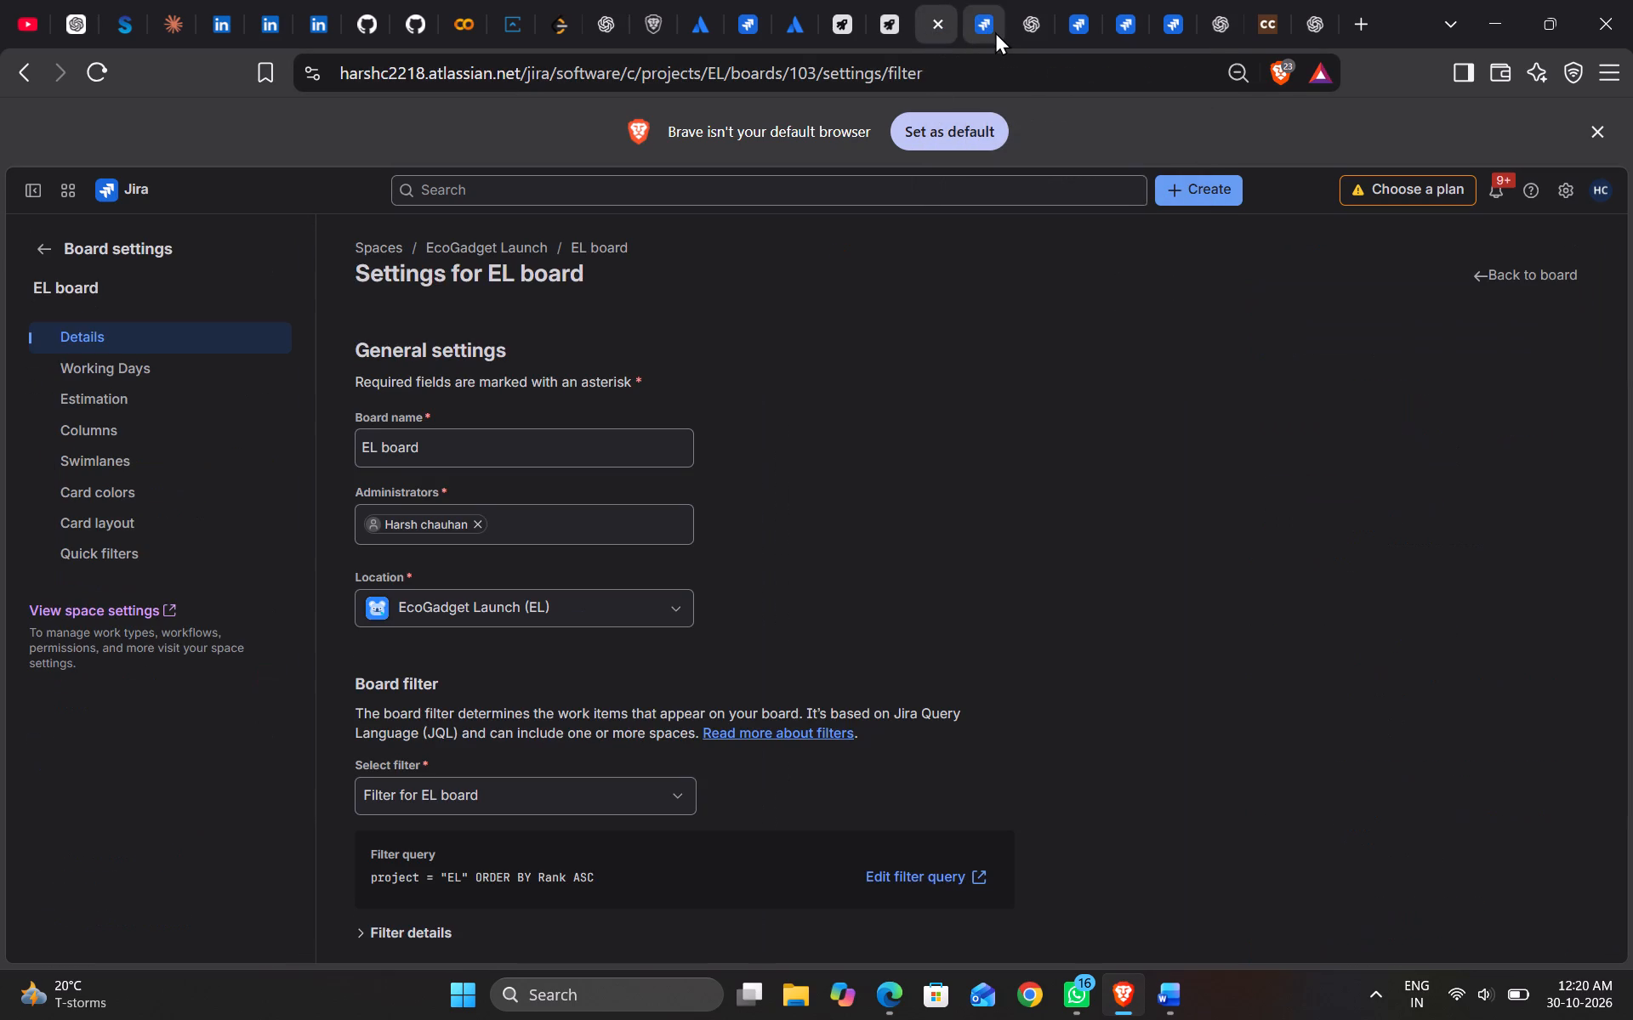
{"action": "left_click", "coordinate": [995, 31]}
{"action": "left_click", "coordinate": [1024, 31]}
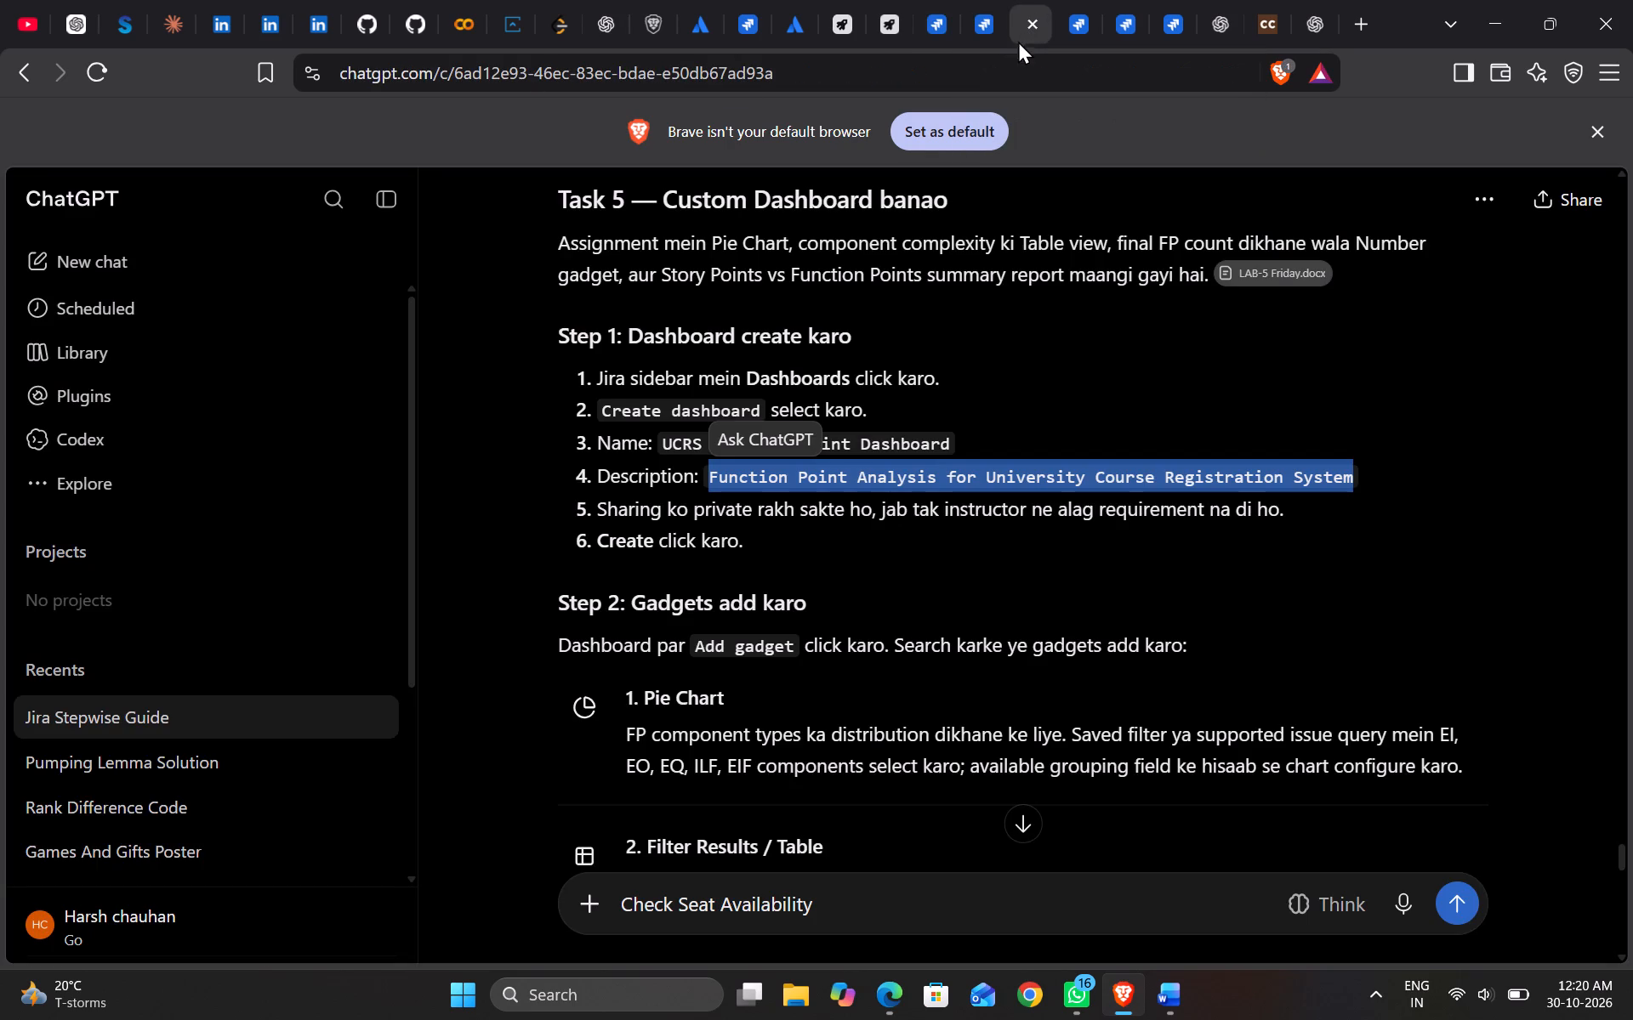
{"action": "scroll", "coordinate": [912, 518], "scroll_direction": "down", "scroll_amount": 3}
{"action": "scroll", "coordinate": [912, 518], "scroll_direction": "up", "scroll_amount": 1}
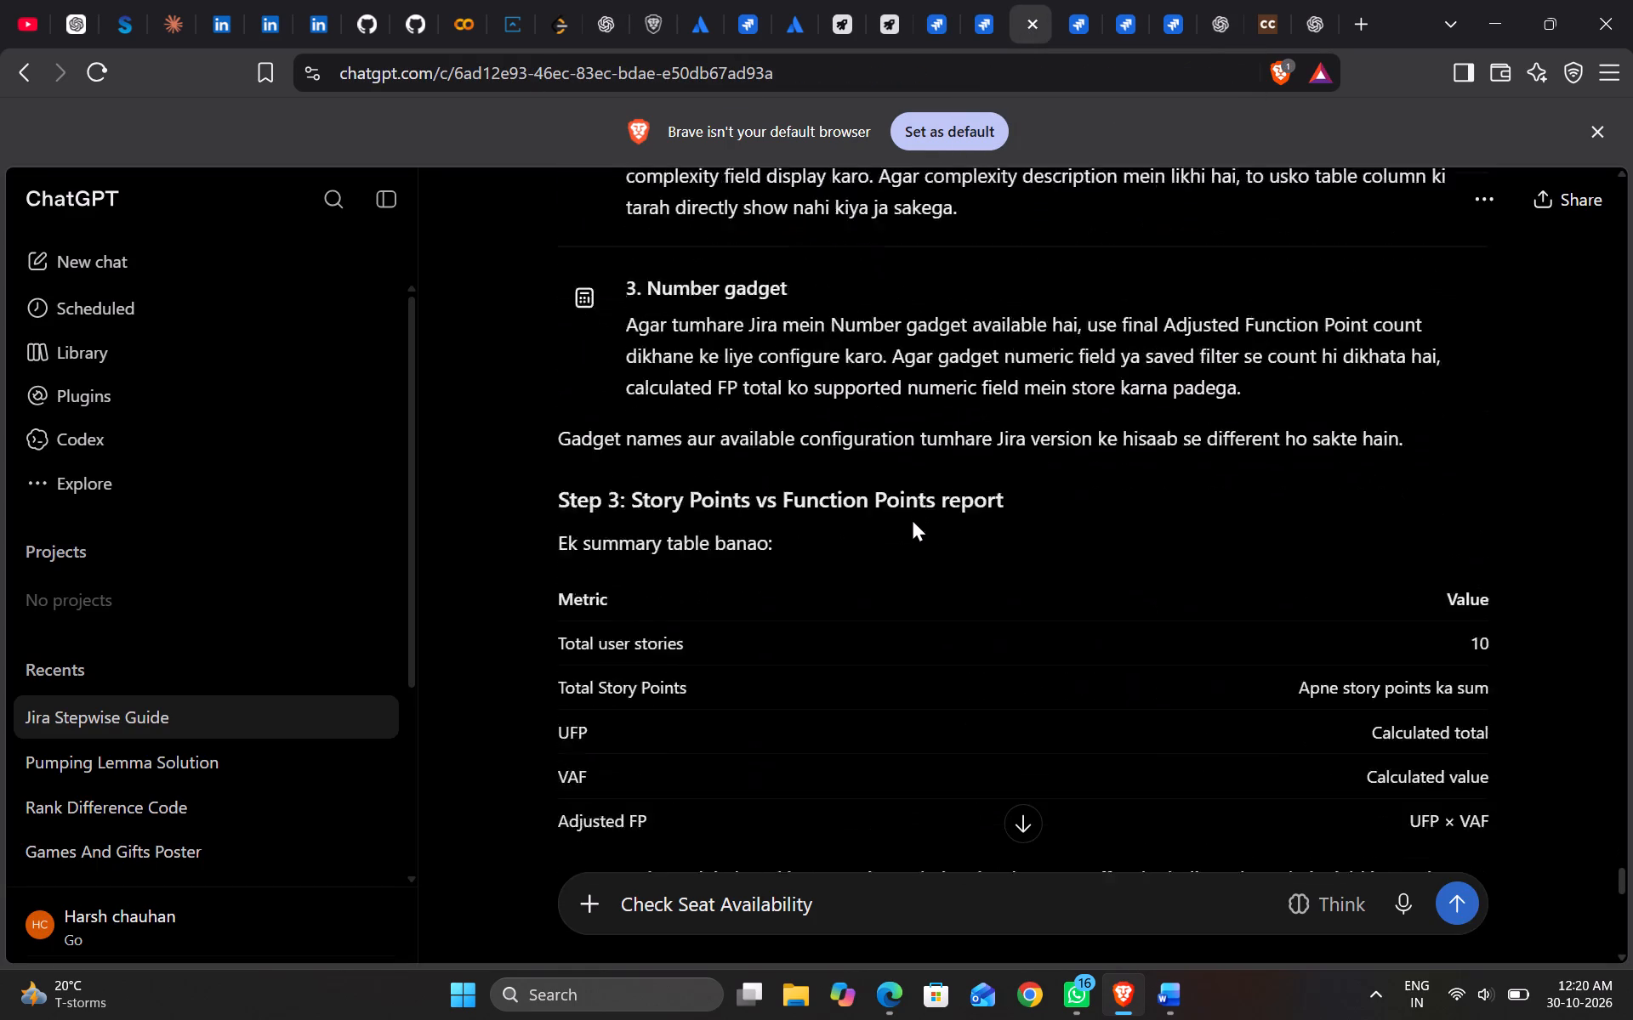
{"action": "scroll", "coordinate": [912, 518], "scroll_direction": "up", "scroll_amount": 2}
{"action": "left_click", "coordinate": [970, 25]}
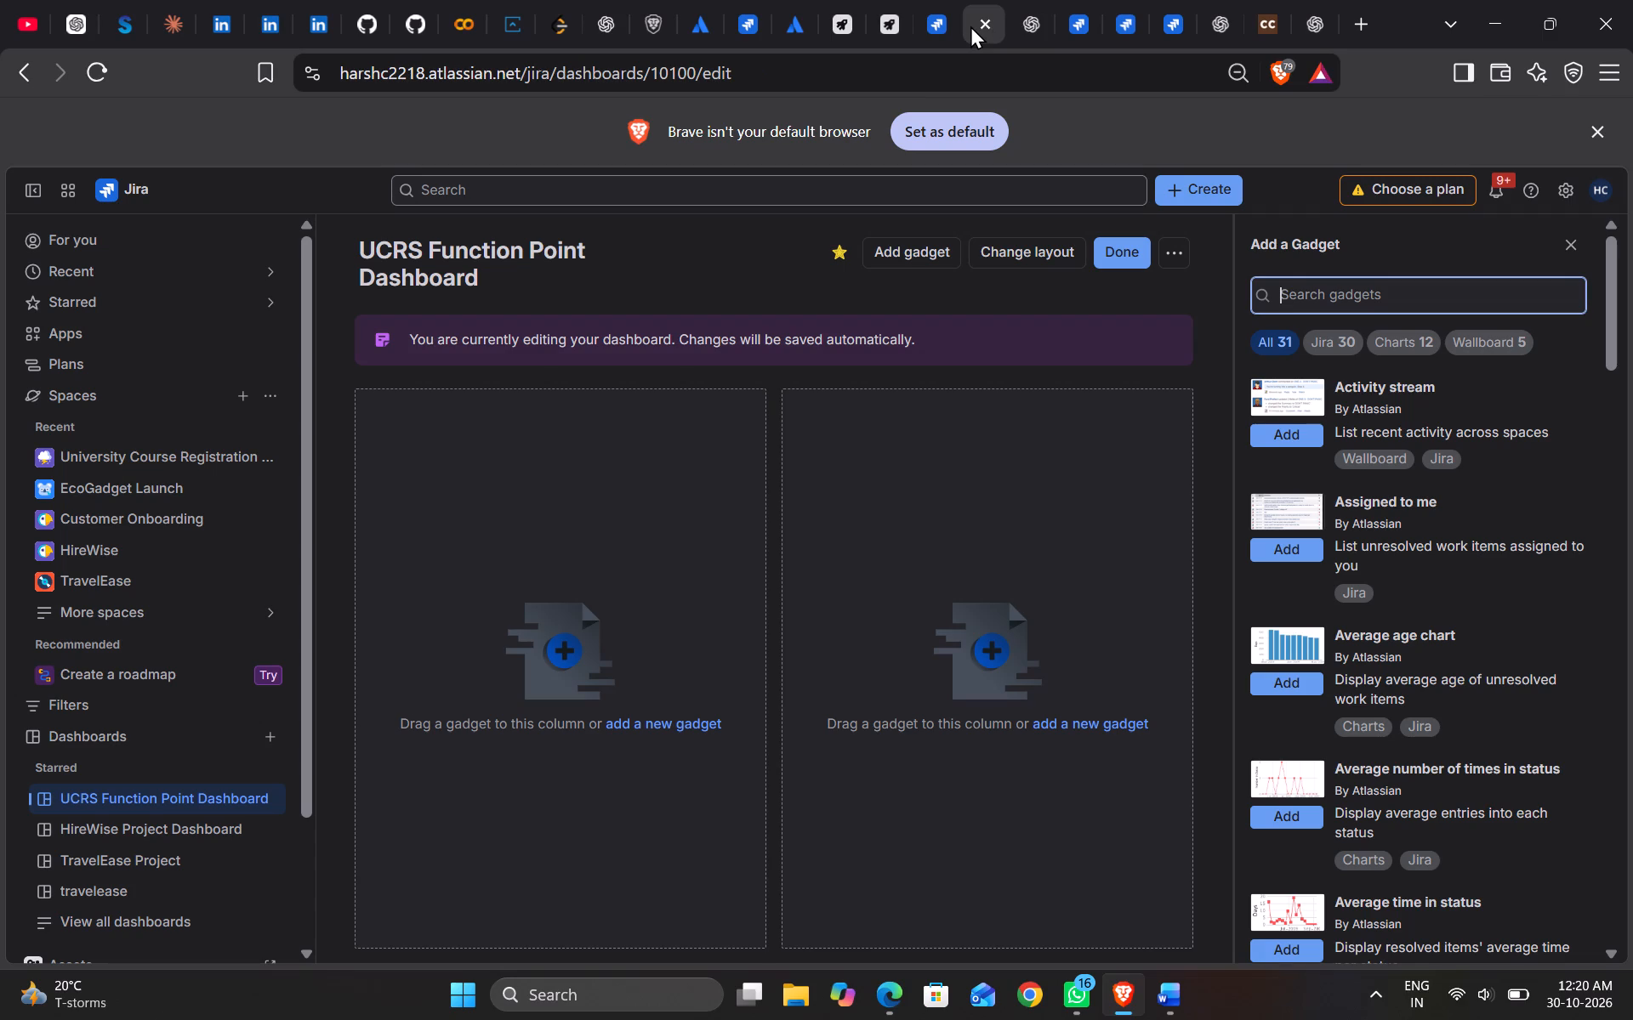
{"action": "type", "text": "pie"}
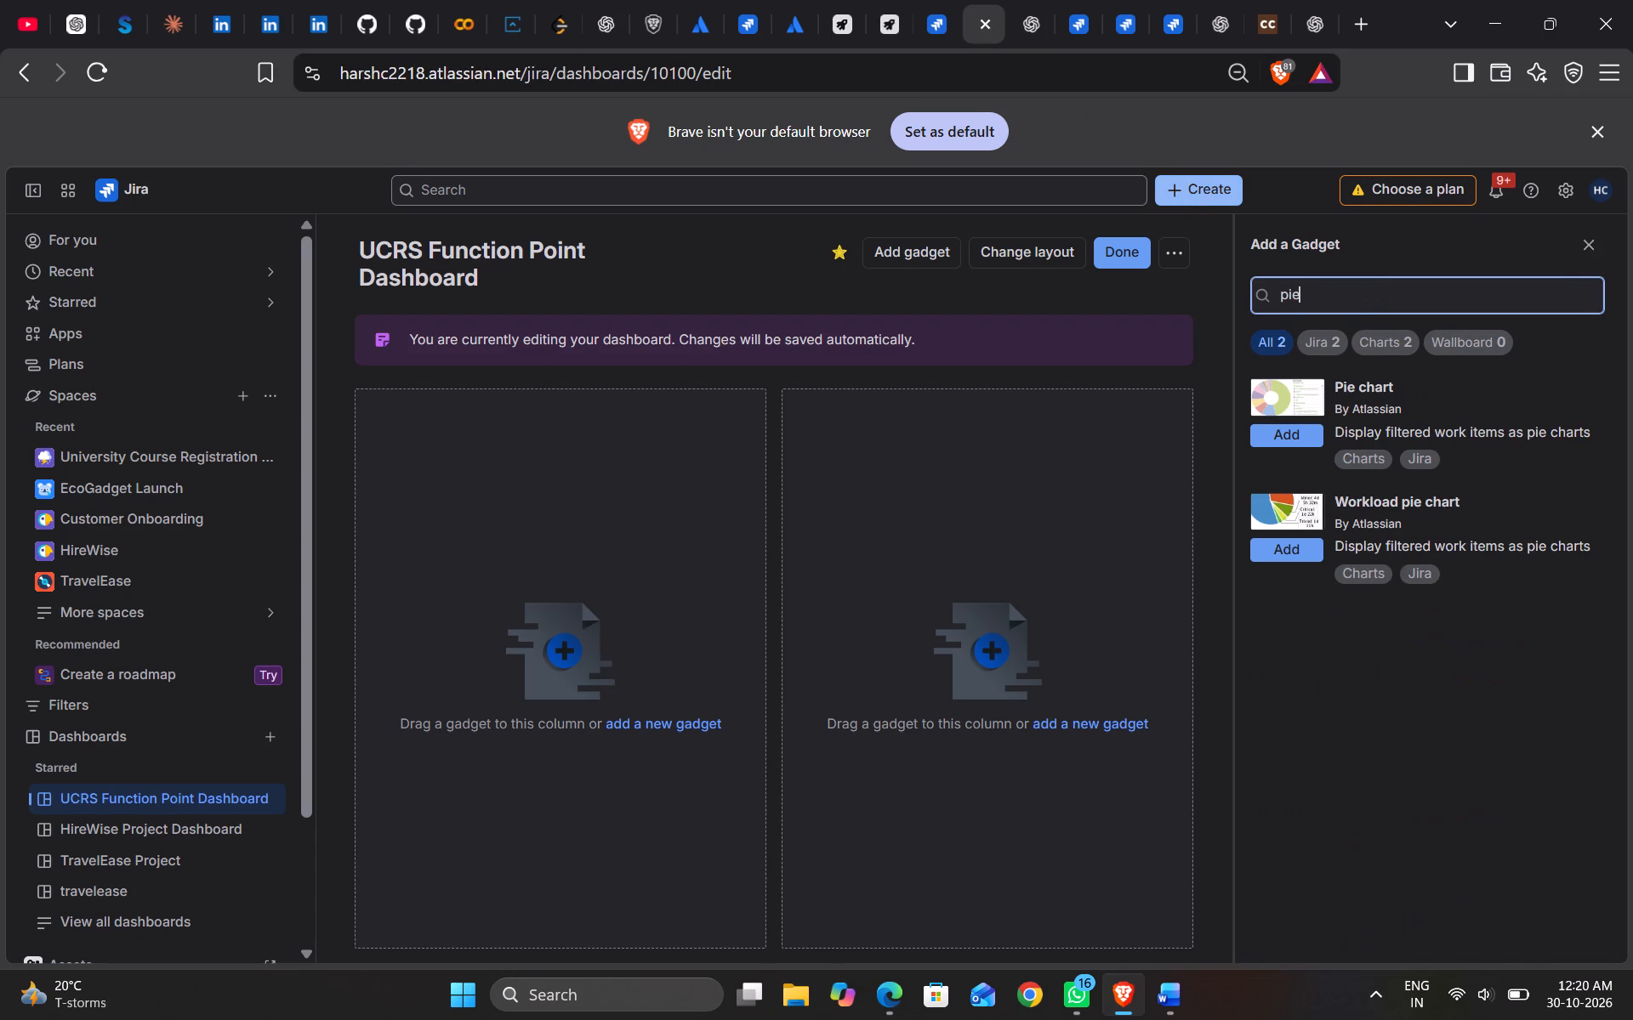
{"action": "left_click", "coordinate": [1313, 432]}
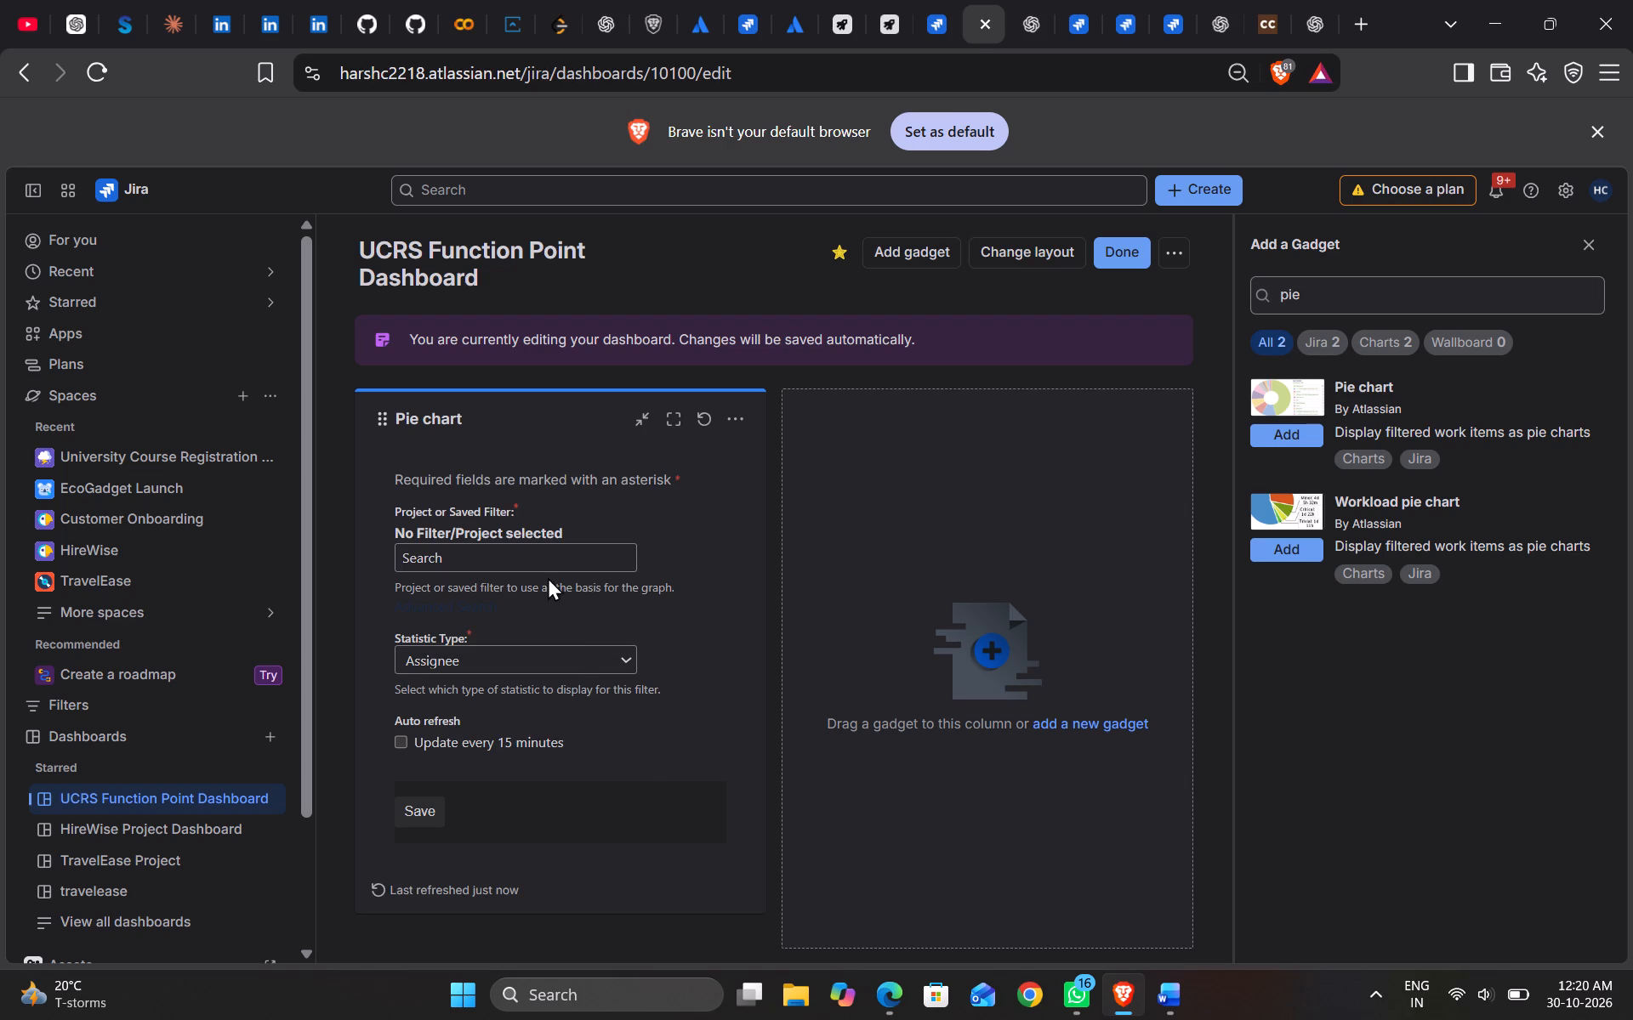
Set the Pie chart gadget's project to University Course Registration System and save its configuration.
{"action": "left_click", "coordinate": [528, 558]}
{"action": "left_click", "coordinate": [528, 558]}
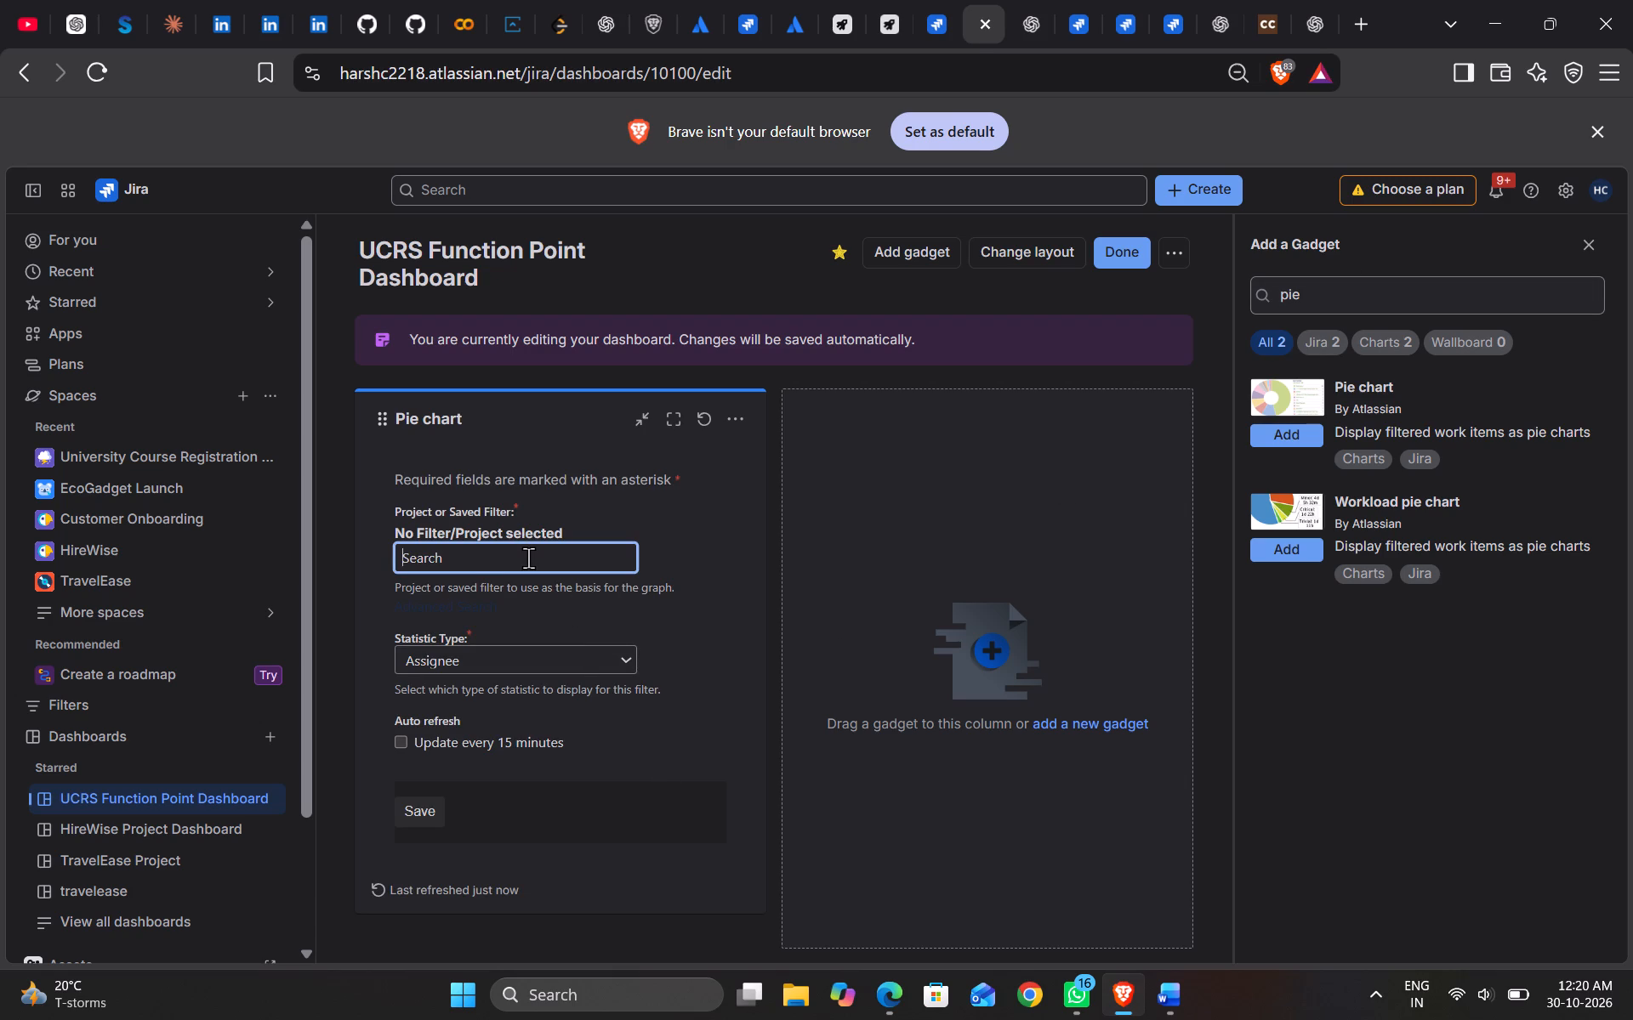
{"action": "type", "text": "un"}
{"action": "type", "text": "iv"}
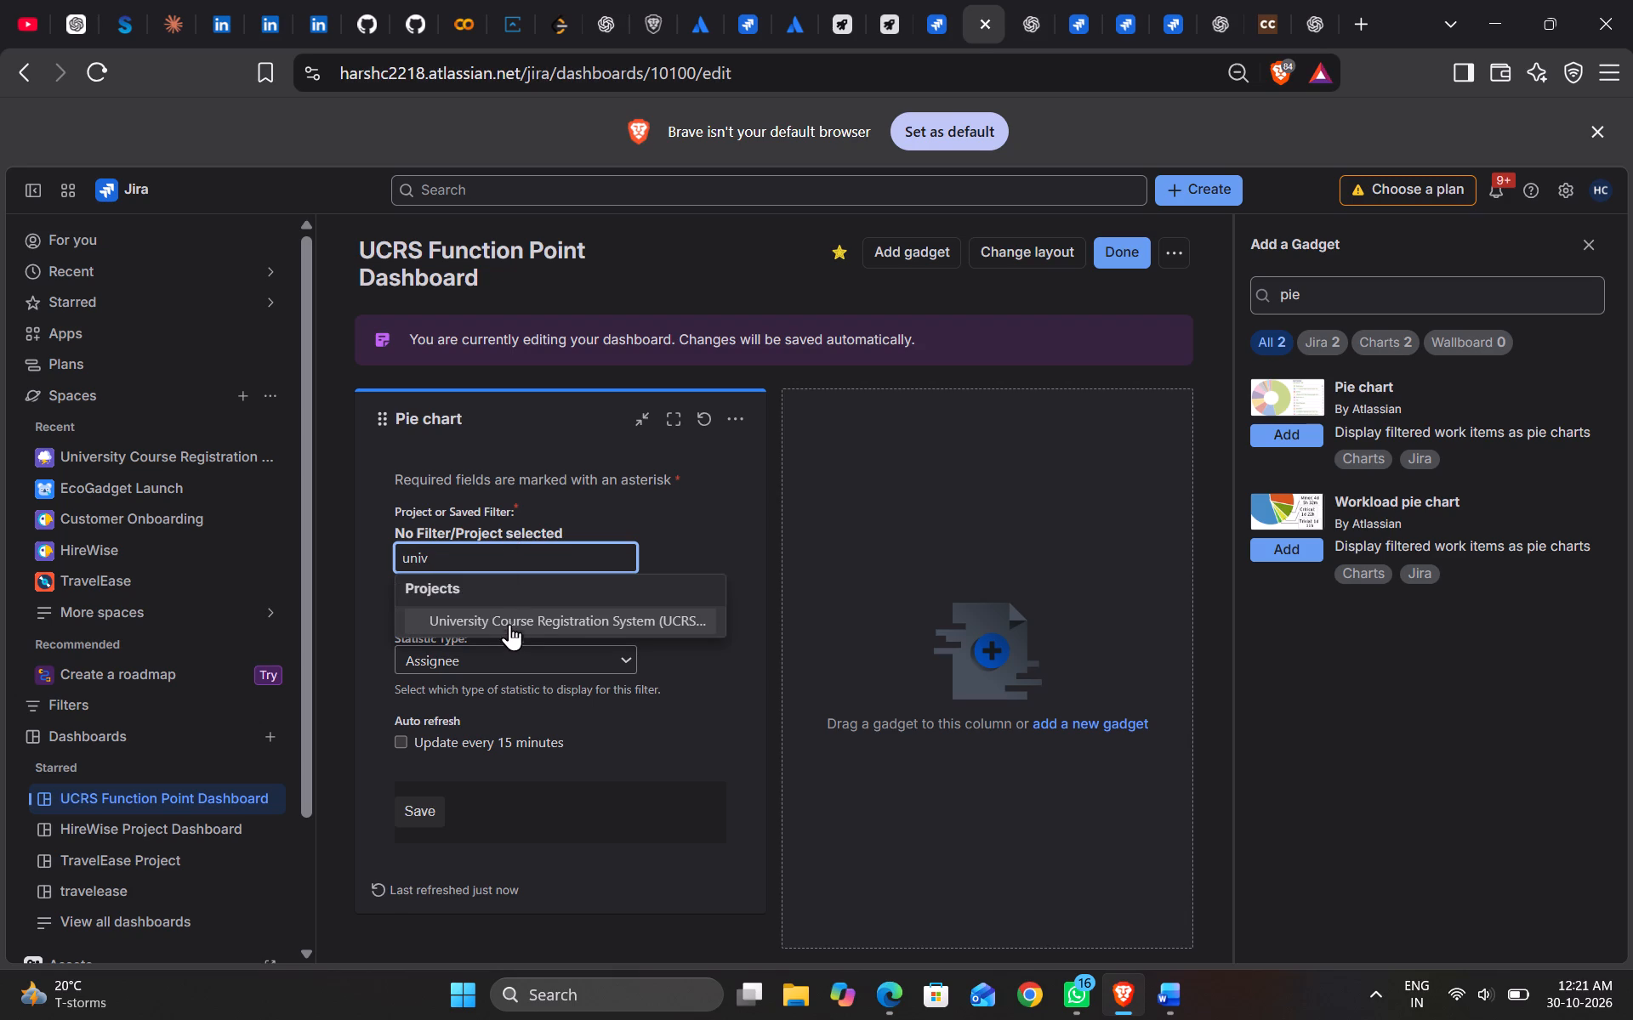
{"action": "left_click", "coordinate": [509, 626]}
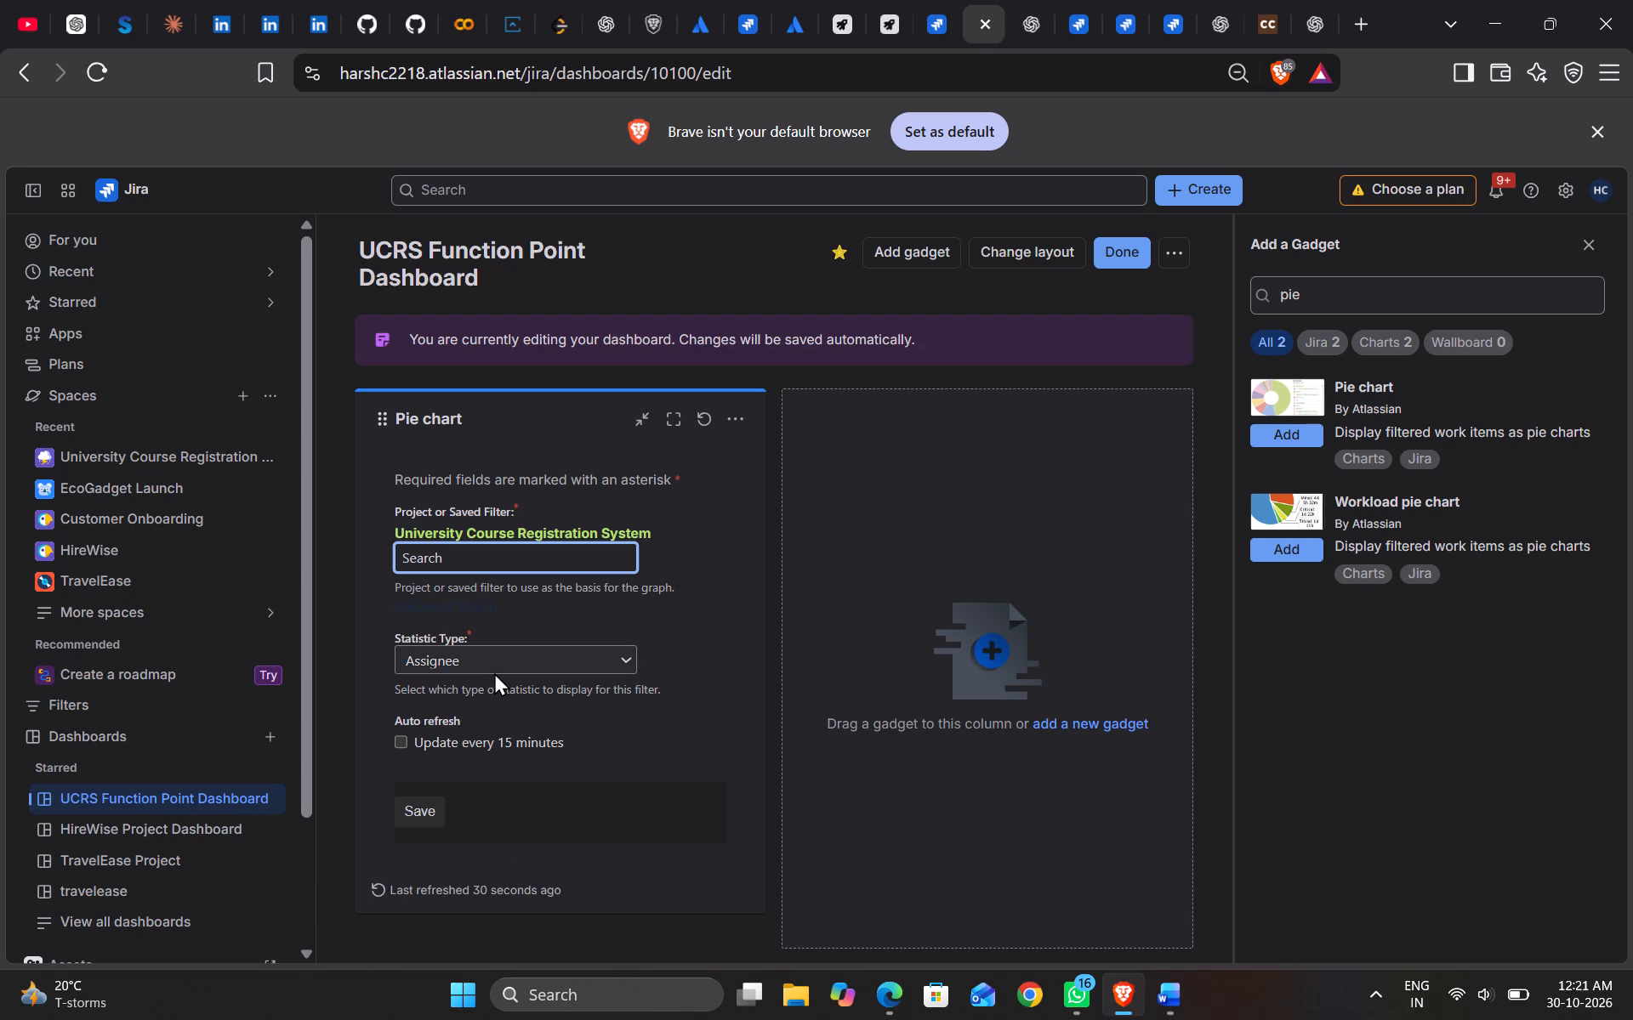
{"action": "scroll", "coordinate": [496, 653], "scroll_direction": "down", "scroll_amount": 2}
{"action": "left_click", "coordinate": [437, 807]}
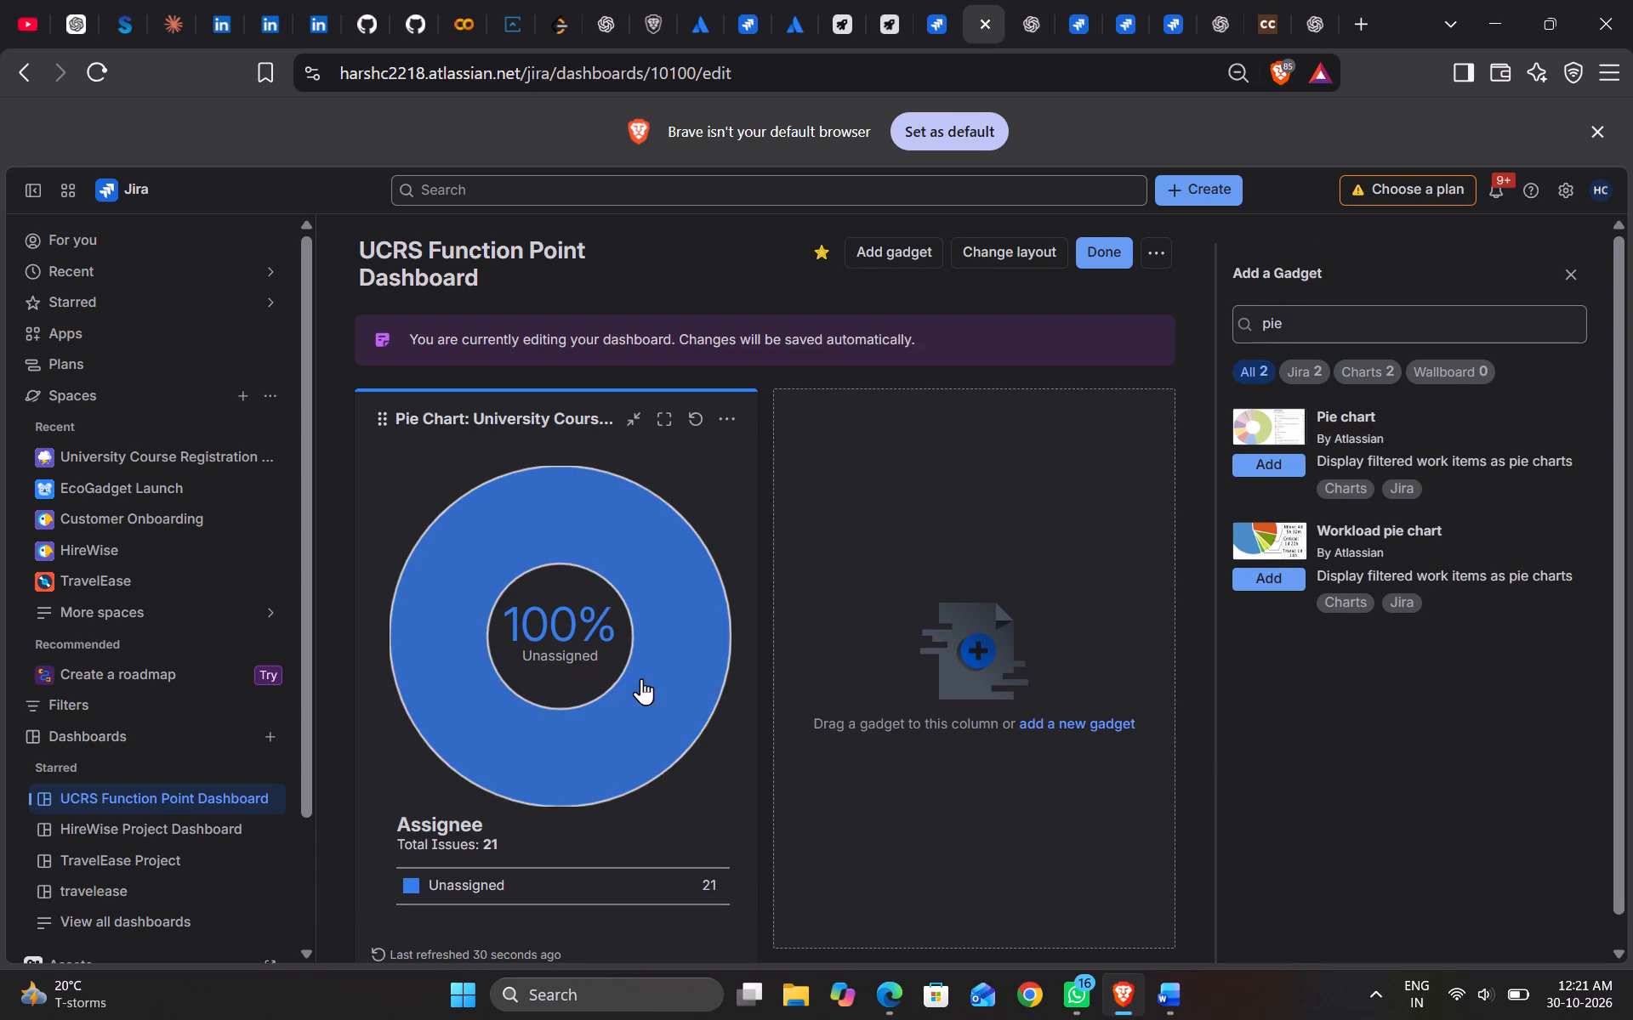
Search the gadgets for "filter" and add the Filter results gadget to the dashboard.
{"action": "scroll", "coordinate": [651, 686], "scroll_direction": "down", "scroll_amount": 2}
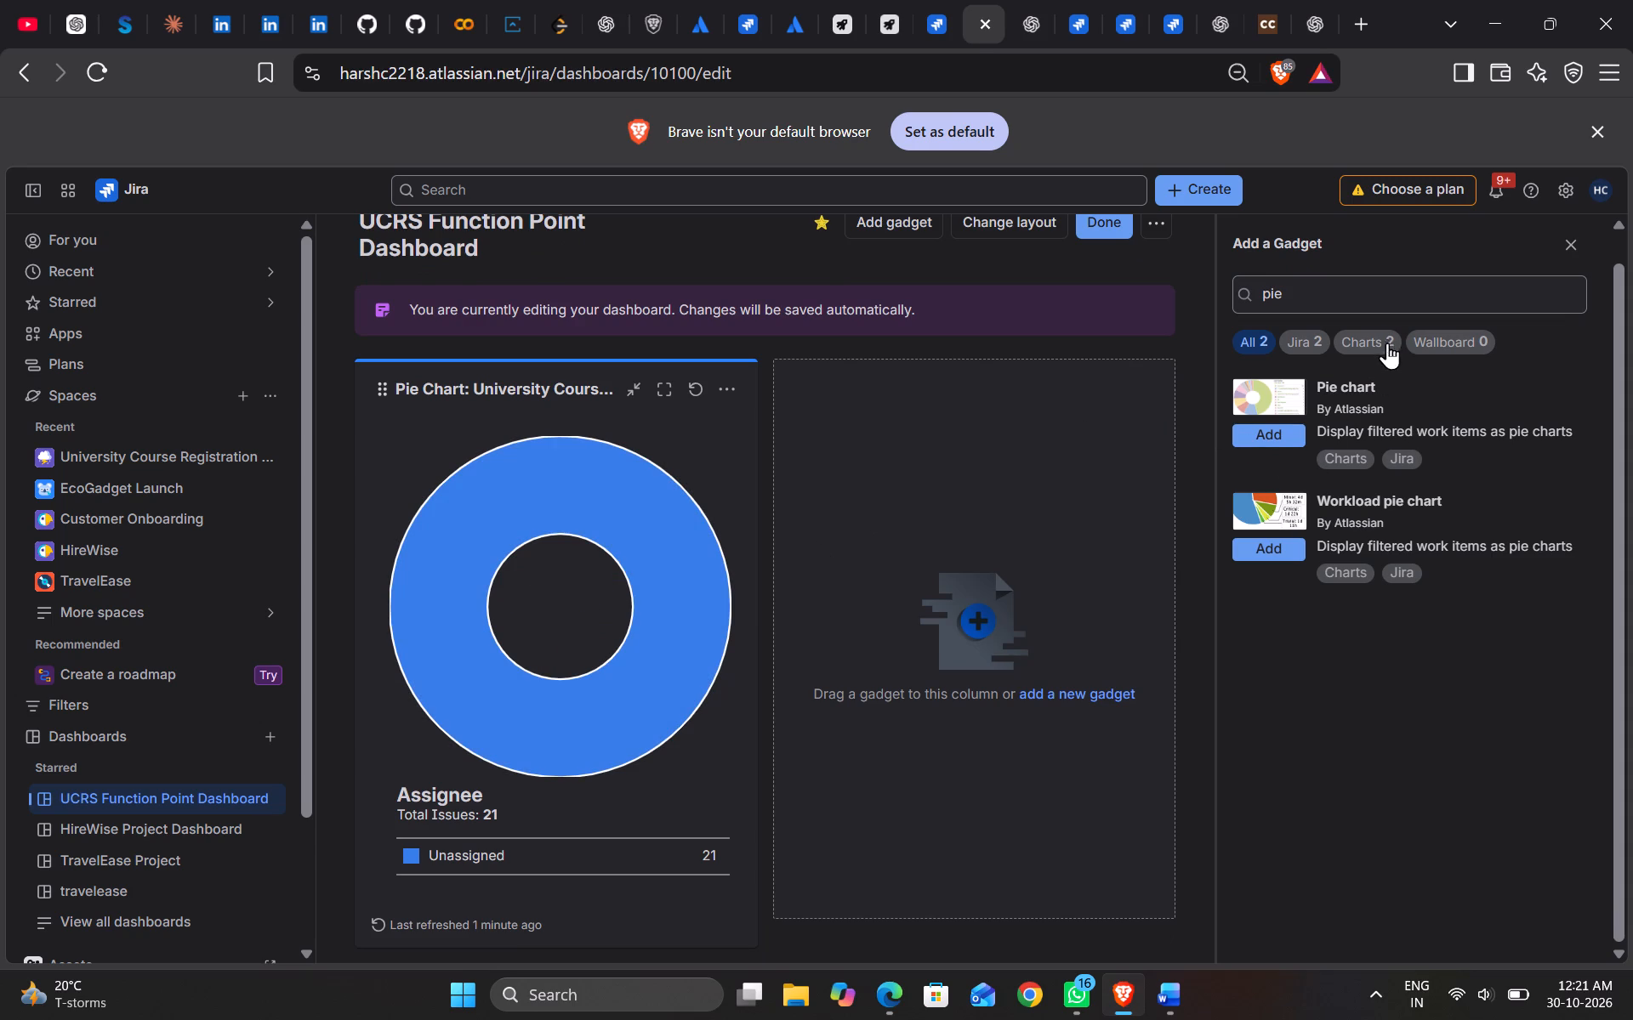
{"action": "left_click", "coordinate": [1367, 297]}
{"action": "key", "text": "BackSpace"}
{"action": "key", "text": "BackSpace"}
{"action": "key", "text": "BackSpace"}
{"action": "key", "text": "BackSpace"}
{"action": "key", "text": "BackSpace"}
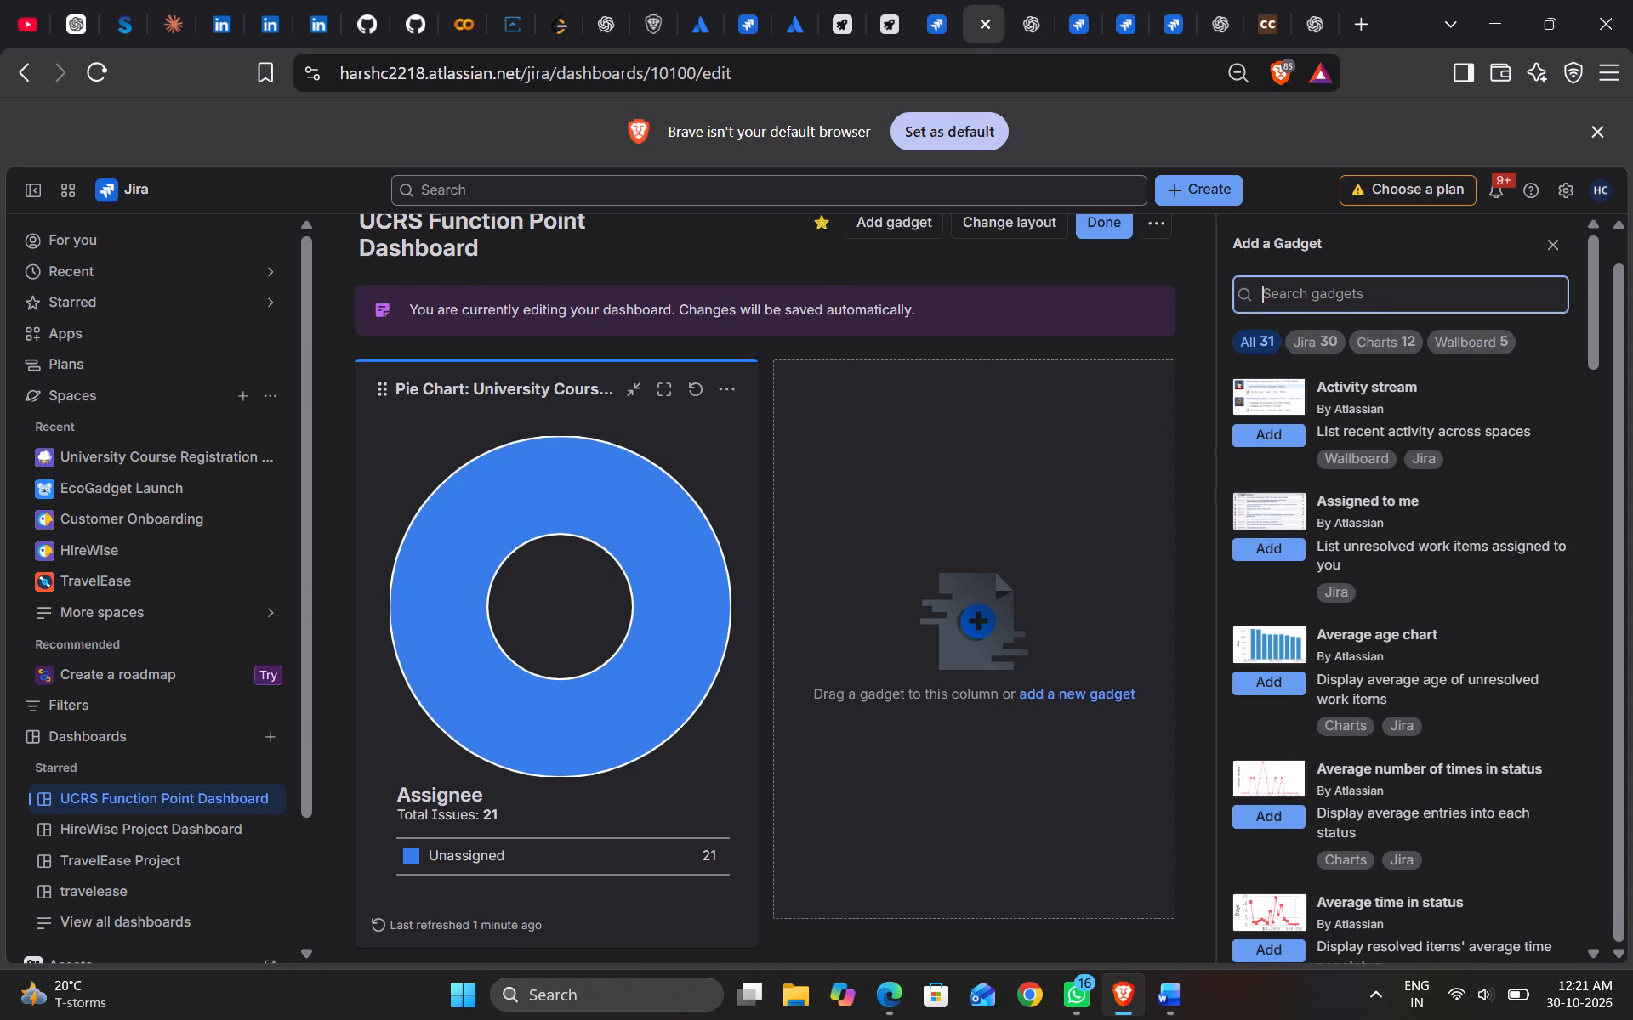
{"action": "type", "text": "filter"}
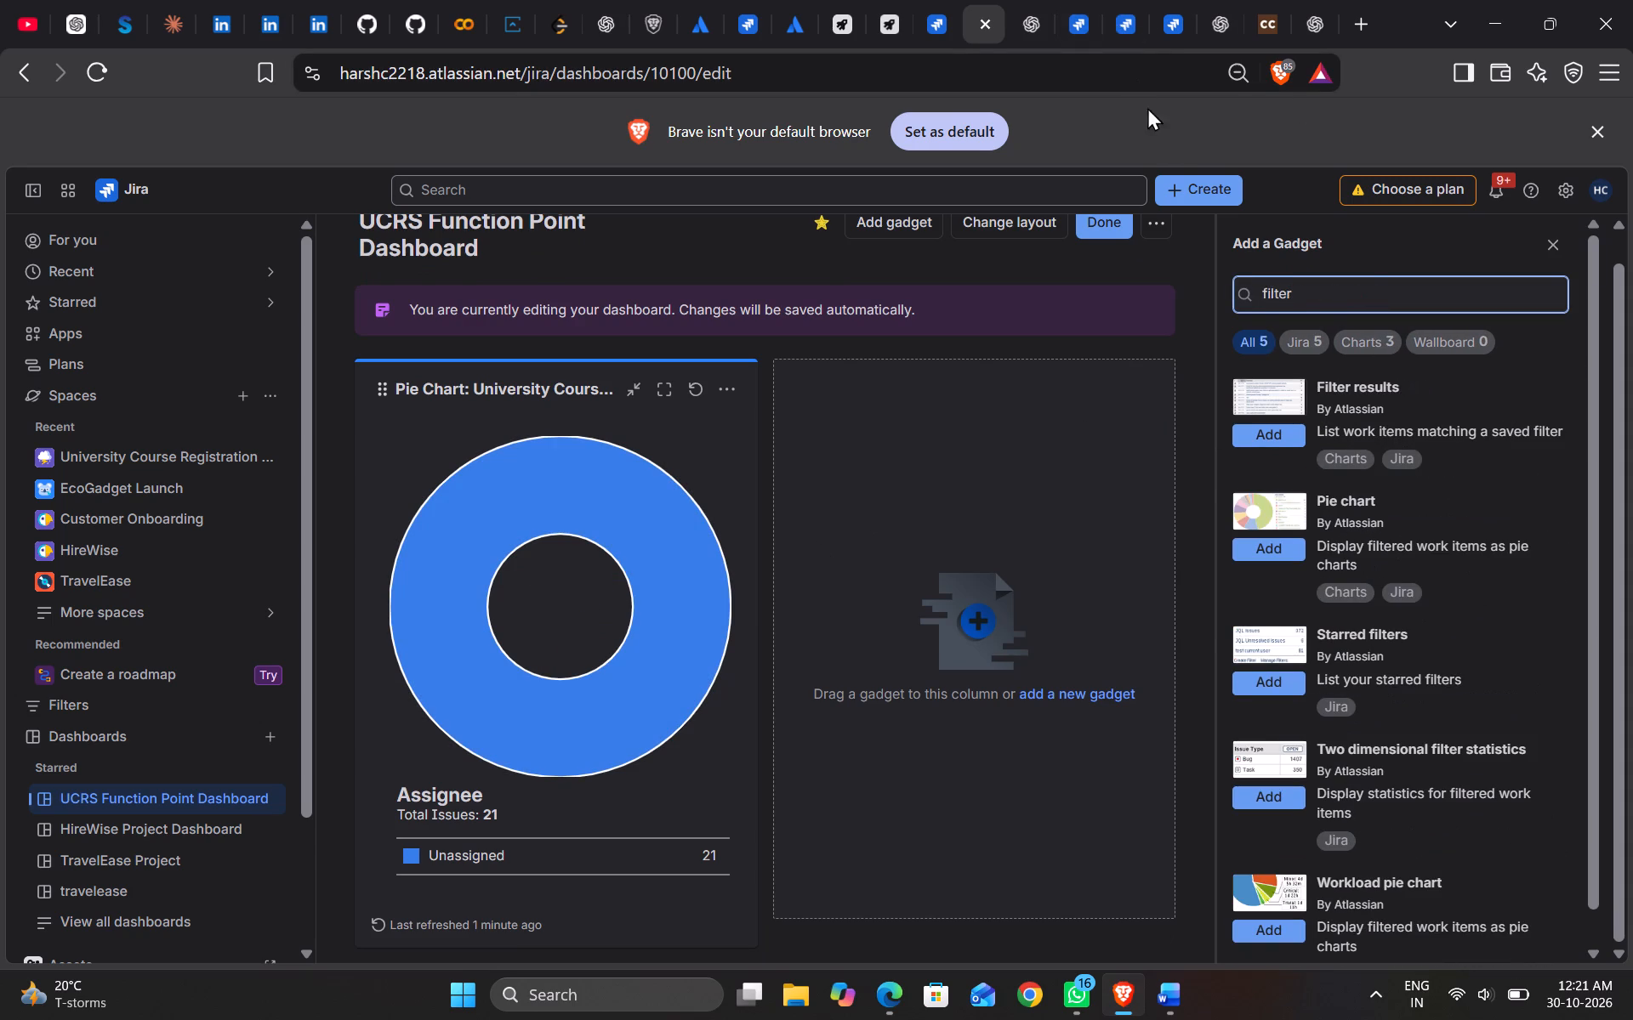
{"action": "left_click", "coordinate": [1278, 431]}
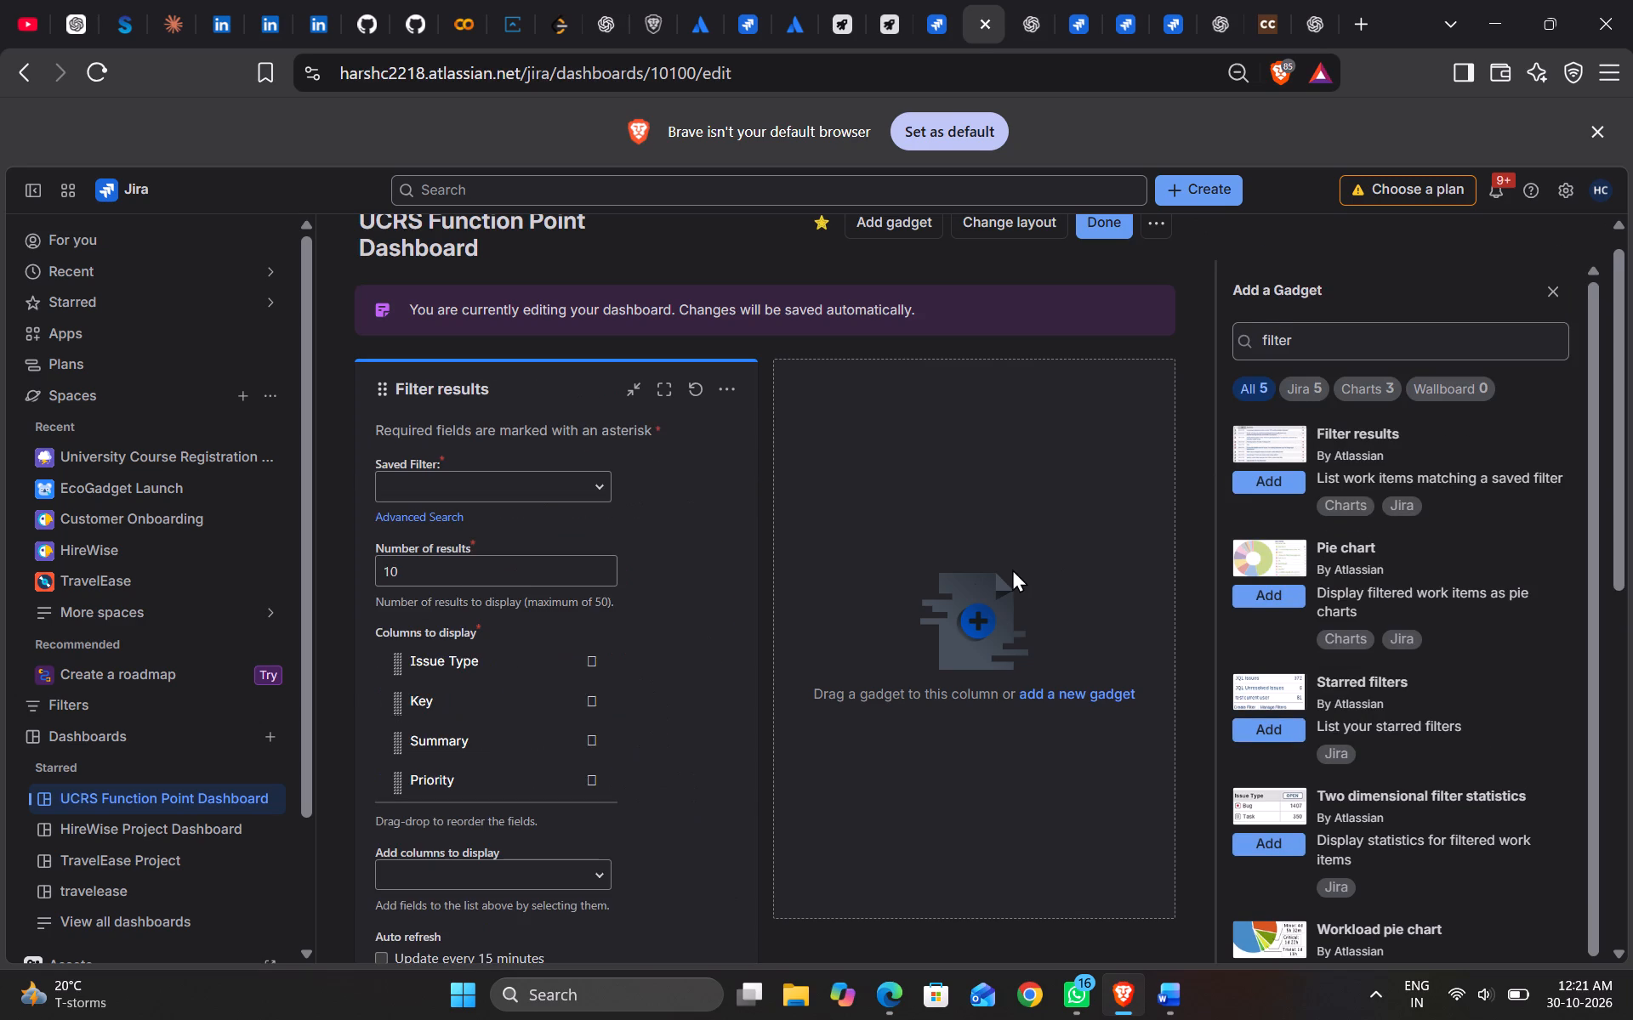
Search the saved filters for "uni" in the Filter results gadget's configuration.
{"action": "left_click", "coordinate": [496, 498]}
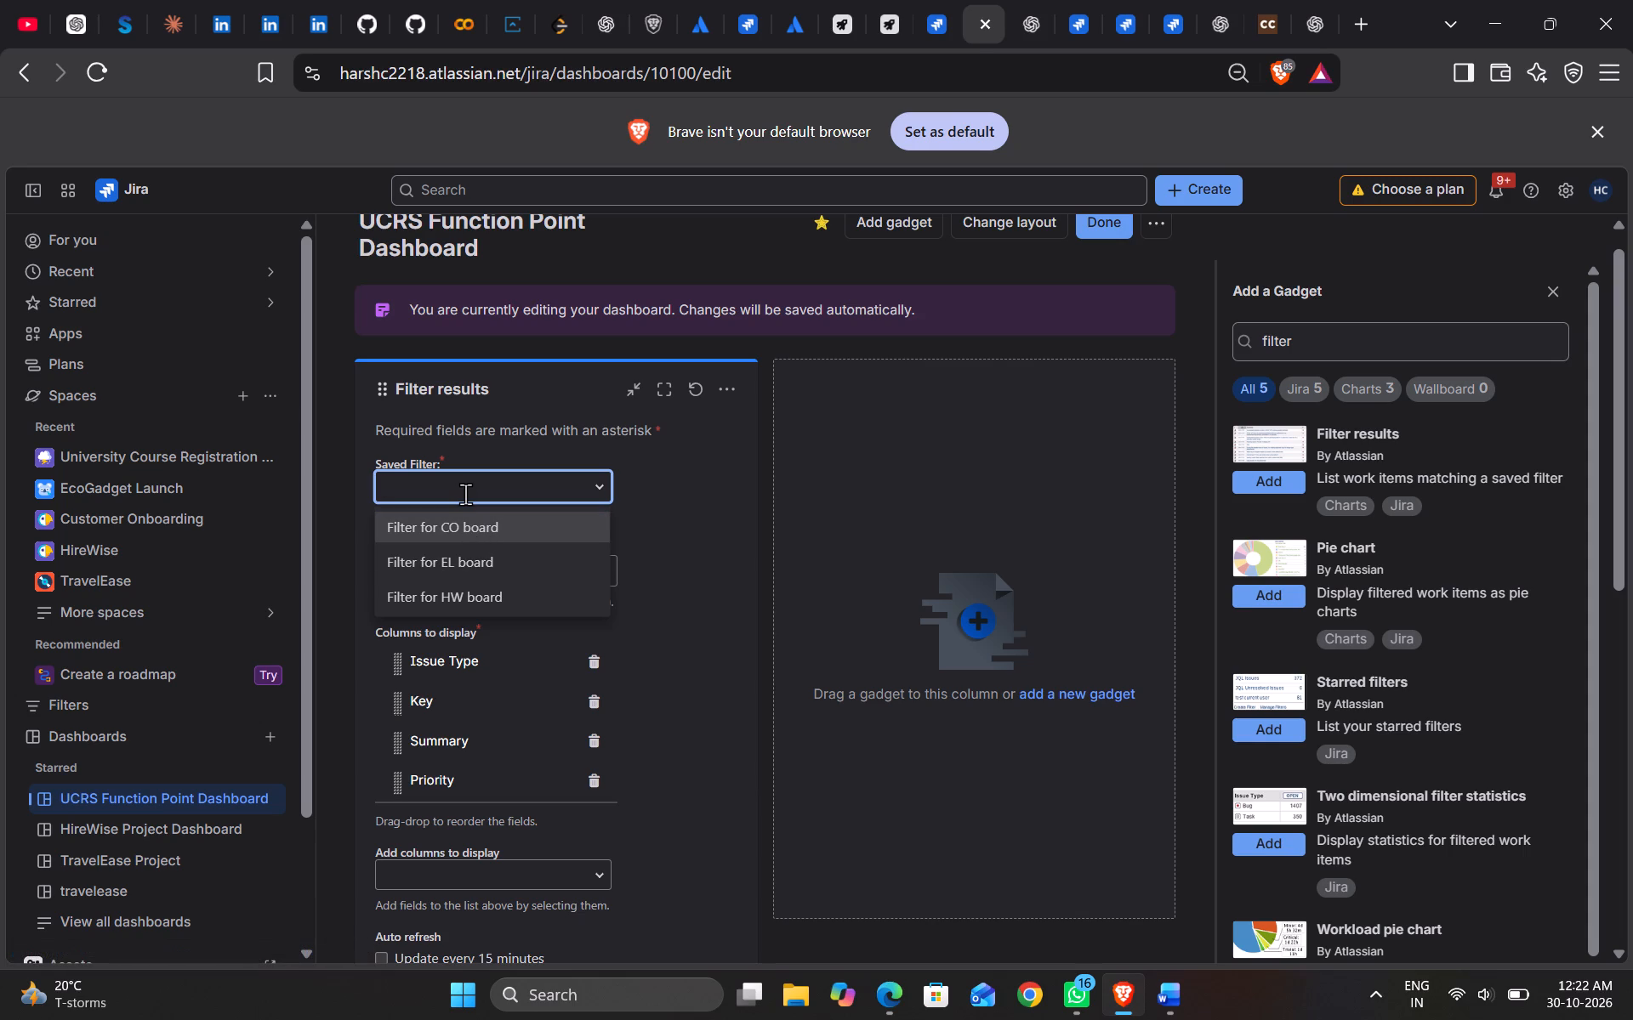
{"action": "type", "text": "uni"}
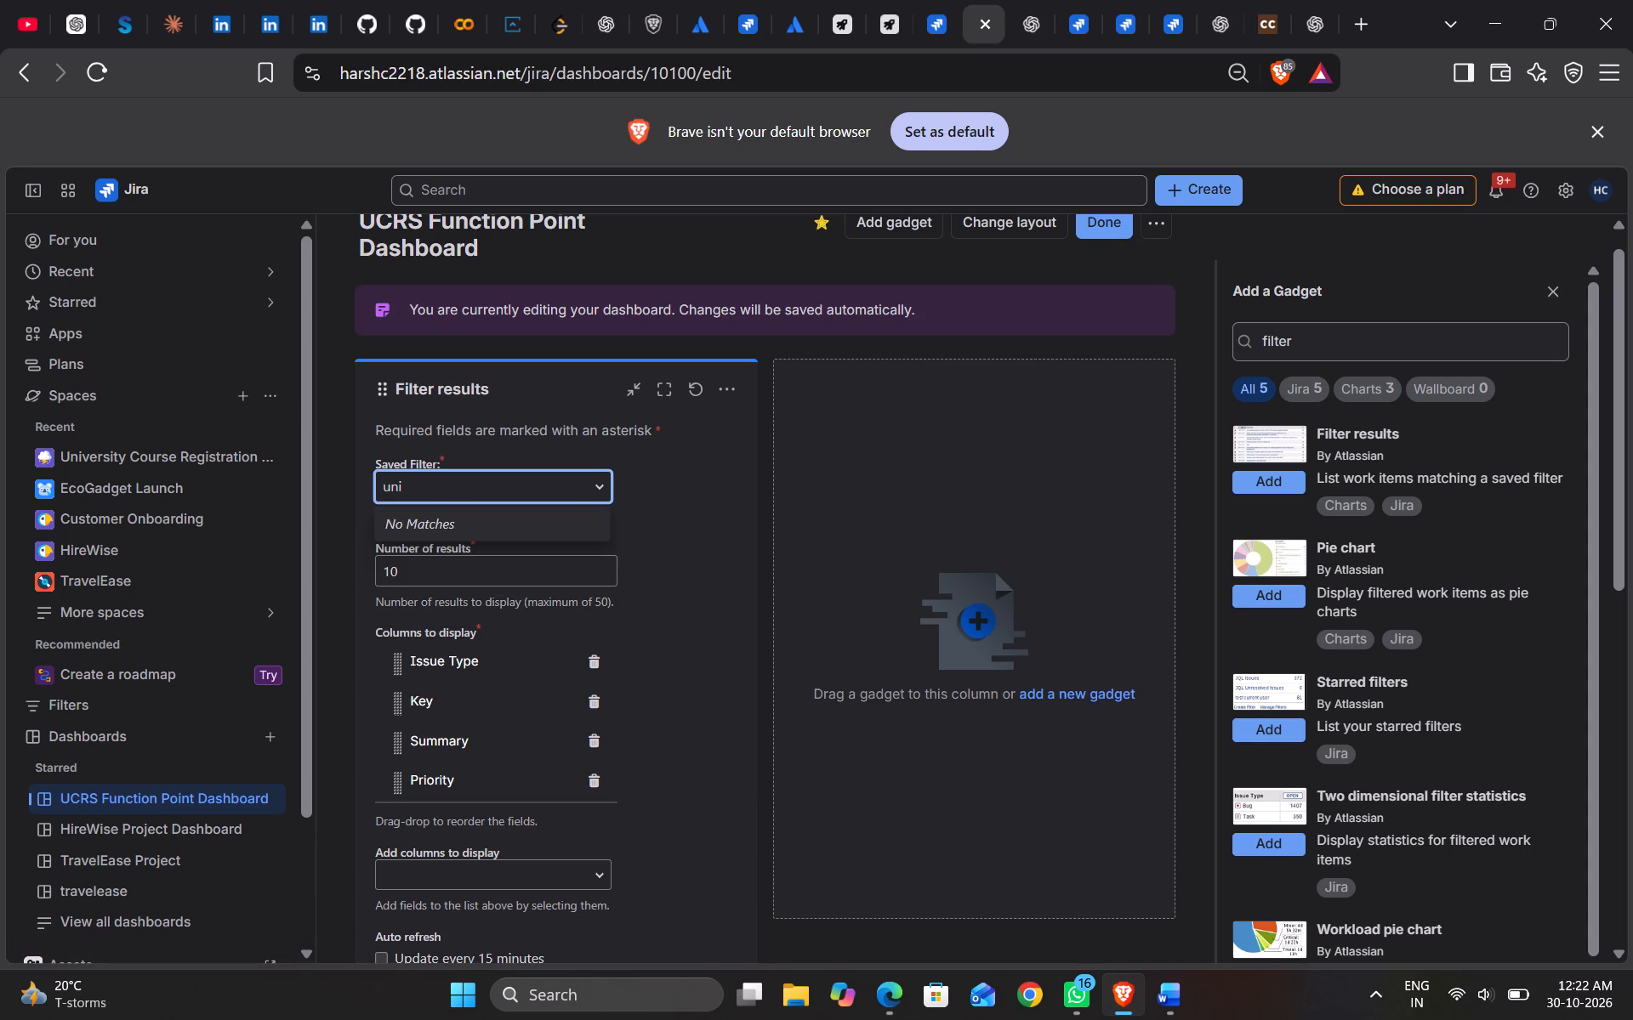
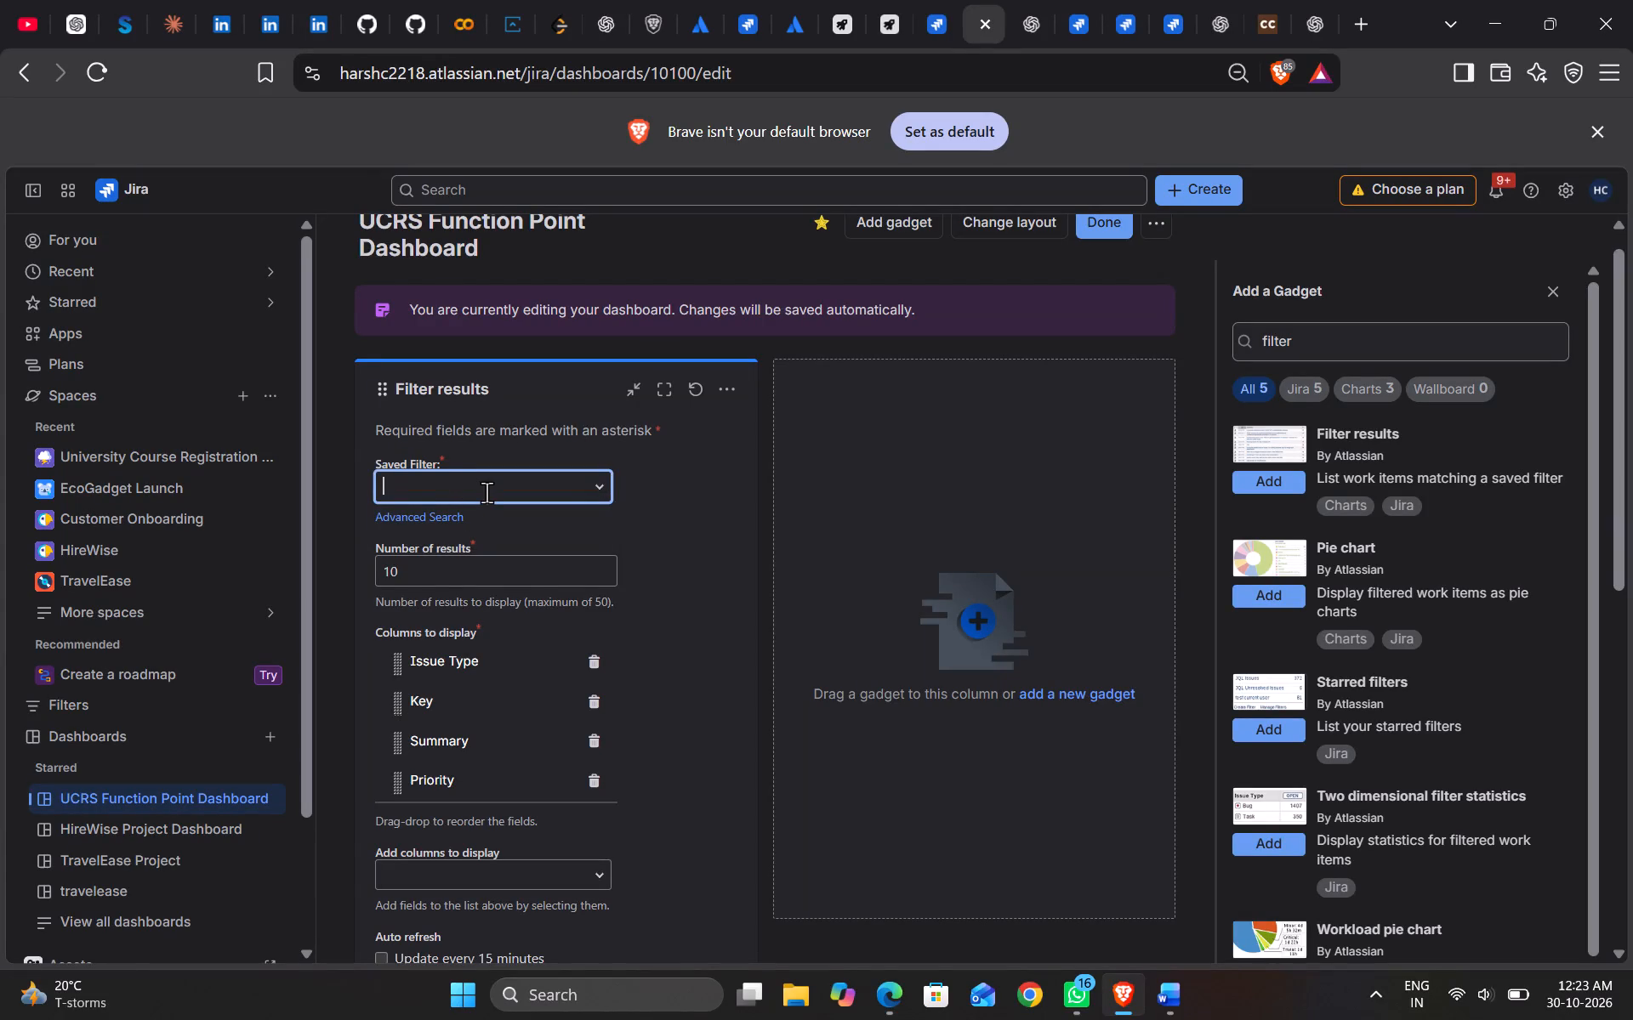
{"action": "left_click", "coordinate": [486, 492]}
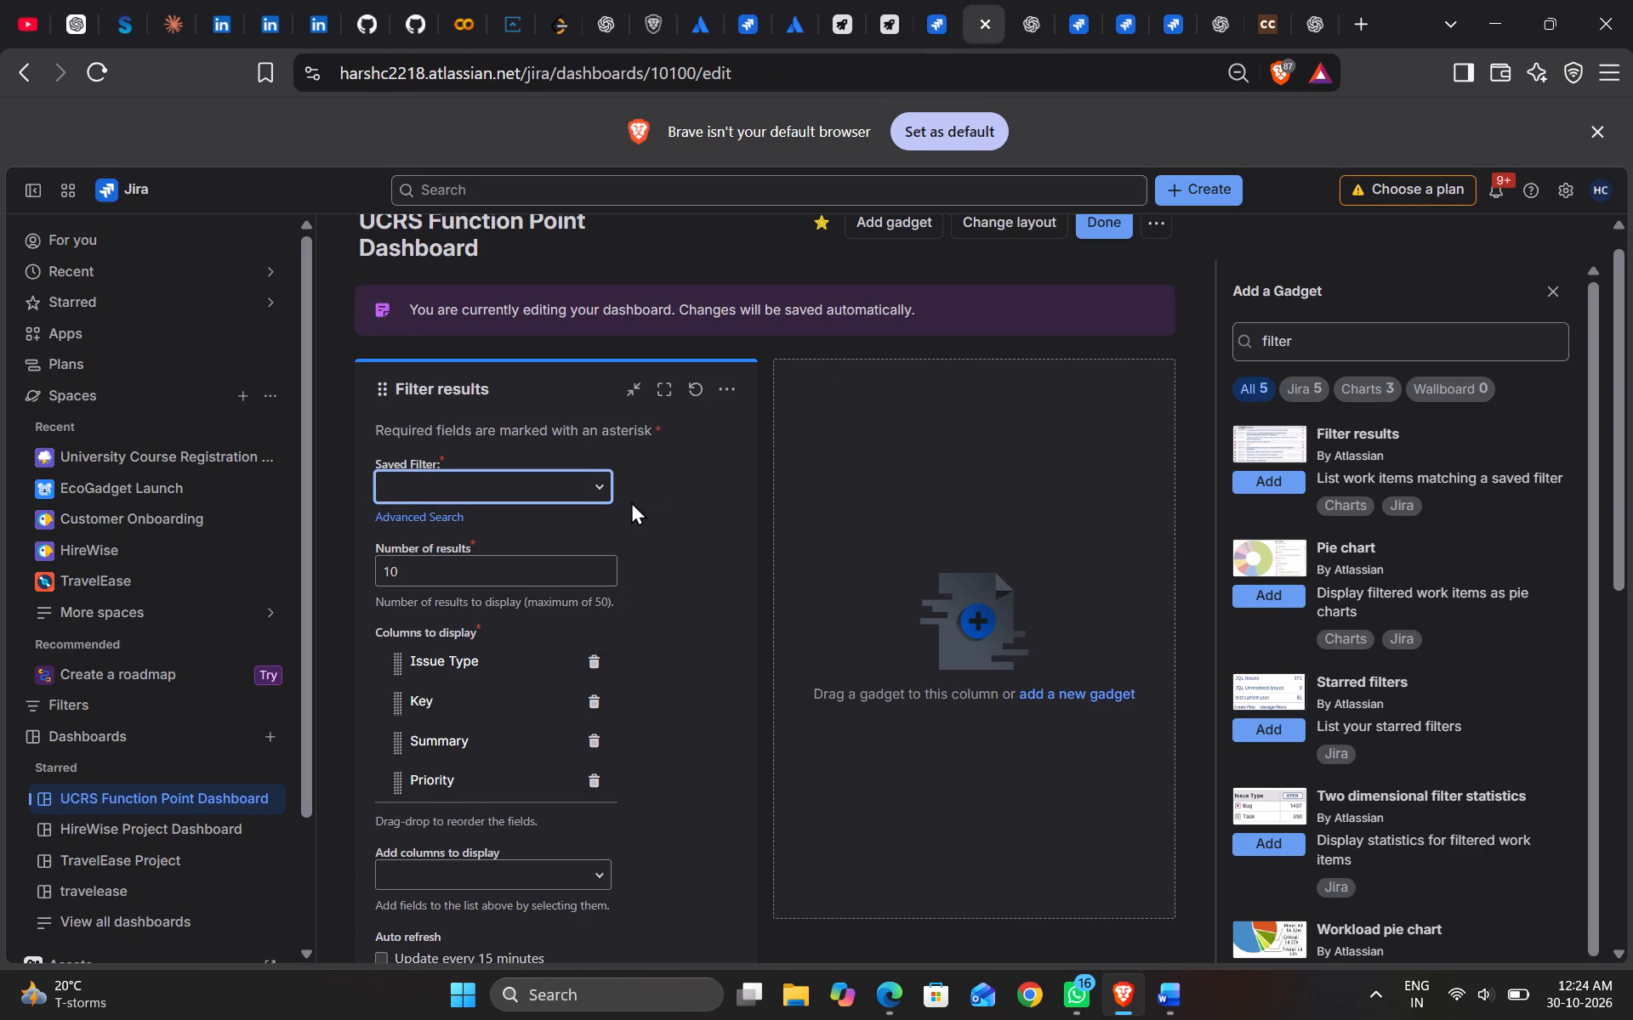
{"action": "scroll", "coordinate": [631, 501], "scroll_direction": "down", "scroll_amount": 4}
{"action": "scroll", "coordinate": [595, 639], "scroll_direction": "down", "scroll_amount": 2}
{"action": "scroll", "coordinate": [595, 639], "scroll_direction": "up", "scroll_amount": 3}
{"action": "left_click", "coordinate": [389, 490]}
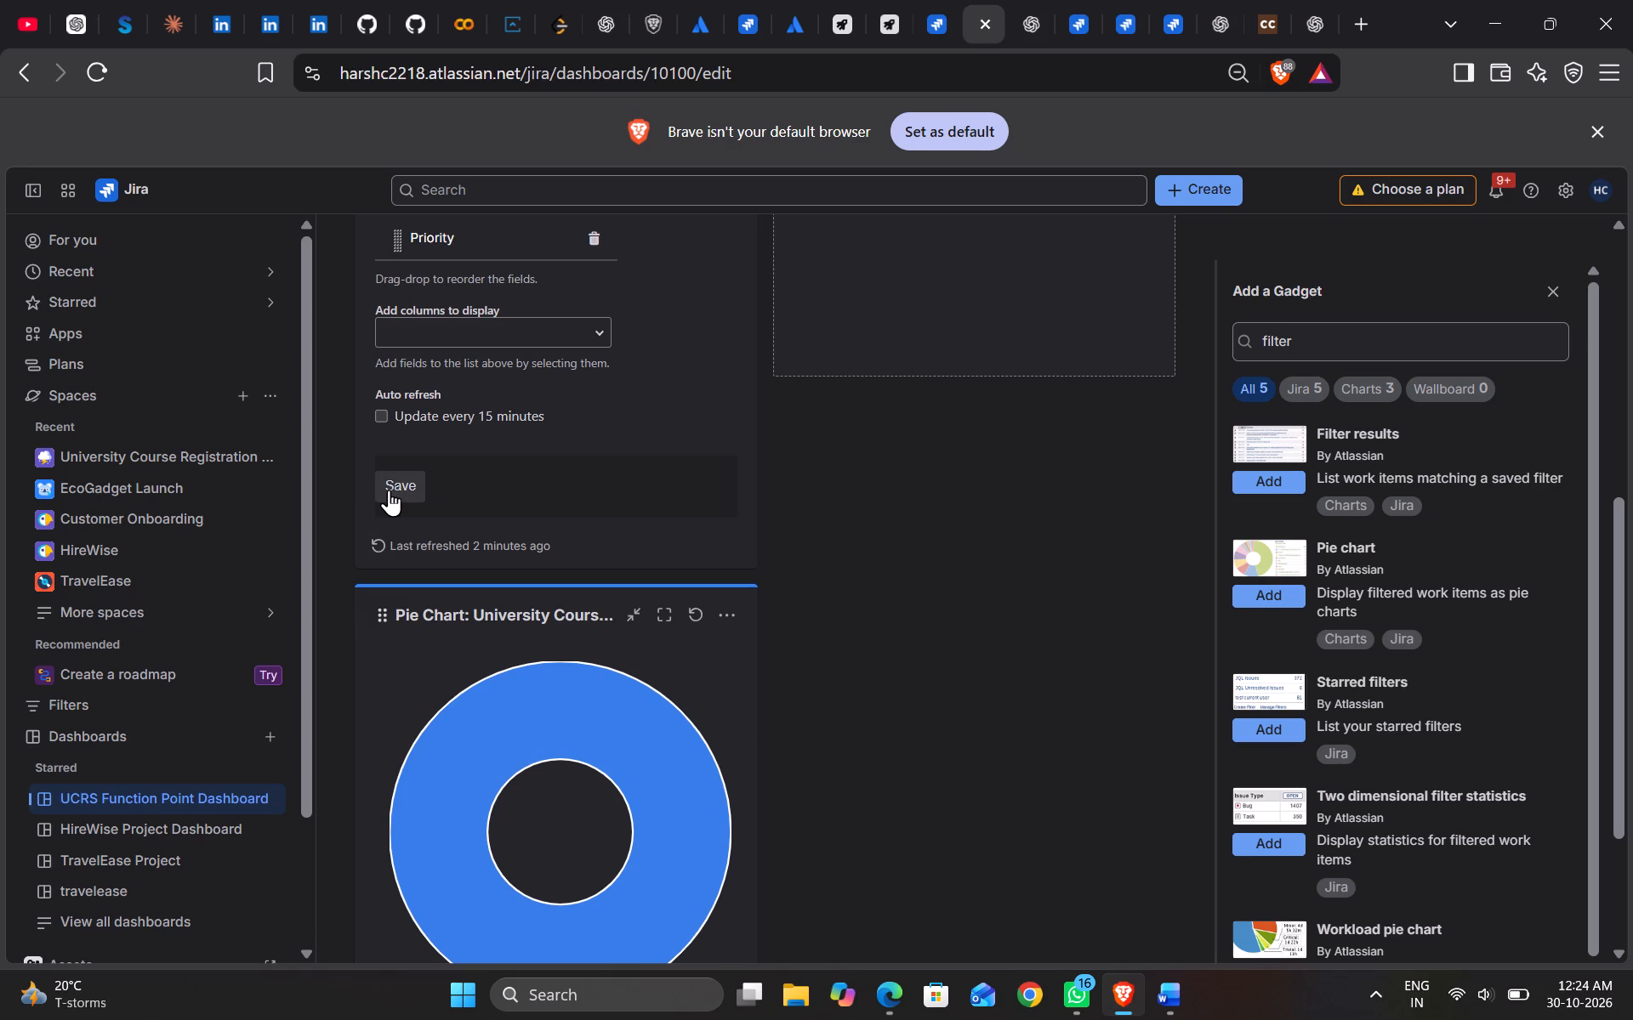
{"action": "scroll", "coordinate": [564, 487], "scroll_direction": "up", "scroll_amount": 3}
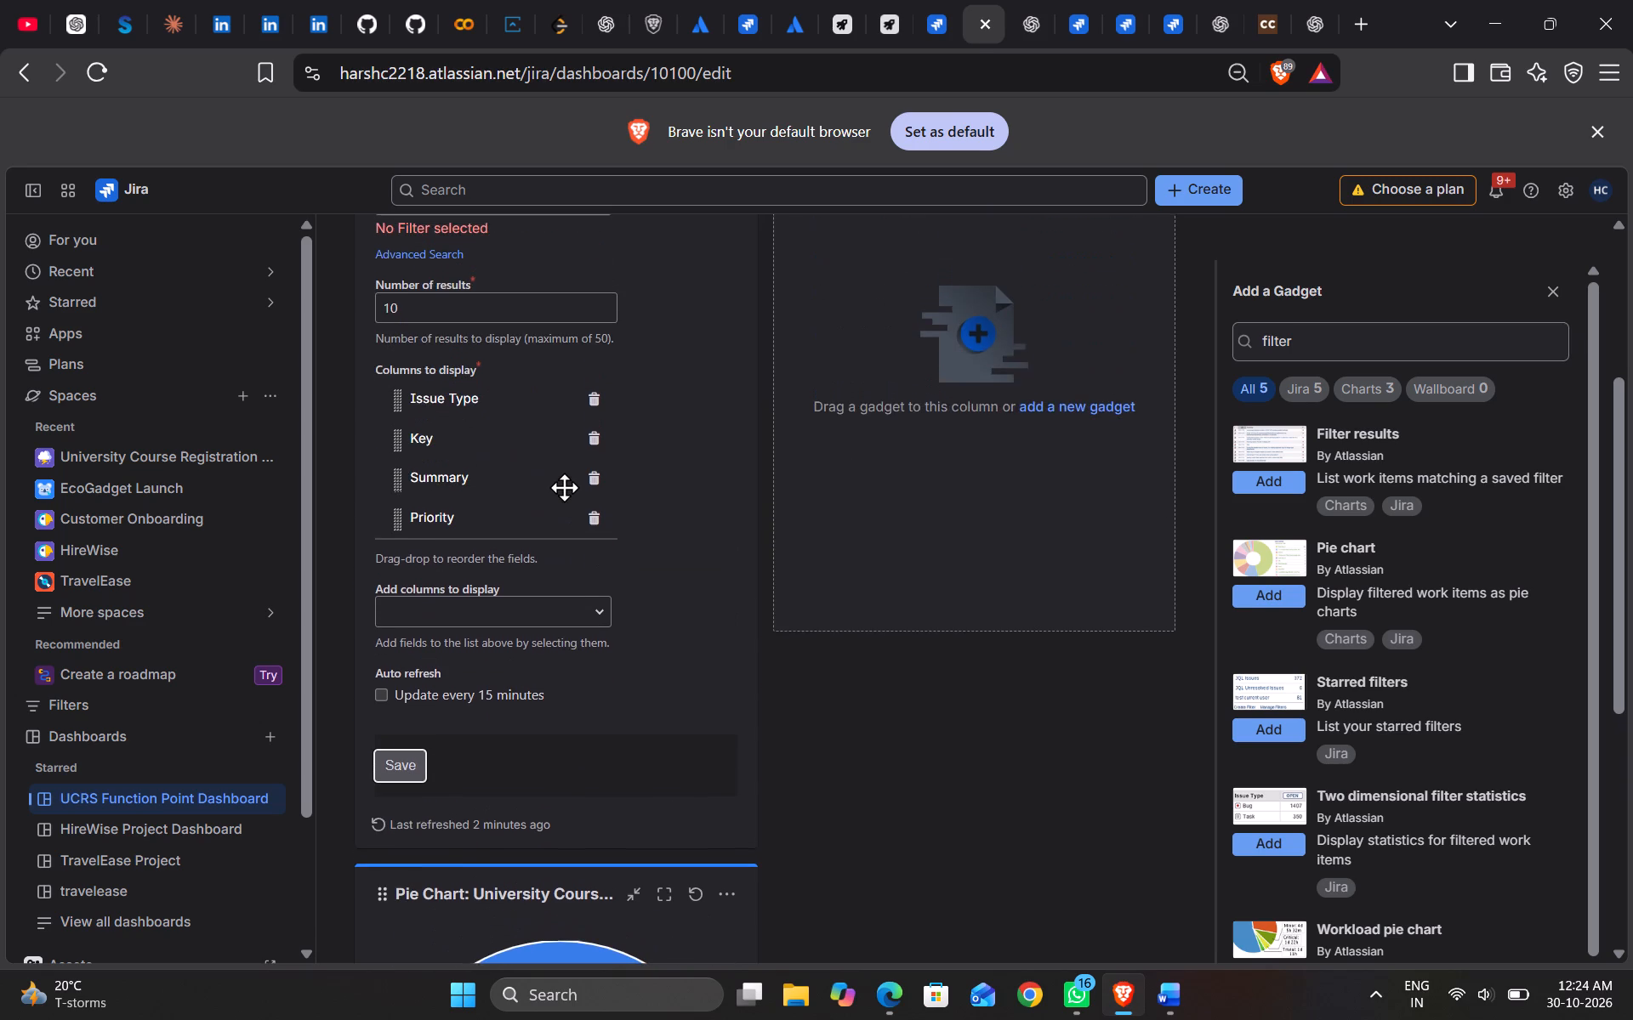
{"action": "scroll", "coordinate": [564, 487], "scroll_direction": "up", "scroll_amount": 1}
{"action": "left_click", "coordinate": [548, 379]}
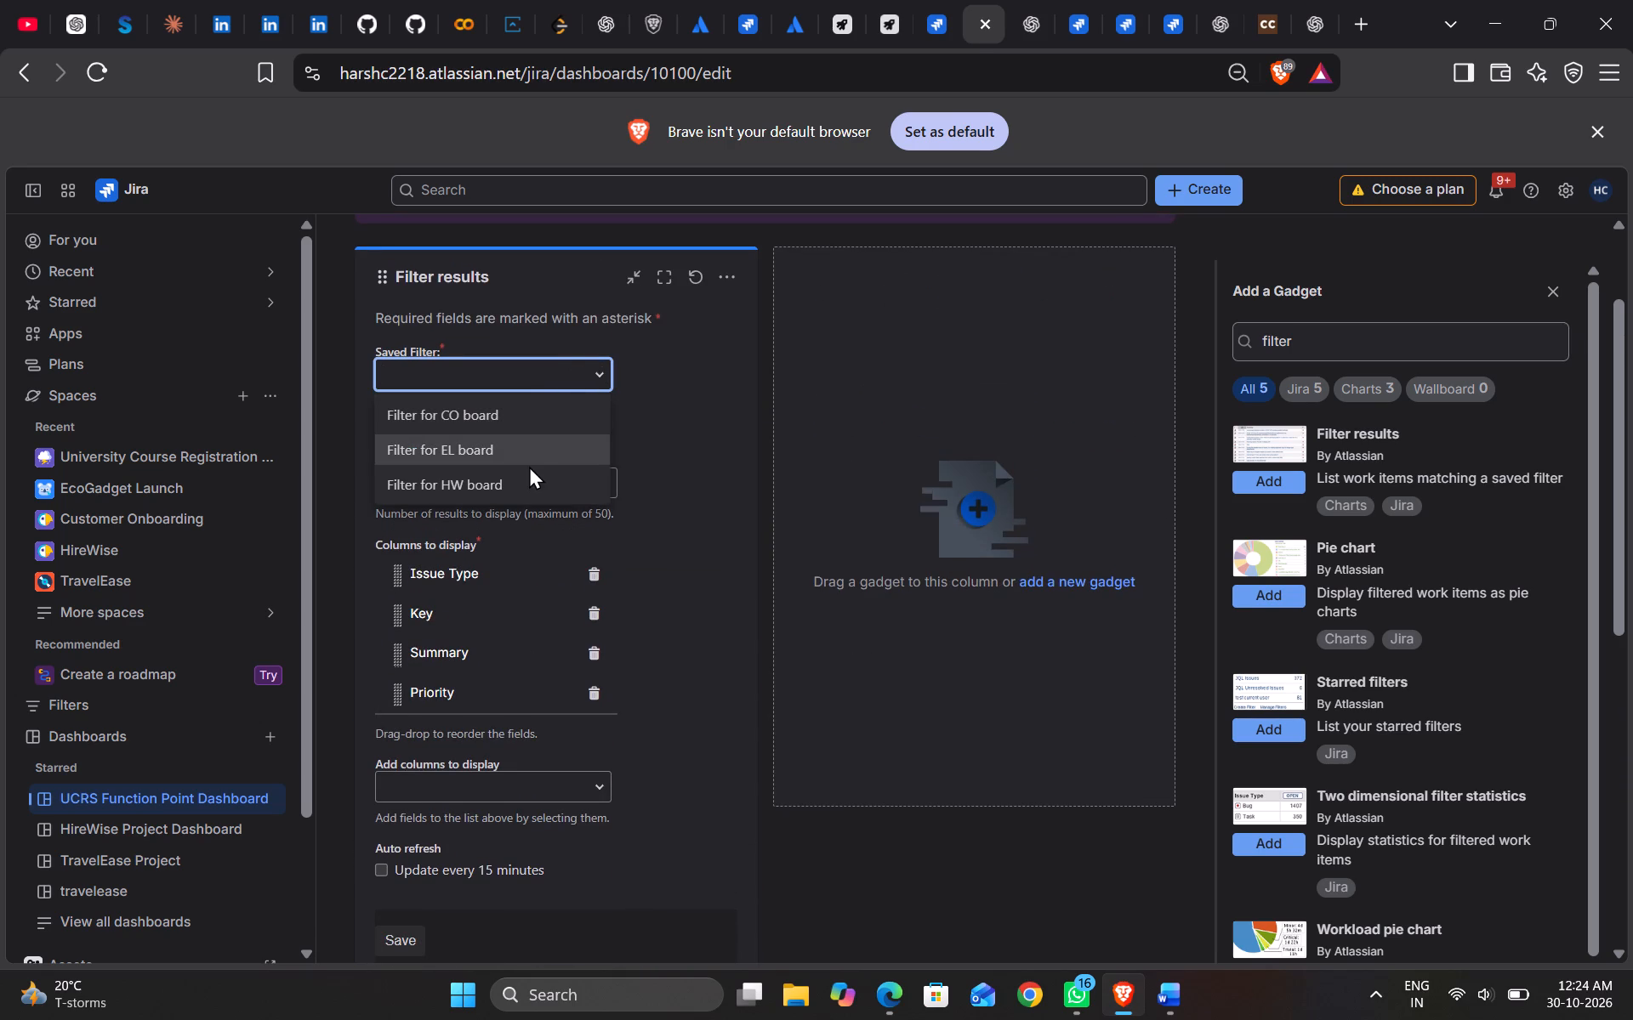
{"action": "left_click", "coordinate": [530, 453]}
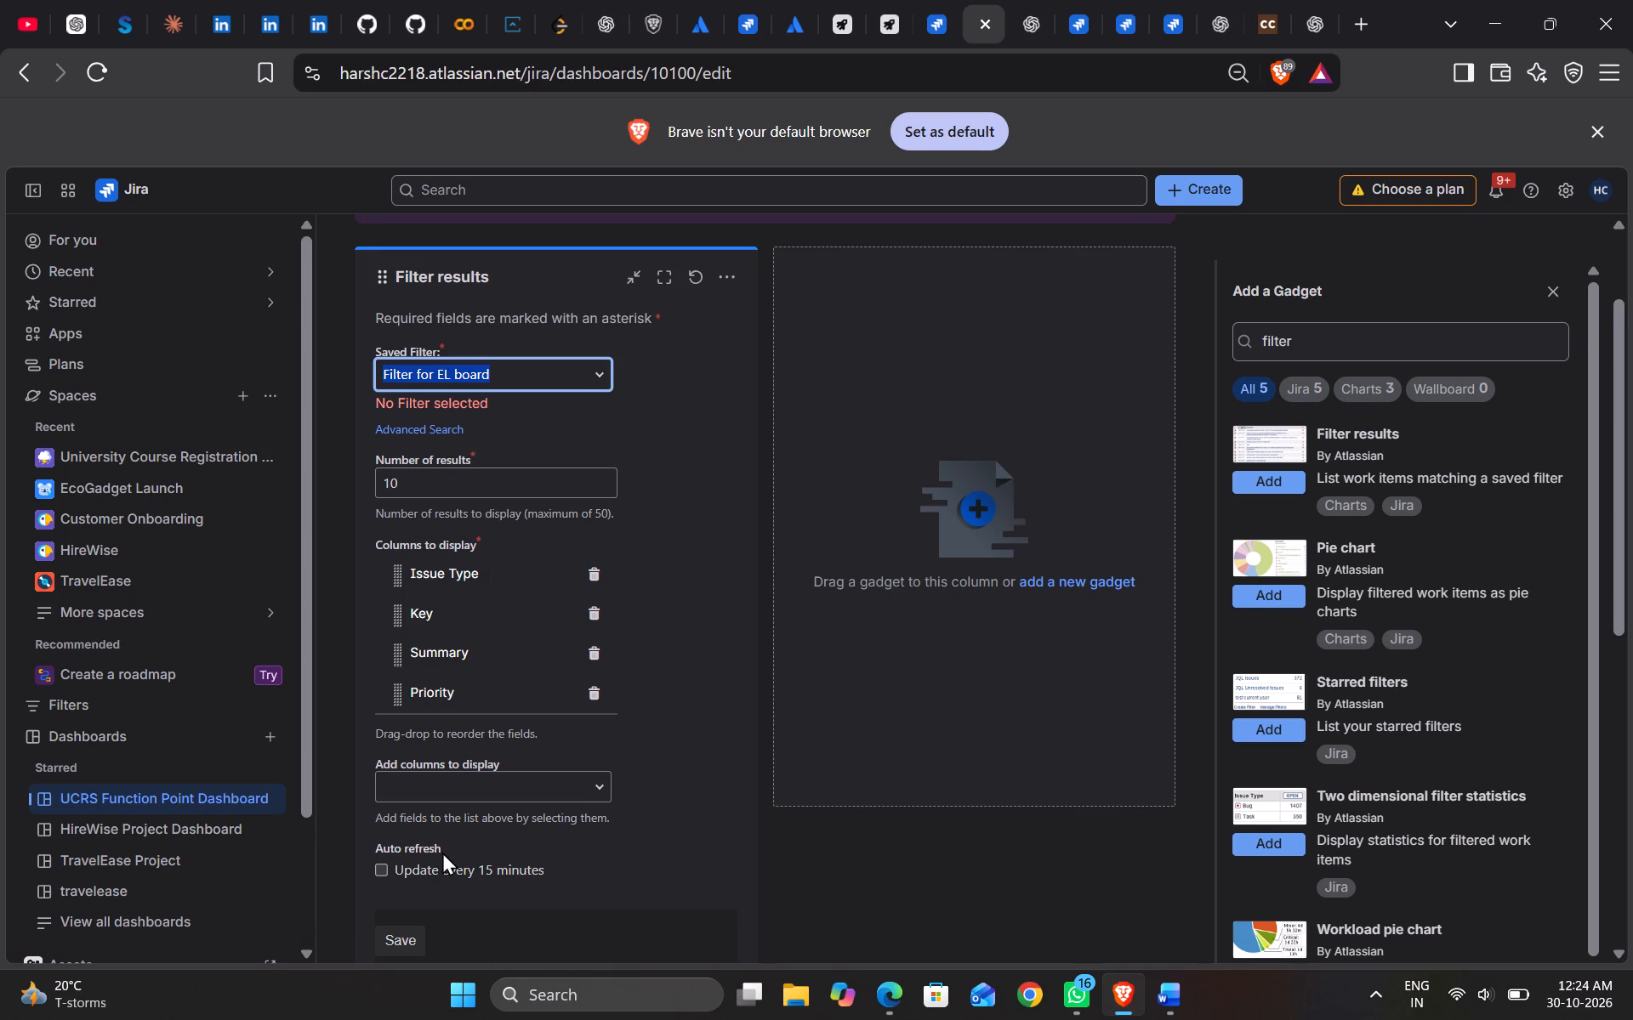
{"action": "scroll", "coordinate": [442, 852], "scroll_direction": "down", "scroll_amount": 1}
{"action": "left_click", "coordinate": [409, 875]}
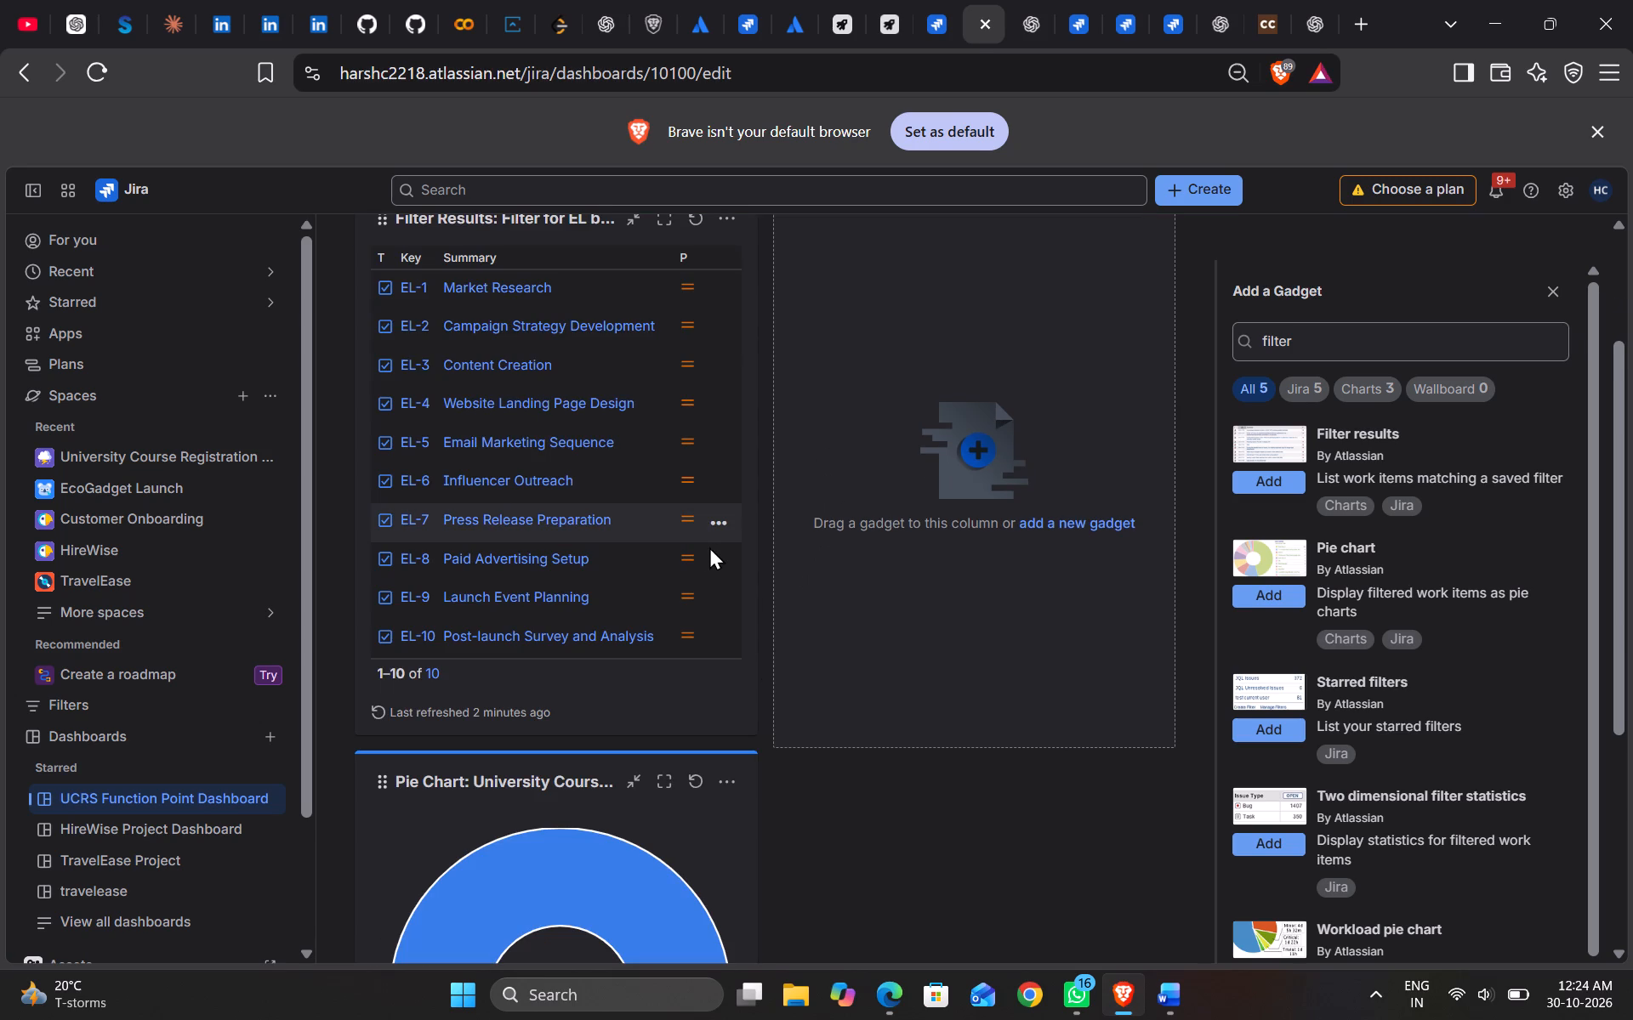
Minimize the Filter Results gadget for the EL board and delete it from the dashboard.
{"action": "scroll", "coordinate": [583, 480], "scroll_direction": "down", "scroll_amount": 6}
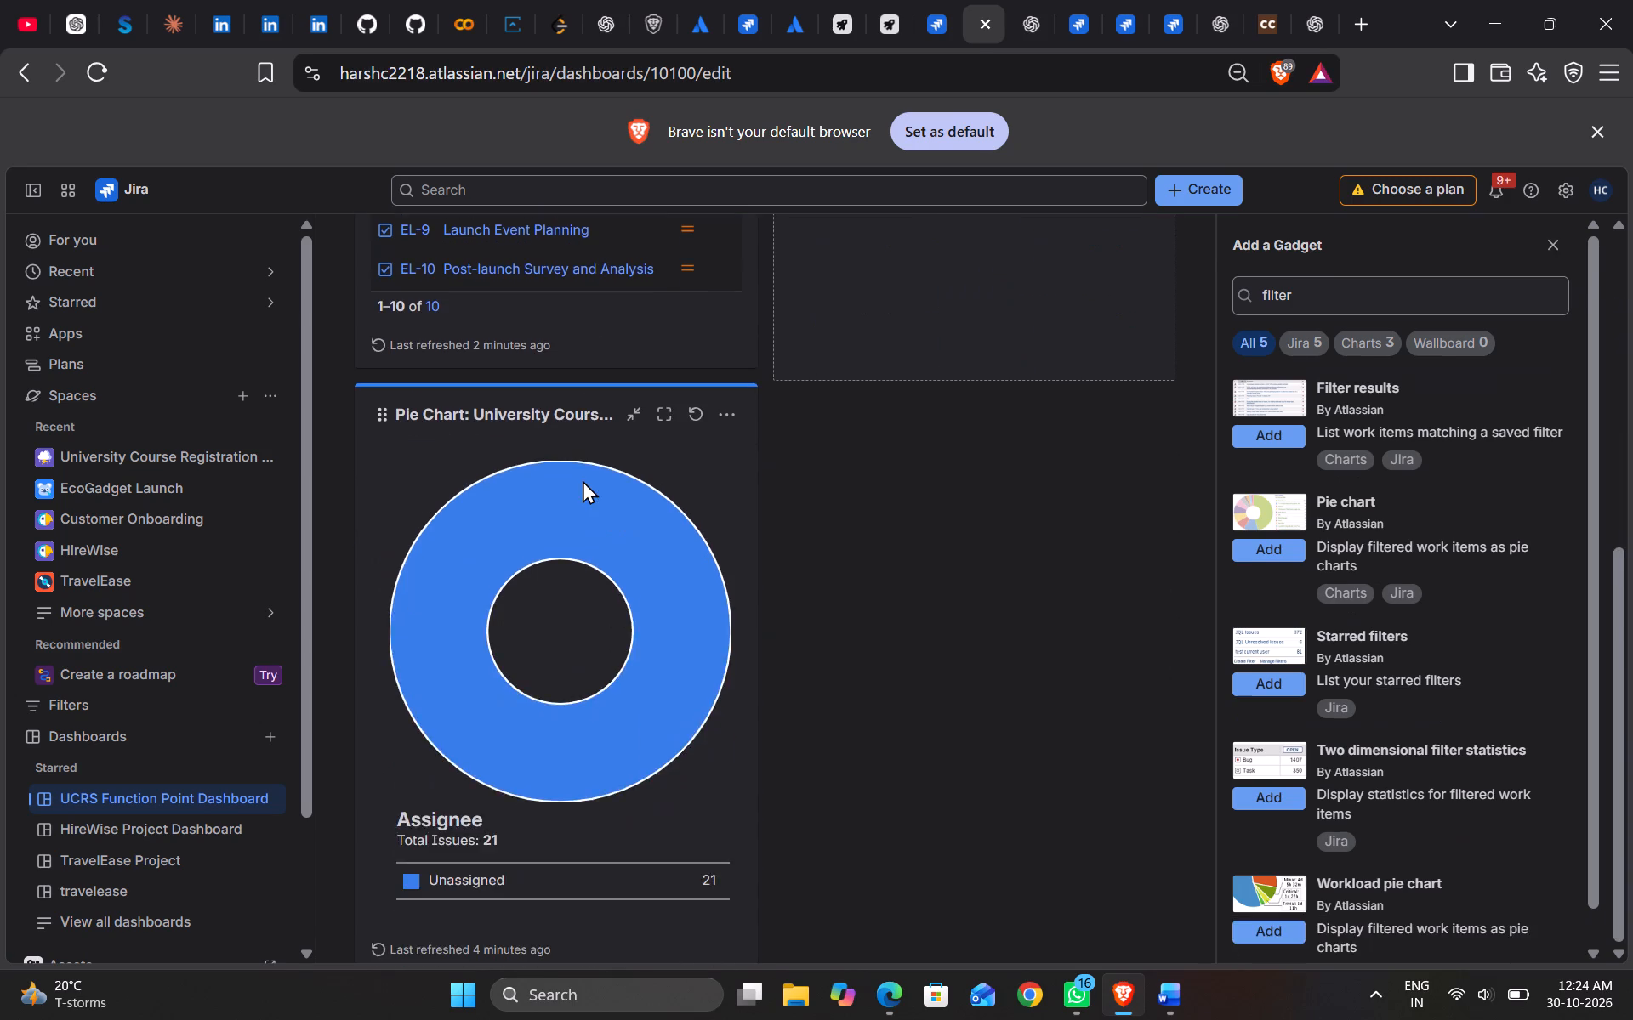
{"action": "scroll", "coordinate": [583, 480], "scroll_direction": "up", "scroll_amount": 3}
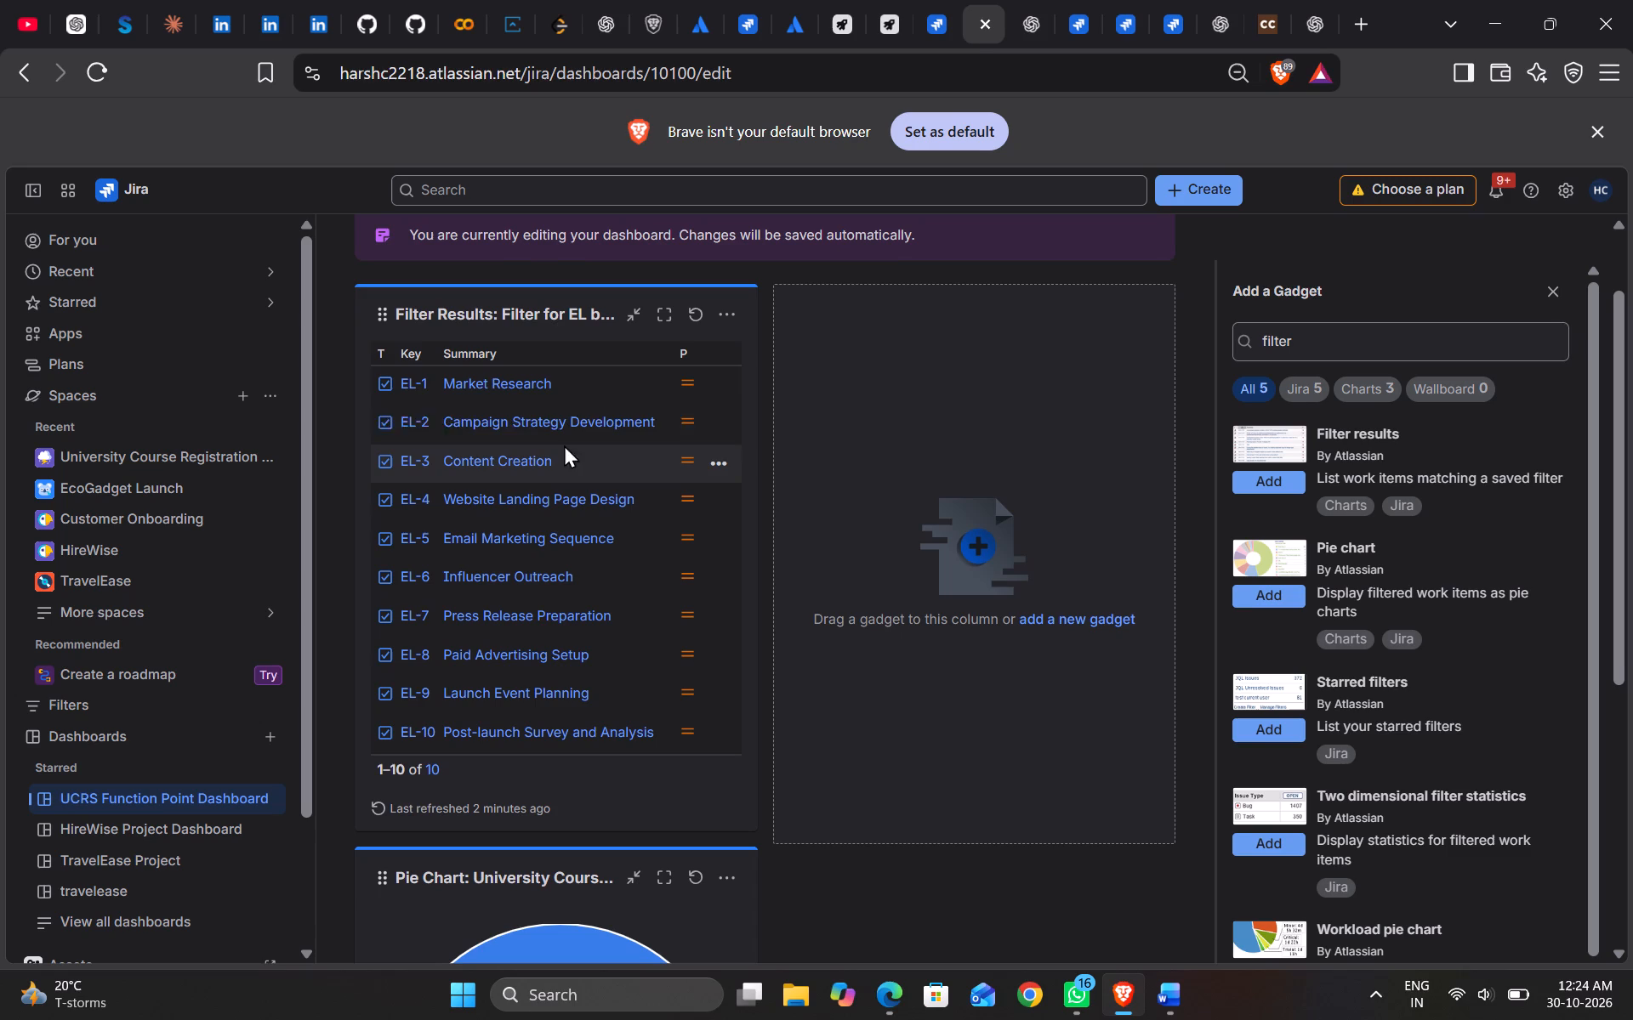
{"action": "scroll", "coordinate": [441, 761], "scroll_direction": "up", "scroll_amount": 1}
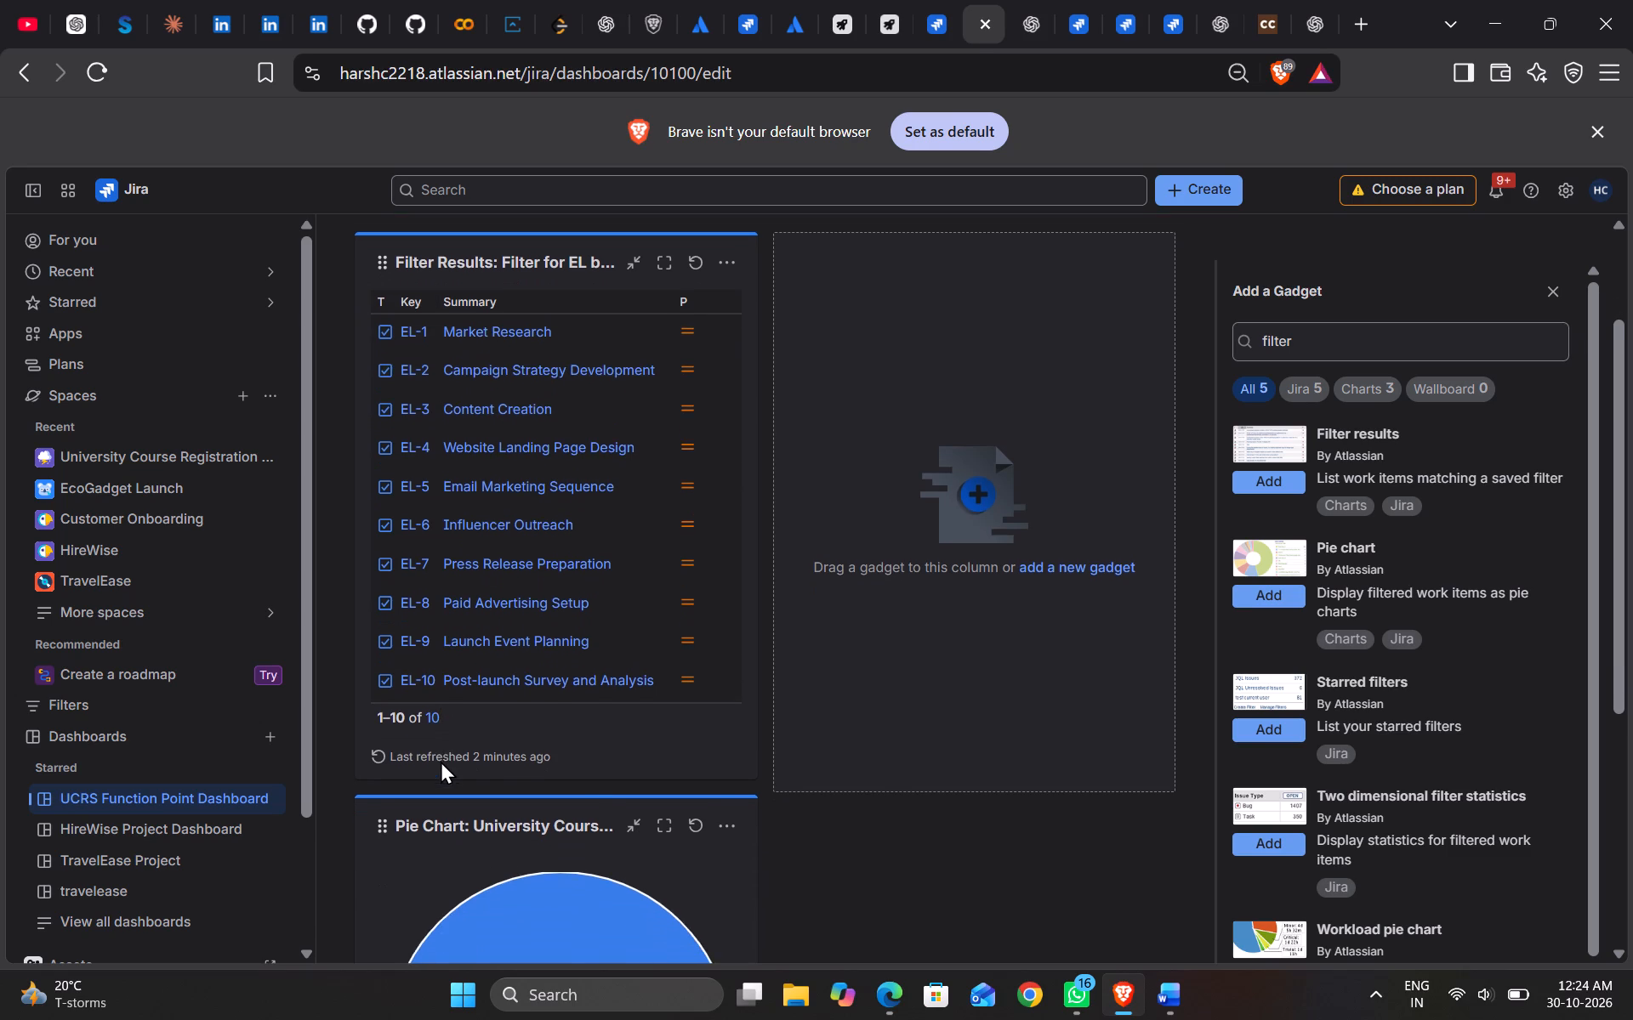
{"action": "scroll", "coordinate": [441, 761], "scroll_direction": "up", "scroll_amount": 1}
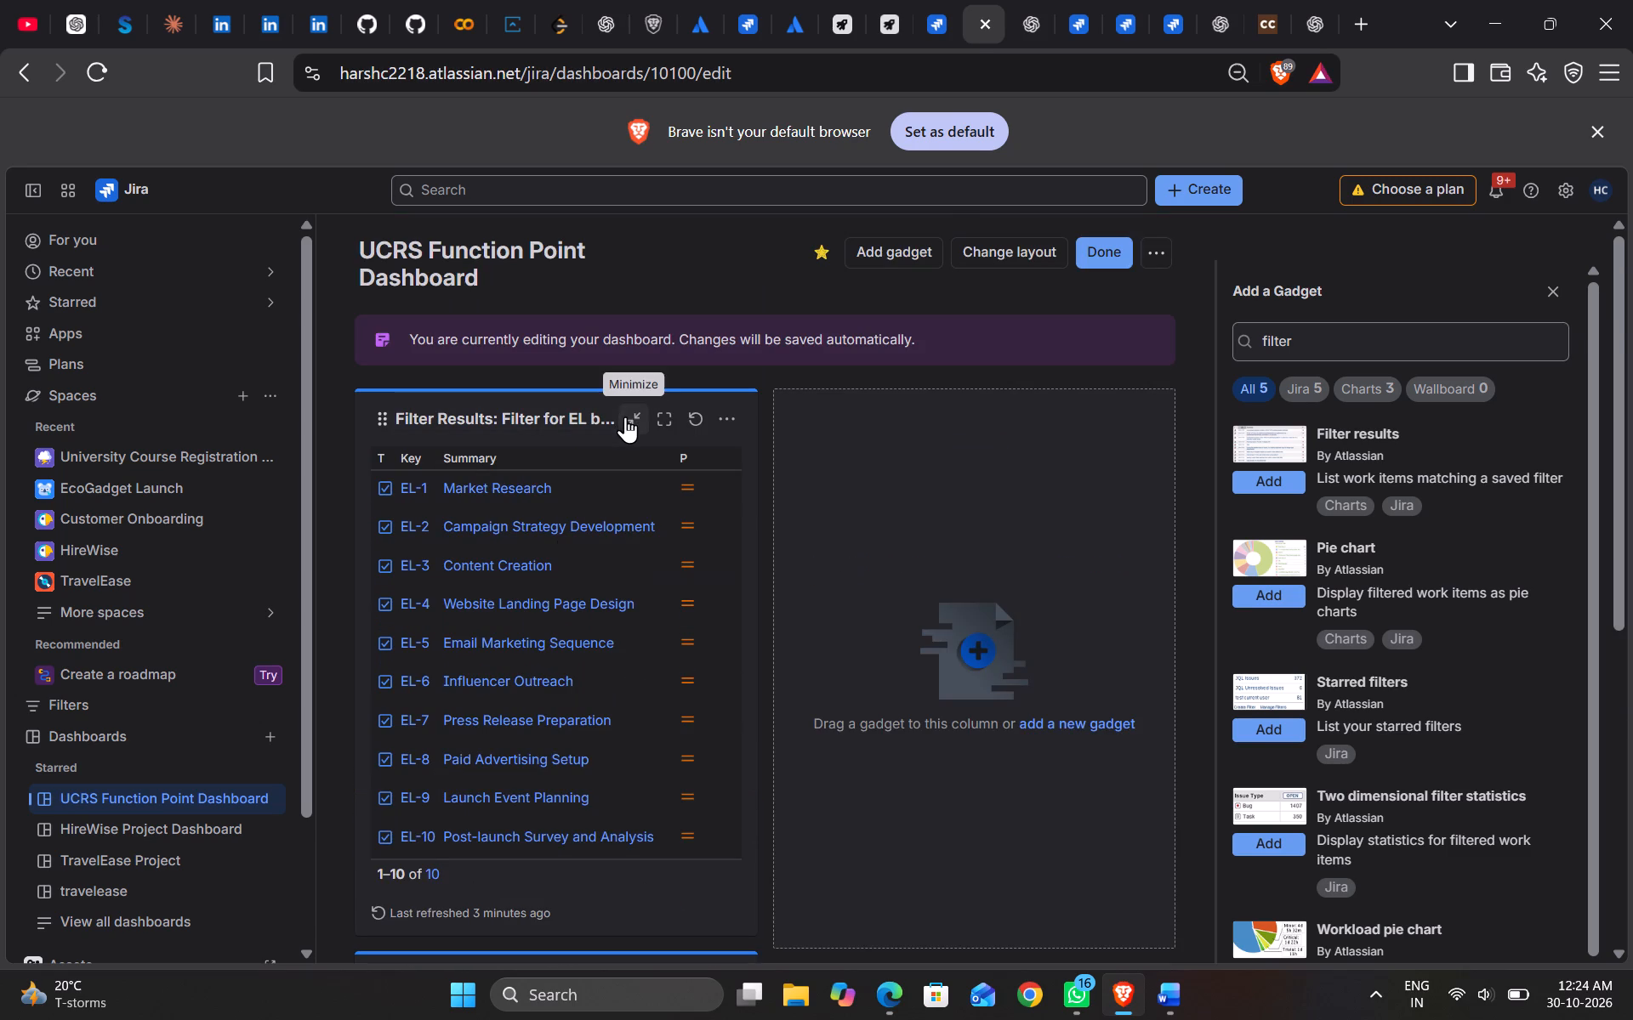
{"action": "left_click", "coordinate": [627, 416]}
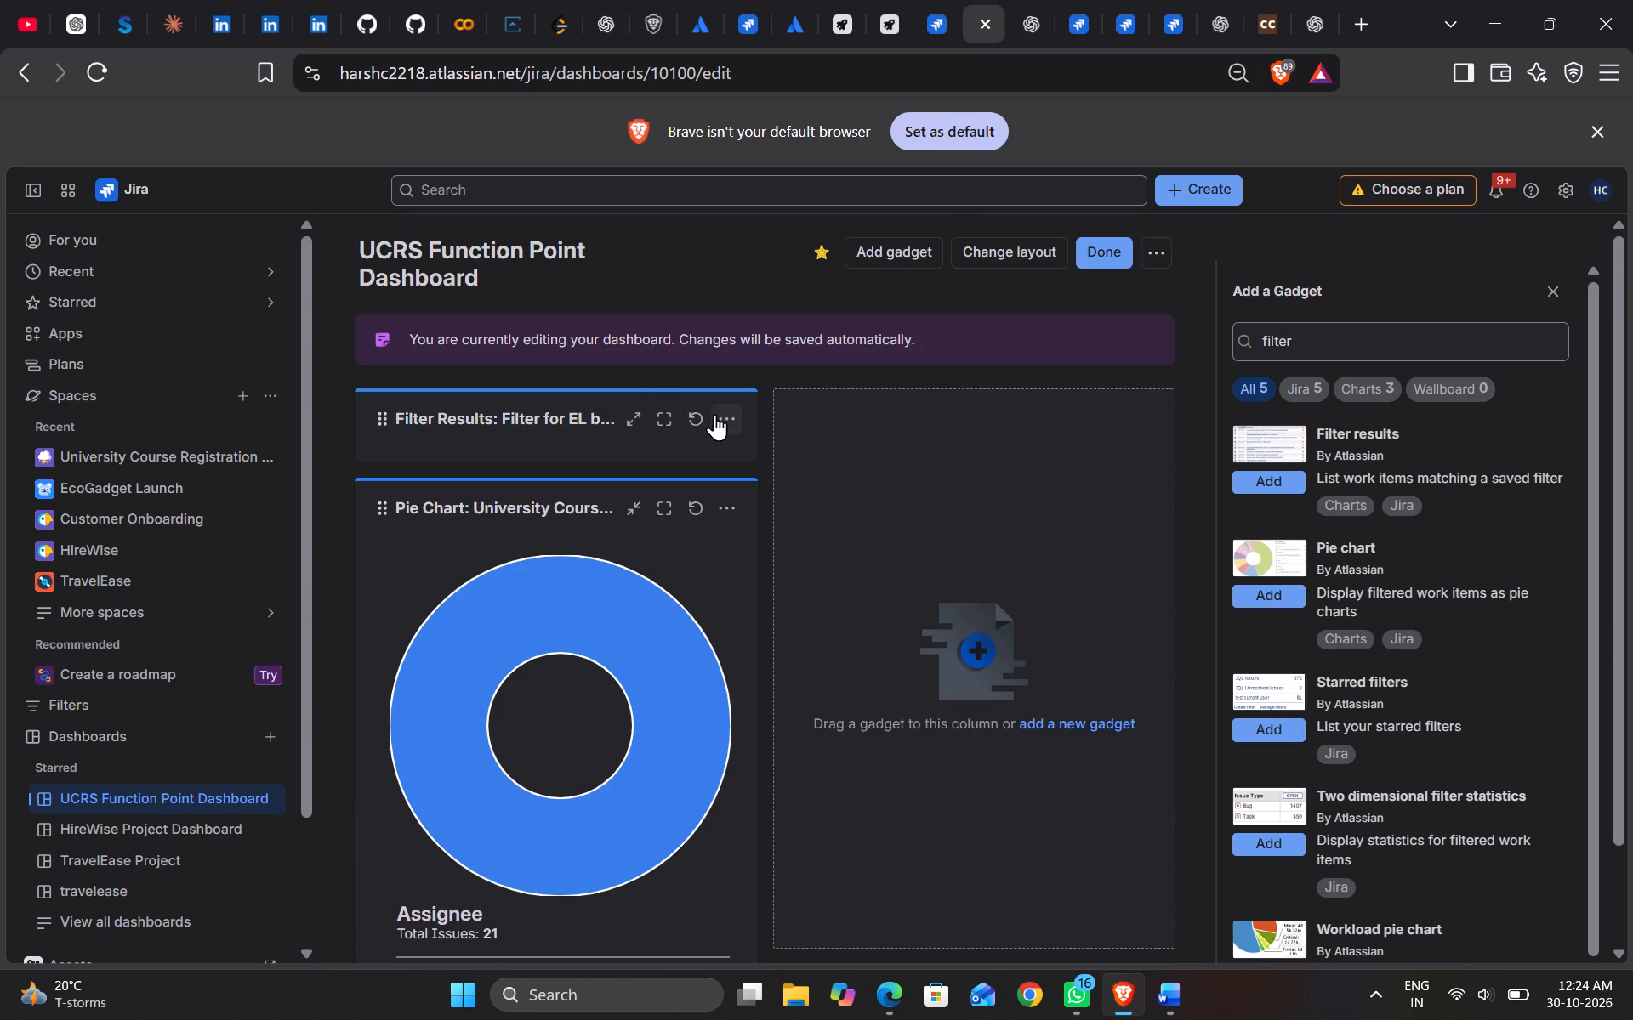
{"action": "left_click", "coordinate": [714, 414]}
{"action": "left_click", "coordinate": [549, 618]}
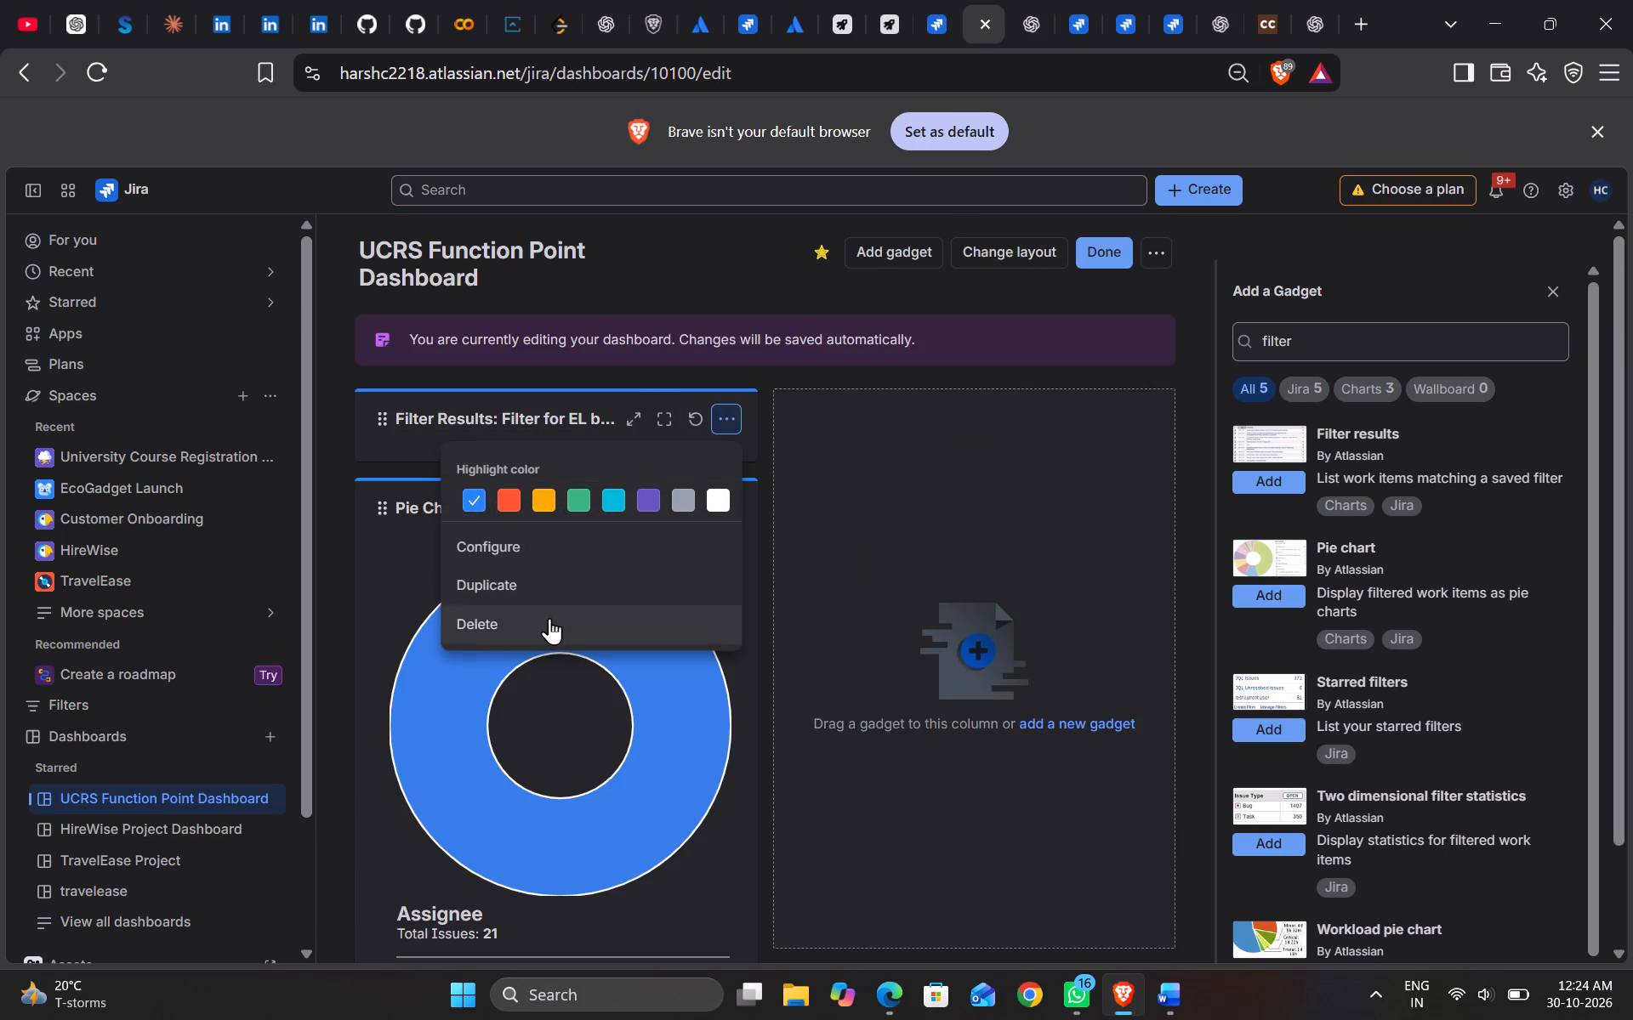
{"action": "left_click", "coordinate": [1083, 346]}
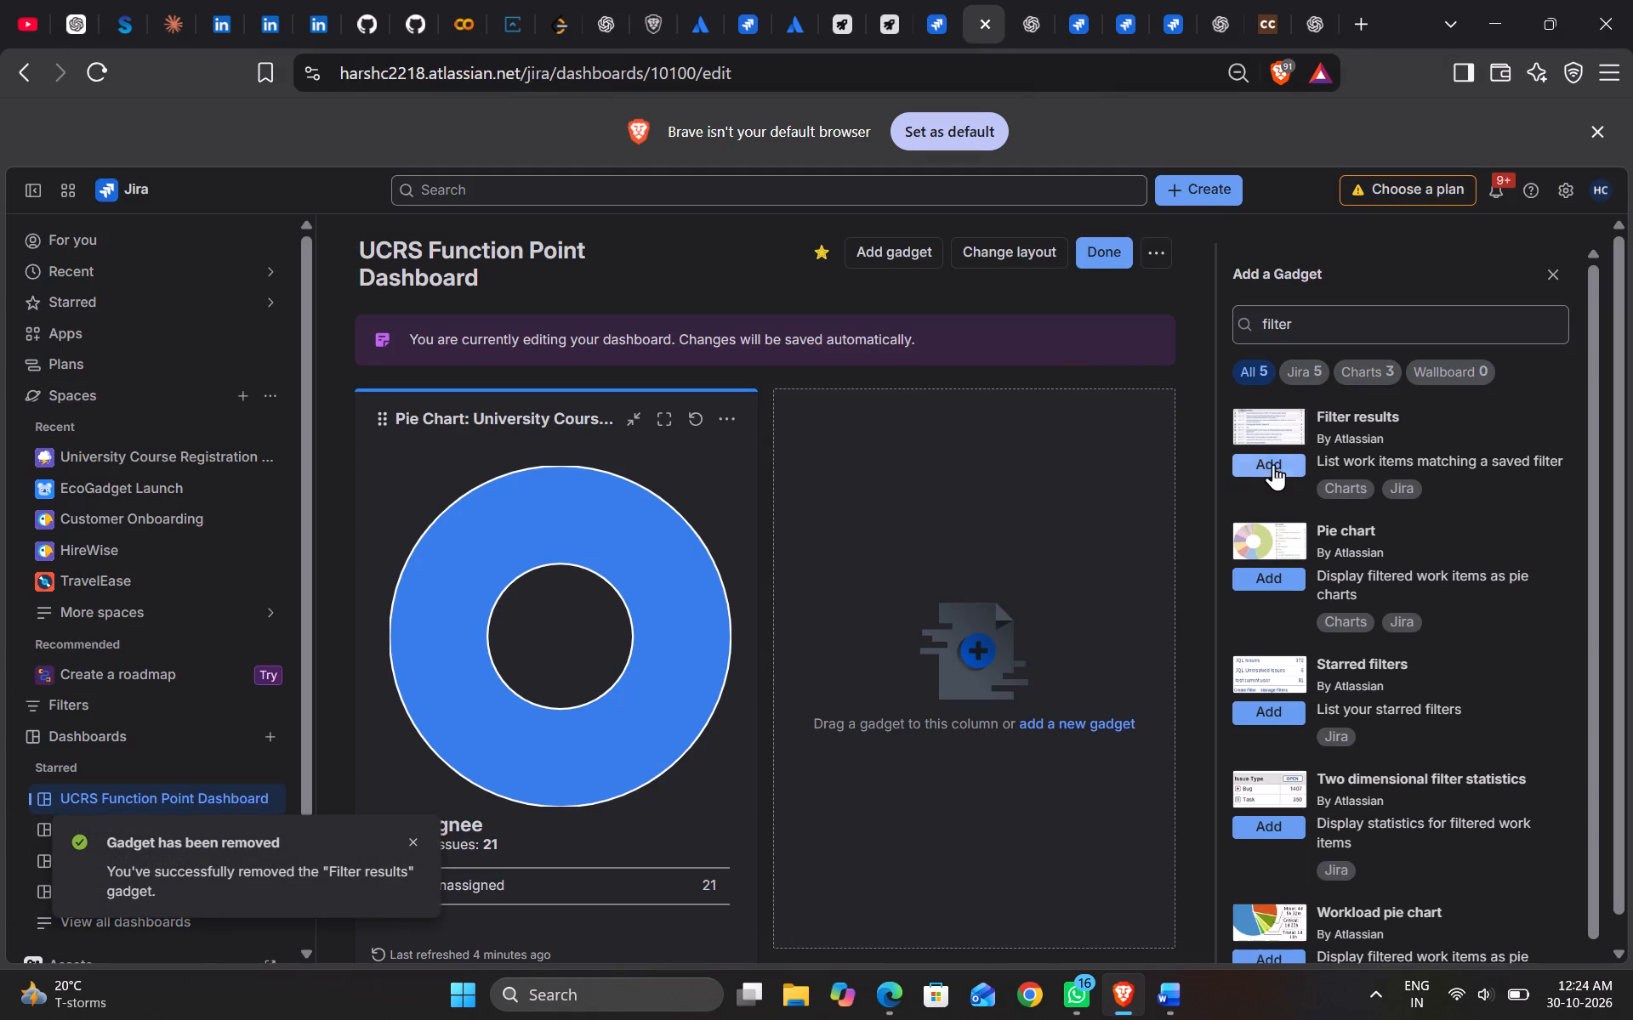
Add a new Filter results gadget to the dashboard and open its list of saved filters.
{"action": "left_click", "coordinate": [1272, 456]}
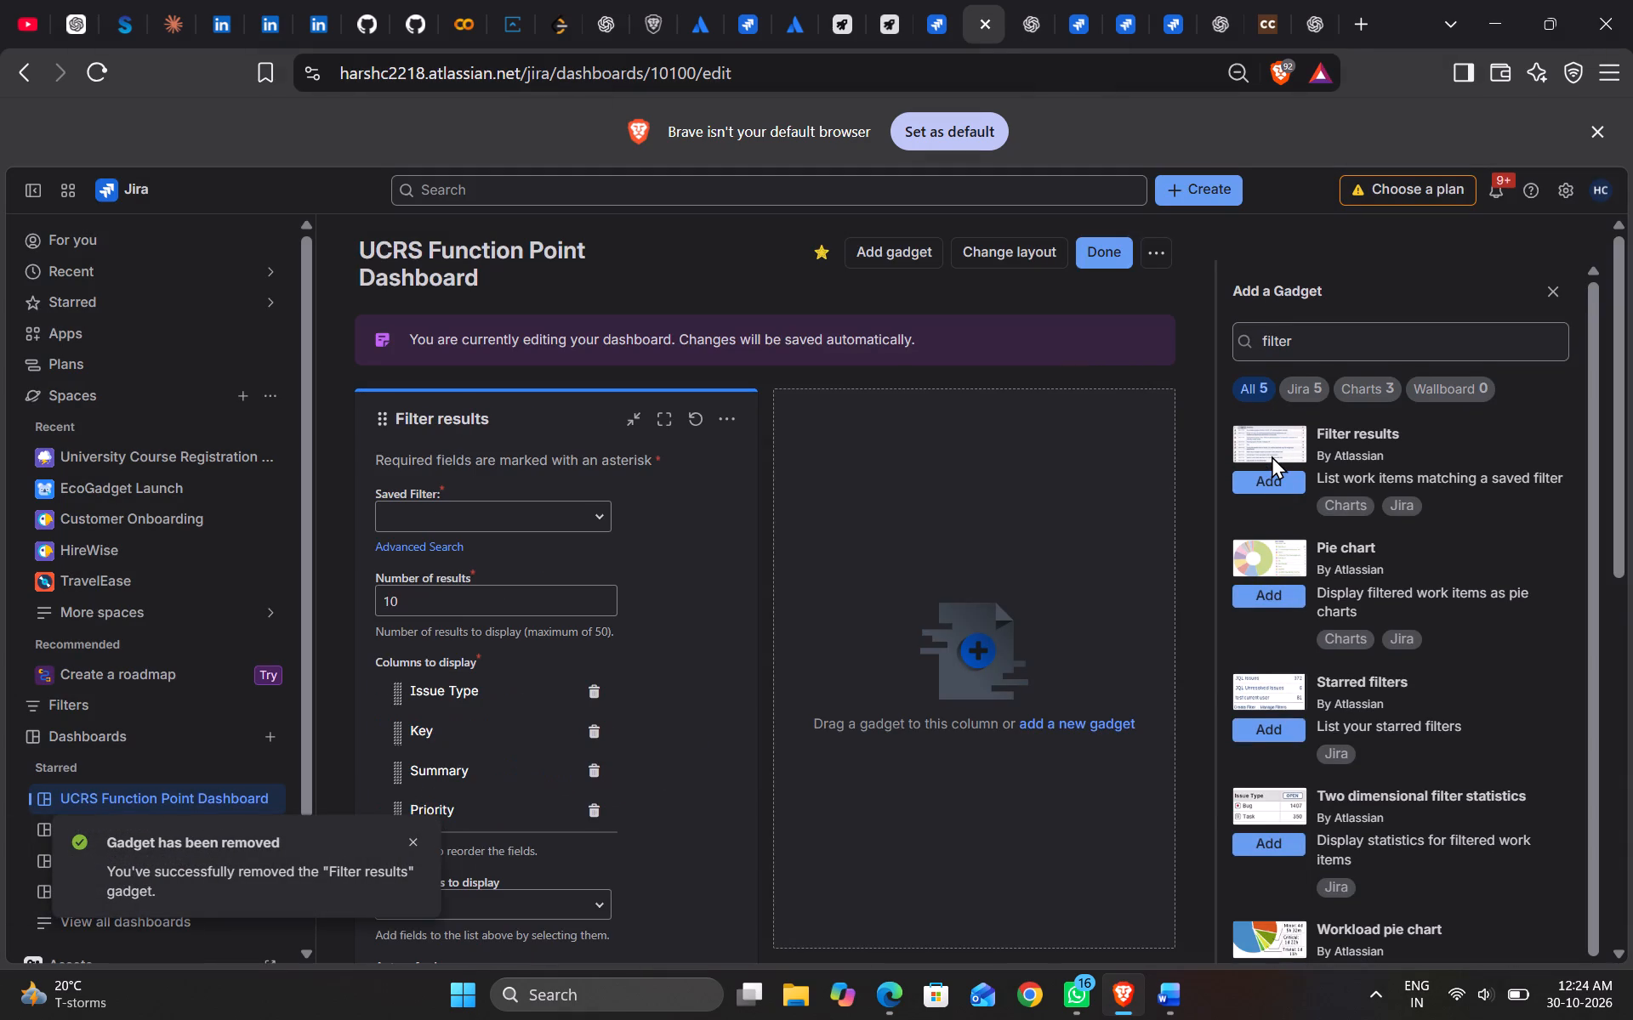
{"action": "left_click", "coordinate": [527, 525]}
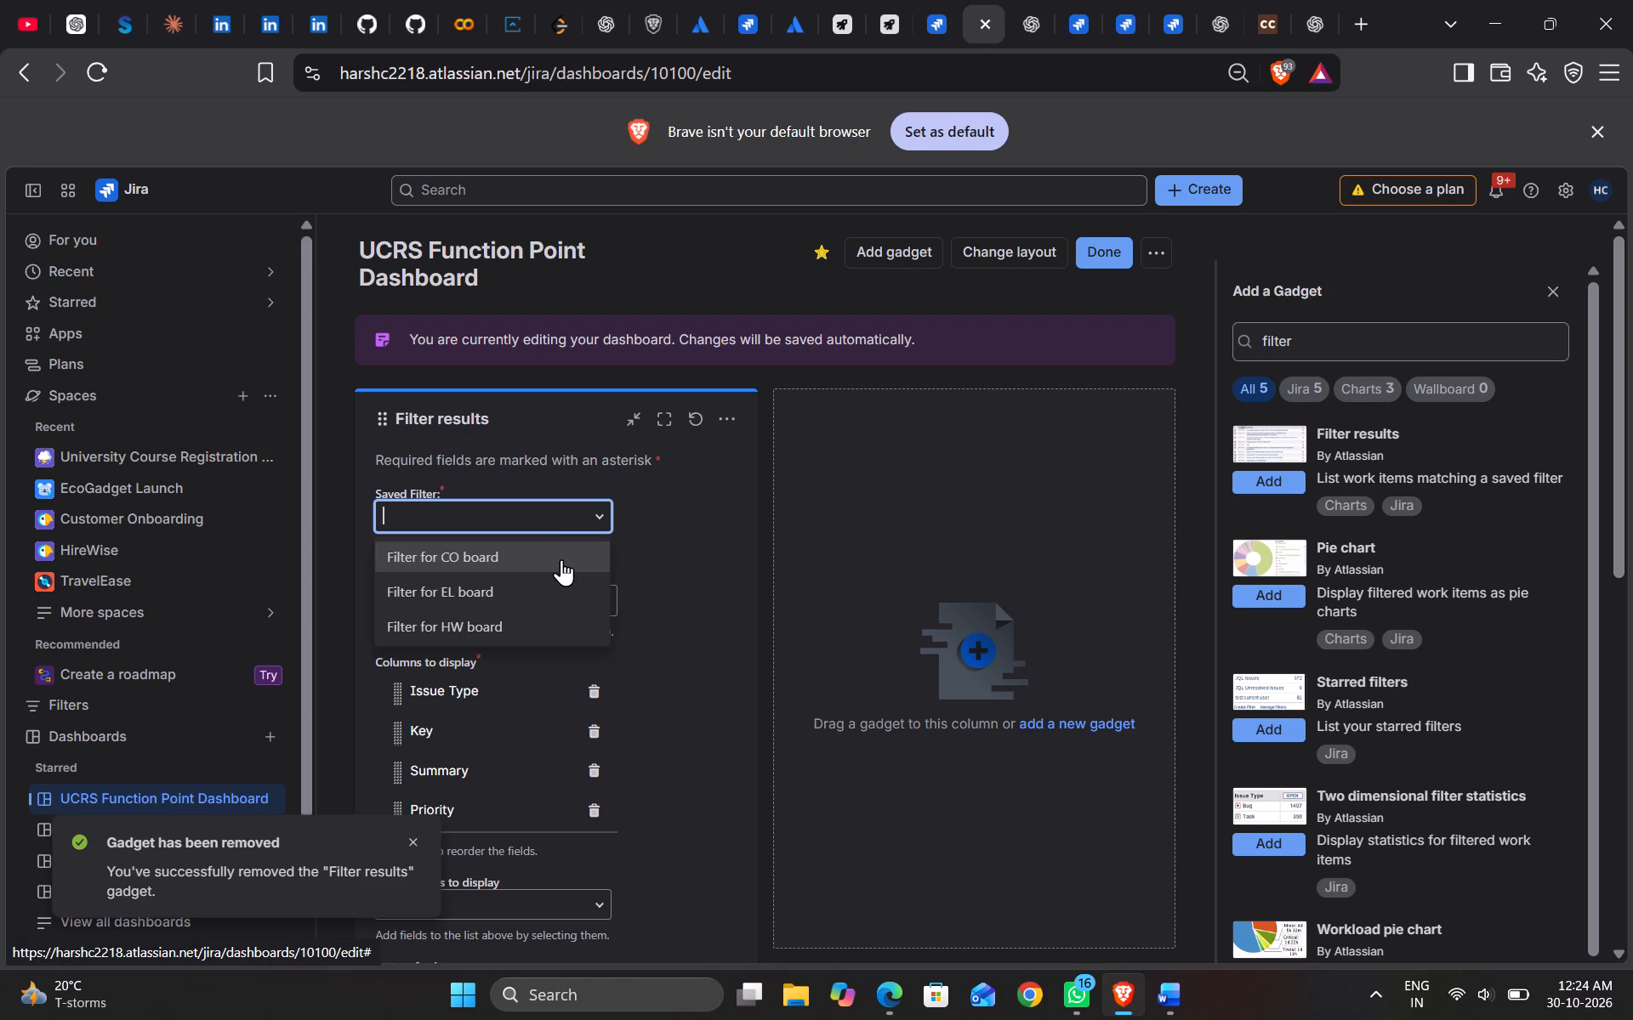
{"action": "scroll", "coordinate": [561, 559], "scroll_direction": "down", "scroll_amount": 1}
{"action": "left_click", "coordinate": [561, 515]}
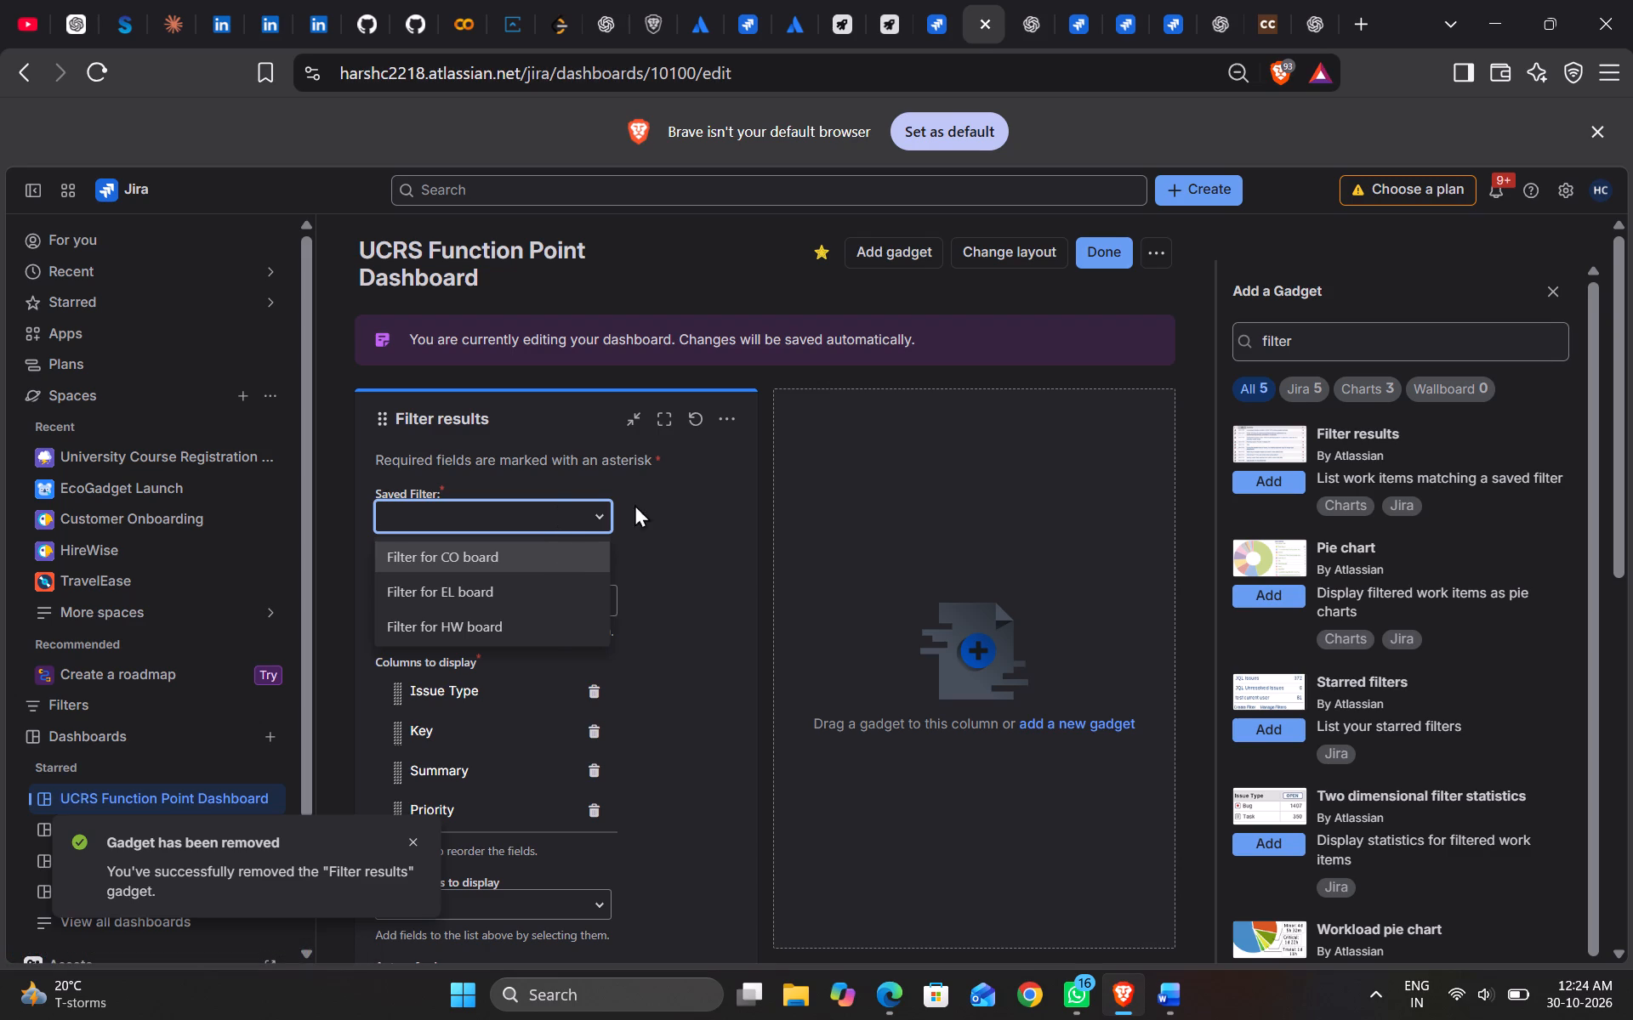
Search the gadgets for "filter tabl" and clear the search.
{"action": "left_click", "coordinate": [1331, 351]}
{"action": "key", "text": "space"}
{"action": "type", "text": "tabl"}
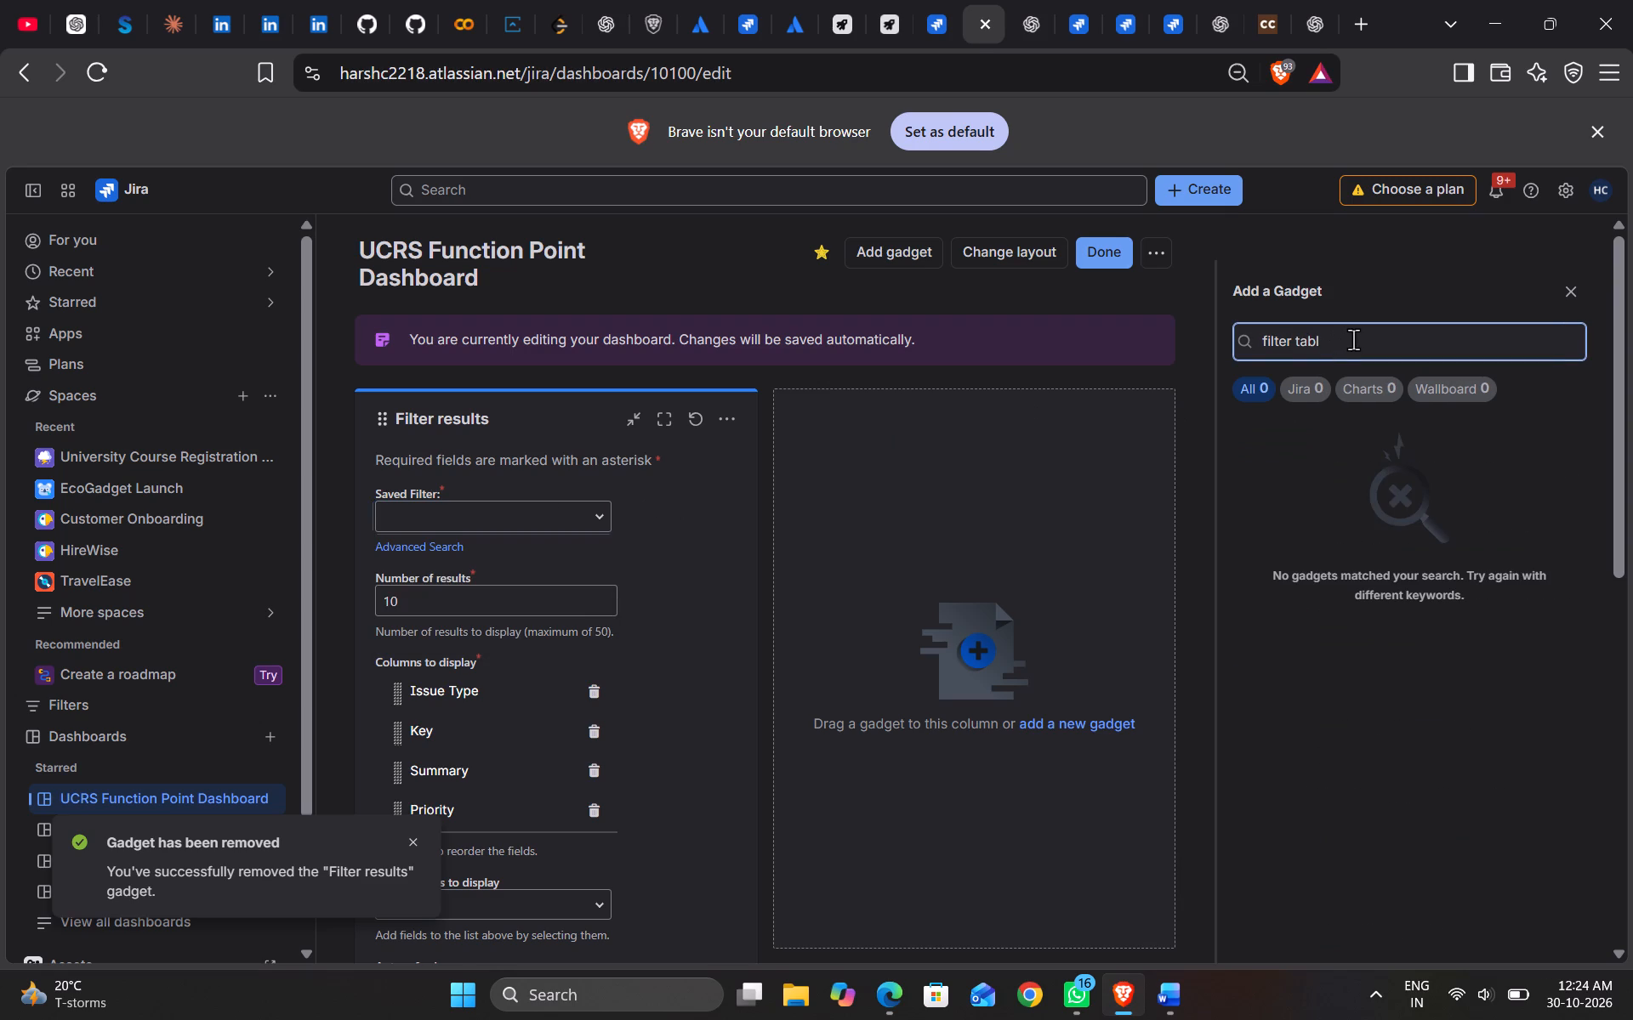
{"action": "key", "text": "BackSpace"}
{"action": "key", "text": "BackSpace"}
{"action": "key", "text": "BackSpace"}
{"action": "key", "text": "BackSpace"}
{"action": "key", "text": "BackSpace"}
{"action": "key", "text": "BackSpace"}
{"action": "key", "text": "BackSpace"}
{"action": "key", "text": "BackSpace"}
{"action": "key", "text": "BackSpace"}
{"action": "key", "text": "BackSpace"}
{"action": "key", "text": "BackSpace"}
{"action": "key", "text": "BackSpace"}
{"action": "key", "text": "BackSpace"}
{"action": "key", "text": "BackSpace"}
{"action": "key", "text": "BackSpace"}
{"action": "key", "text": "BackSpace"}
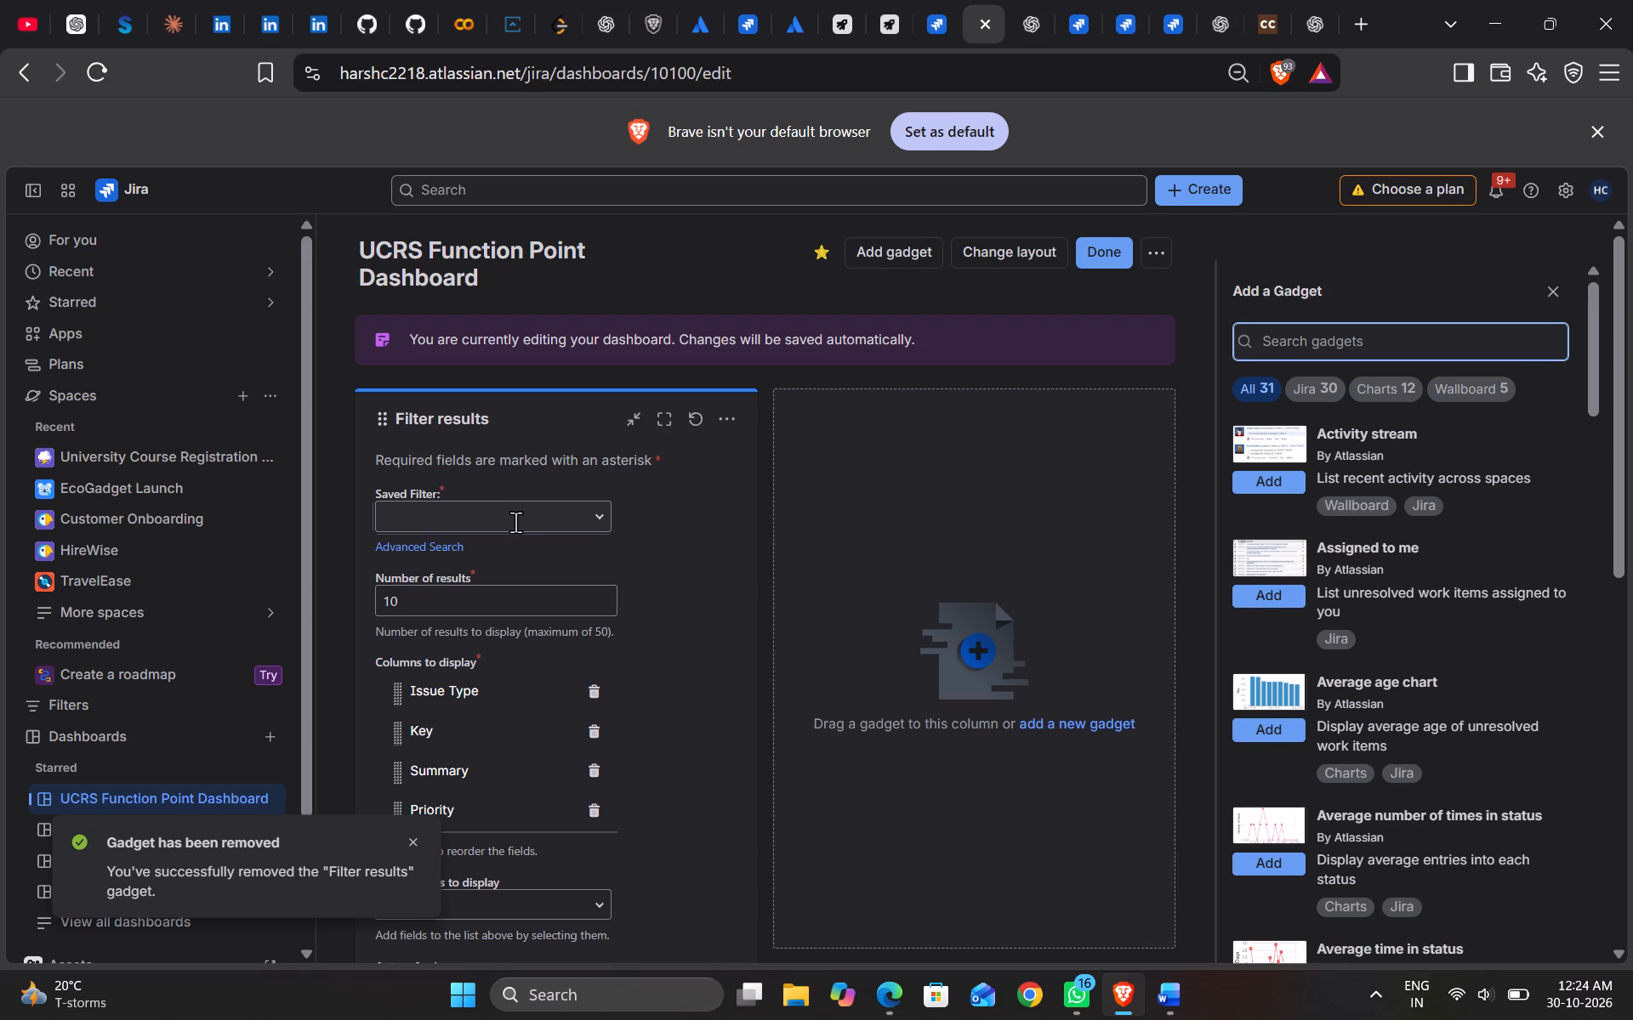
Search the saved filters for "u" in the new Filter results gadget and clear the entry.
{"action": "key", "text": "u"}
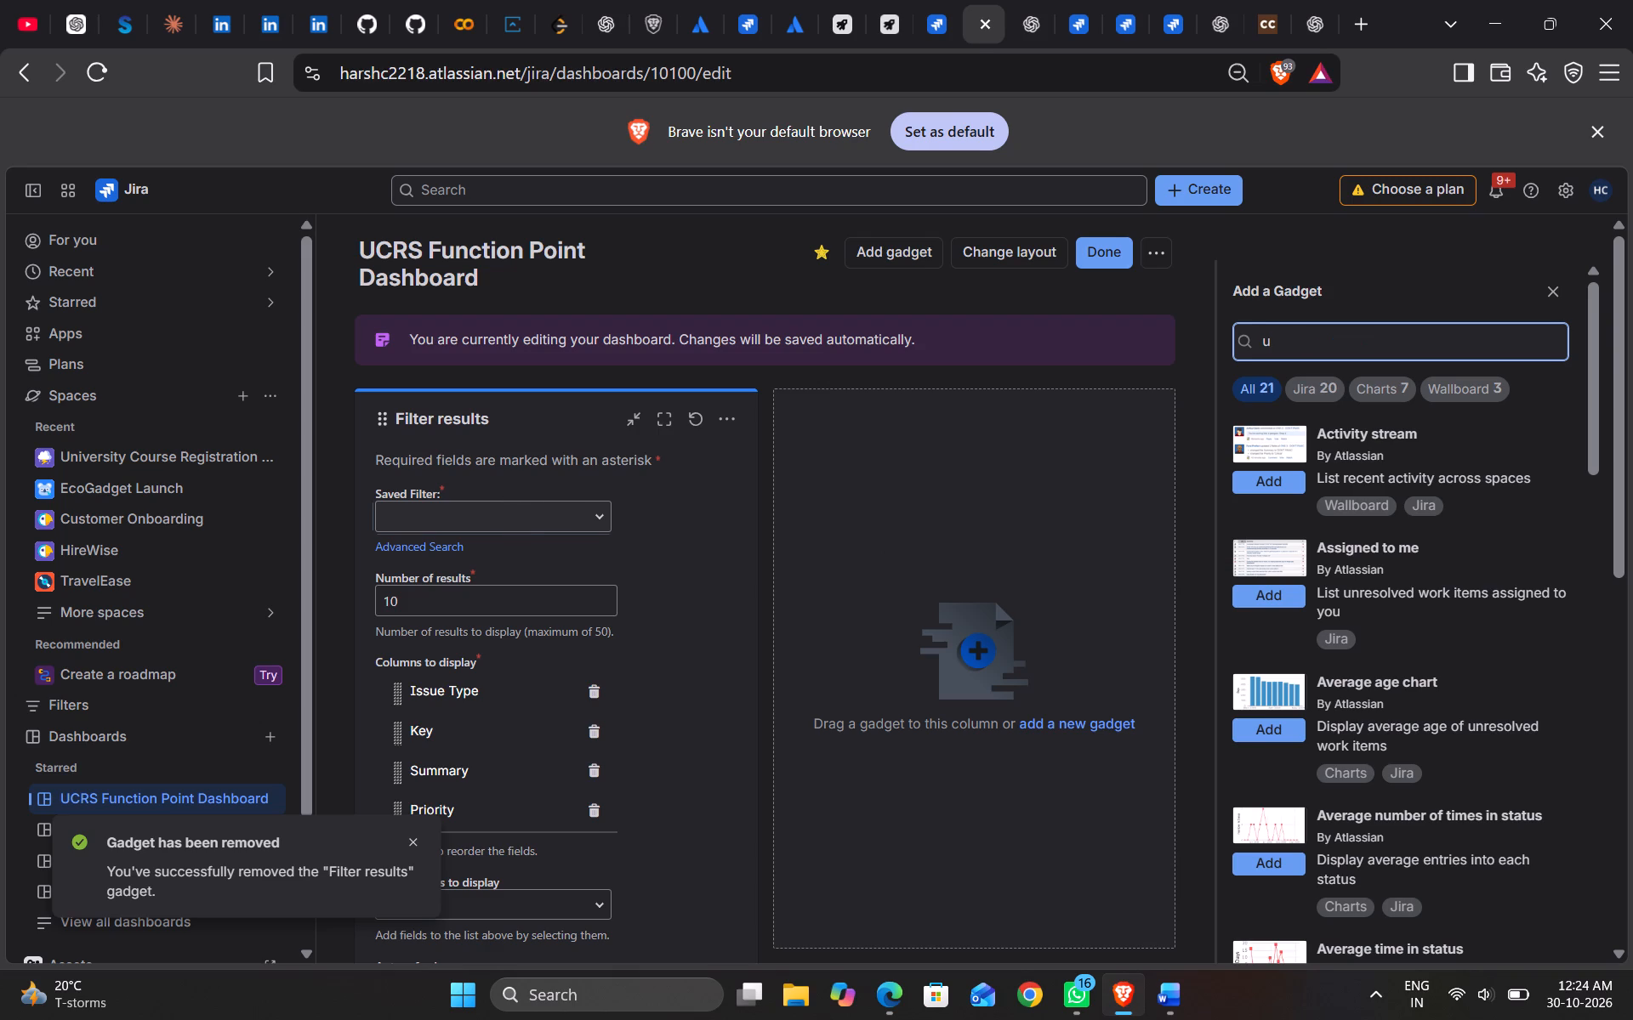
{"action": "left_click", "coordinate": [515, 517]}
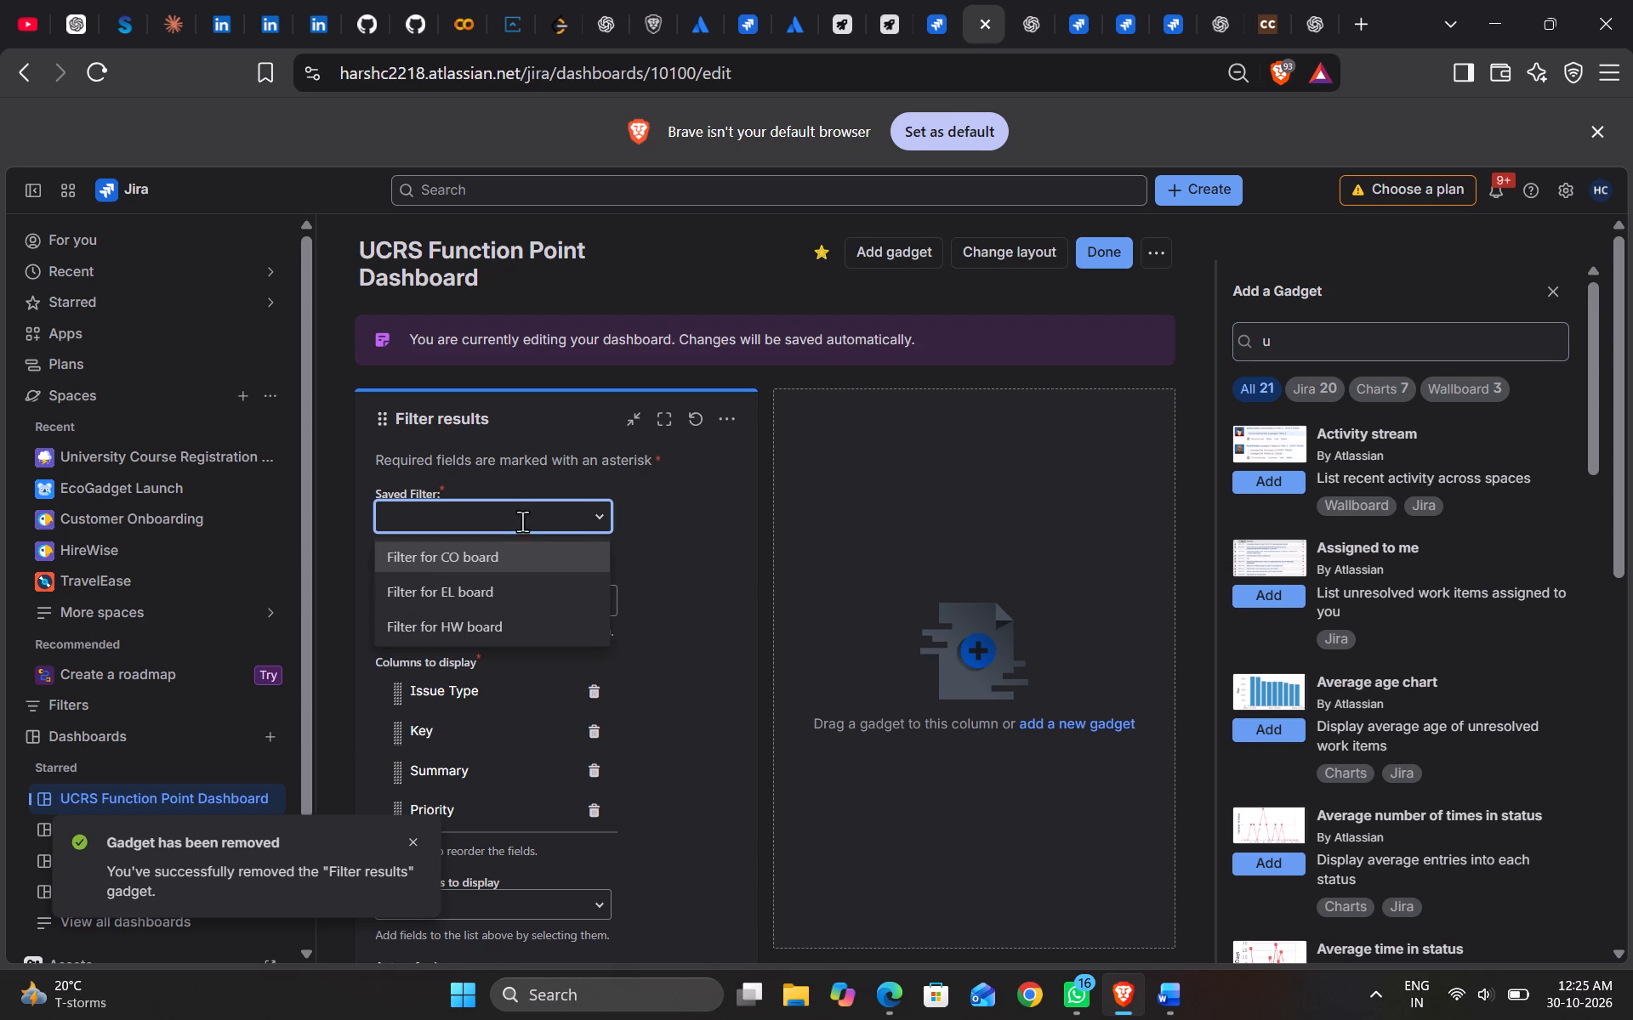
{"action": "scroll", "coordinate": [544, 568], "scroll_direction": "down", "scroll_amount": 1}
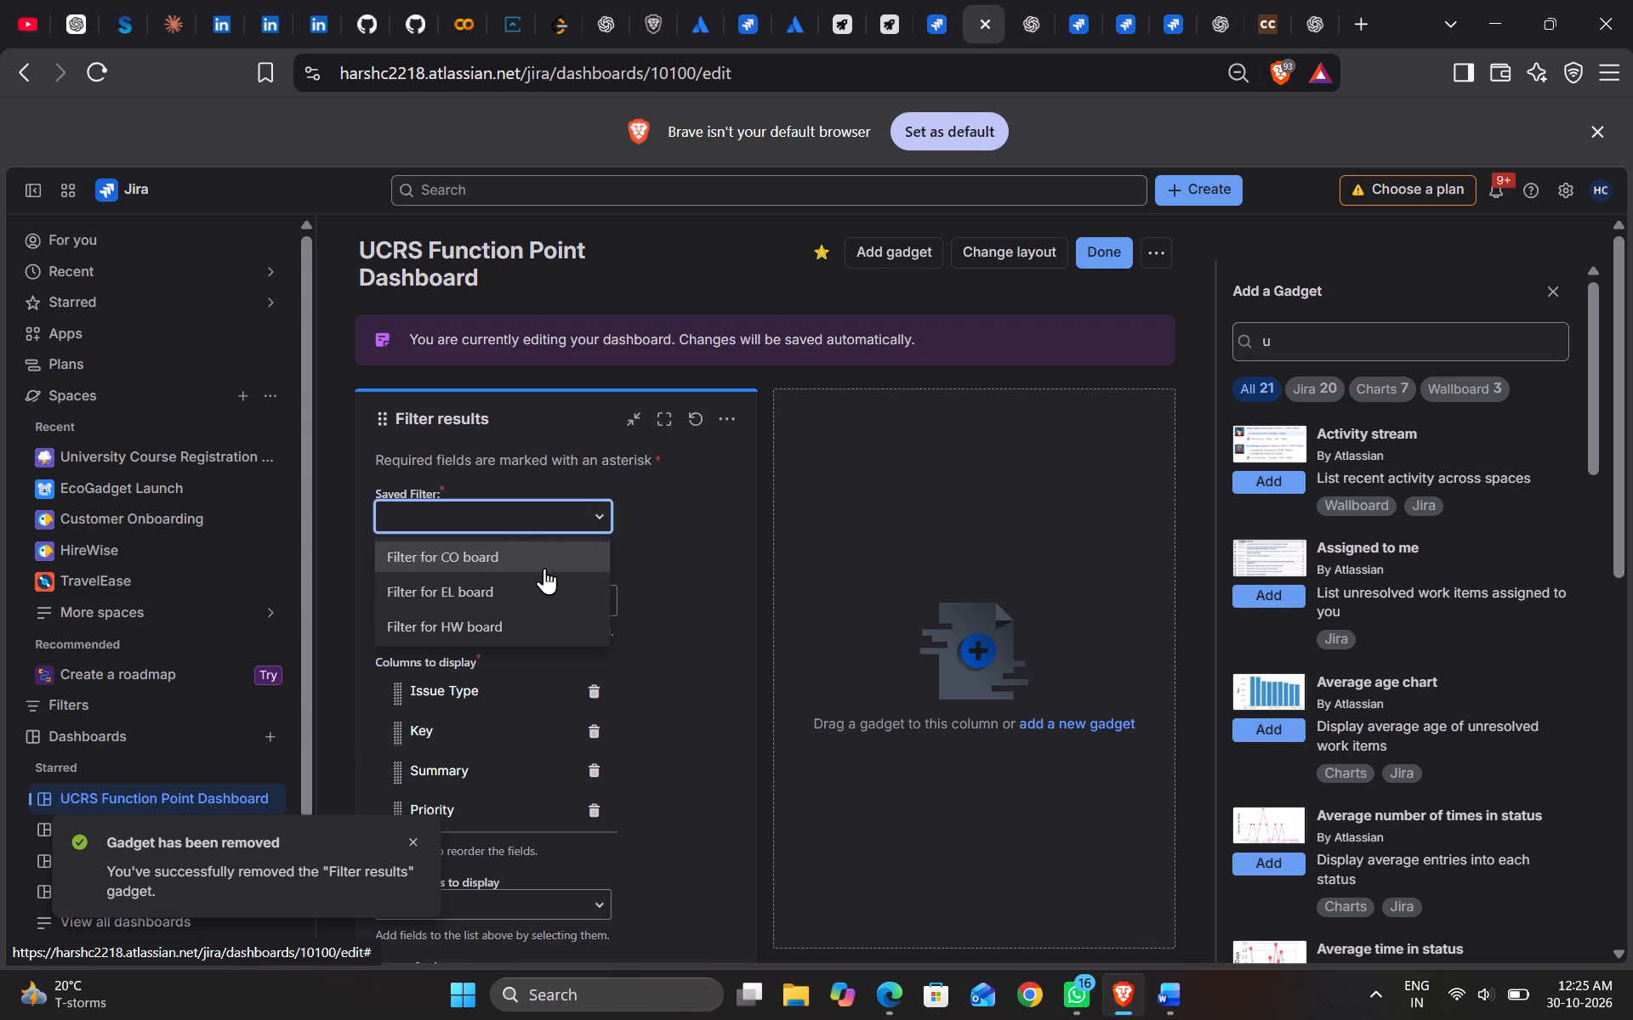
{"action": "key", "text": "u"}
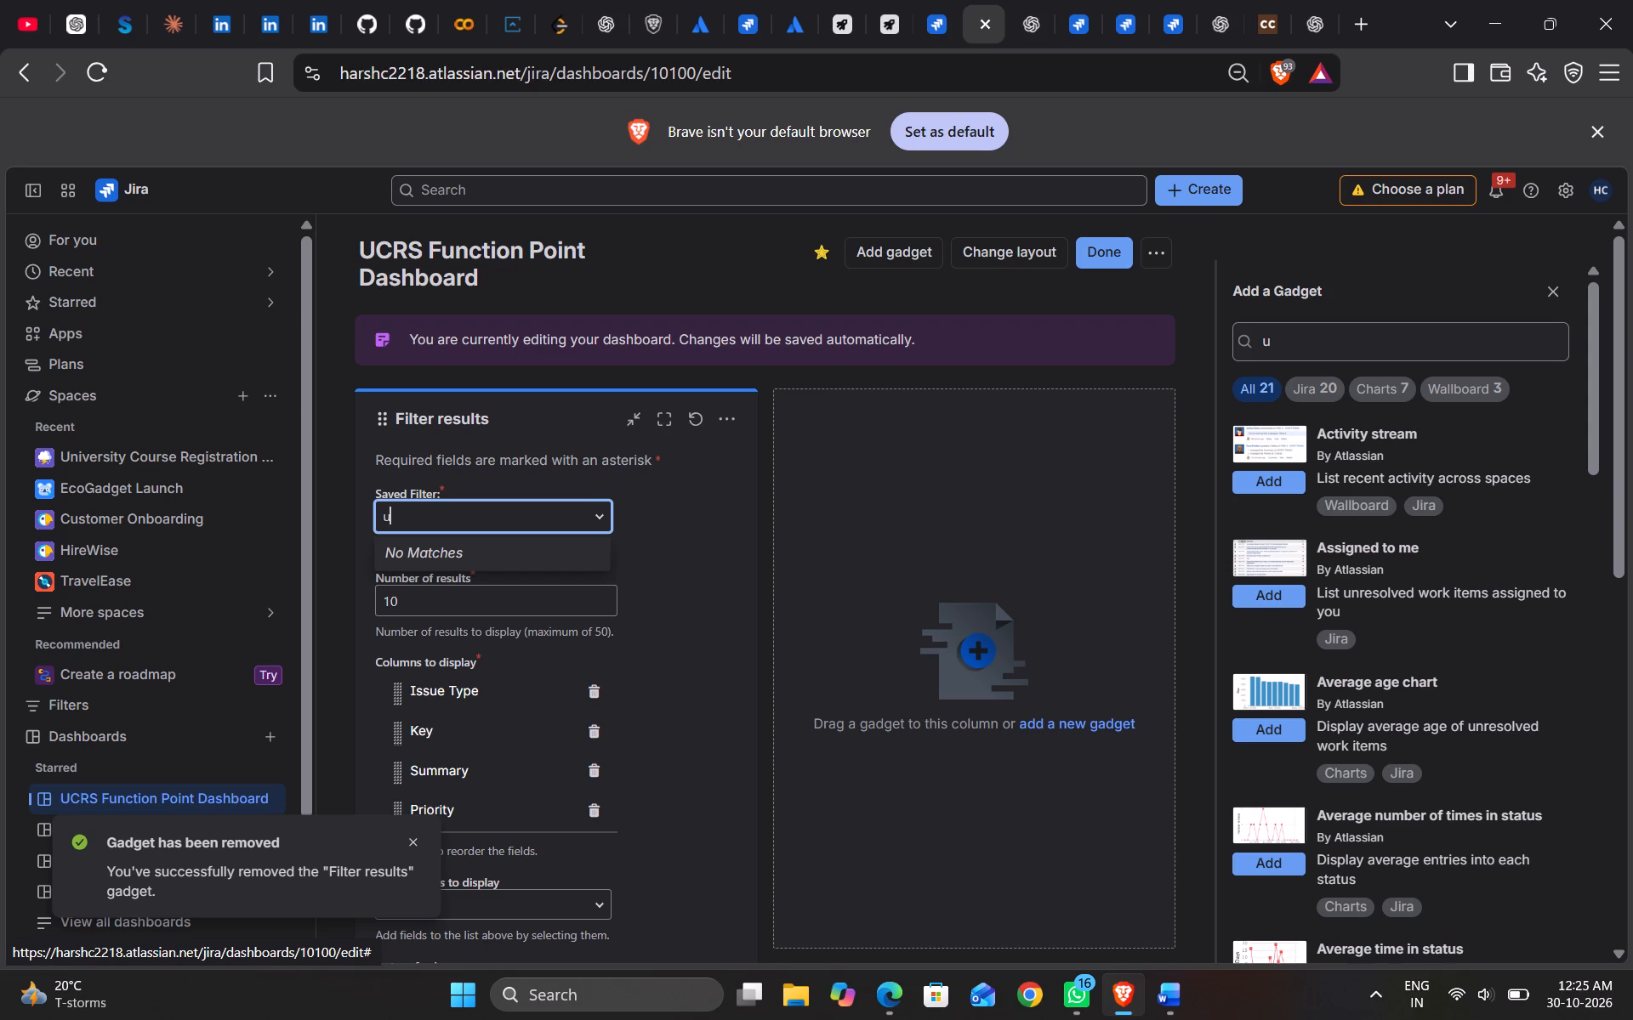
{"action": "key", "text": "BackSpace"}
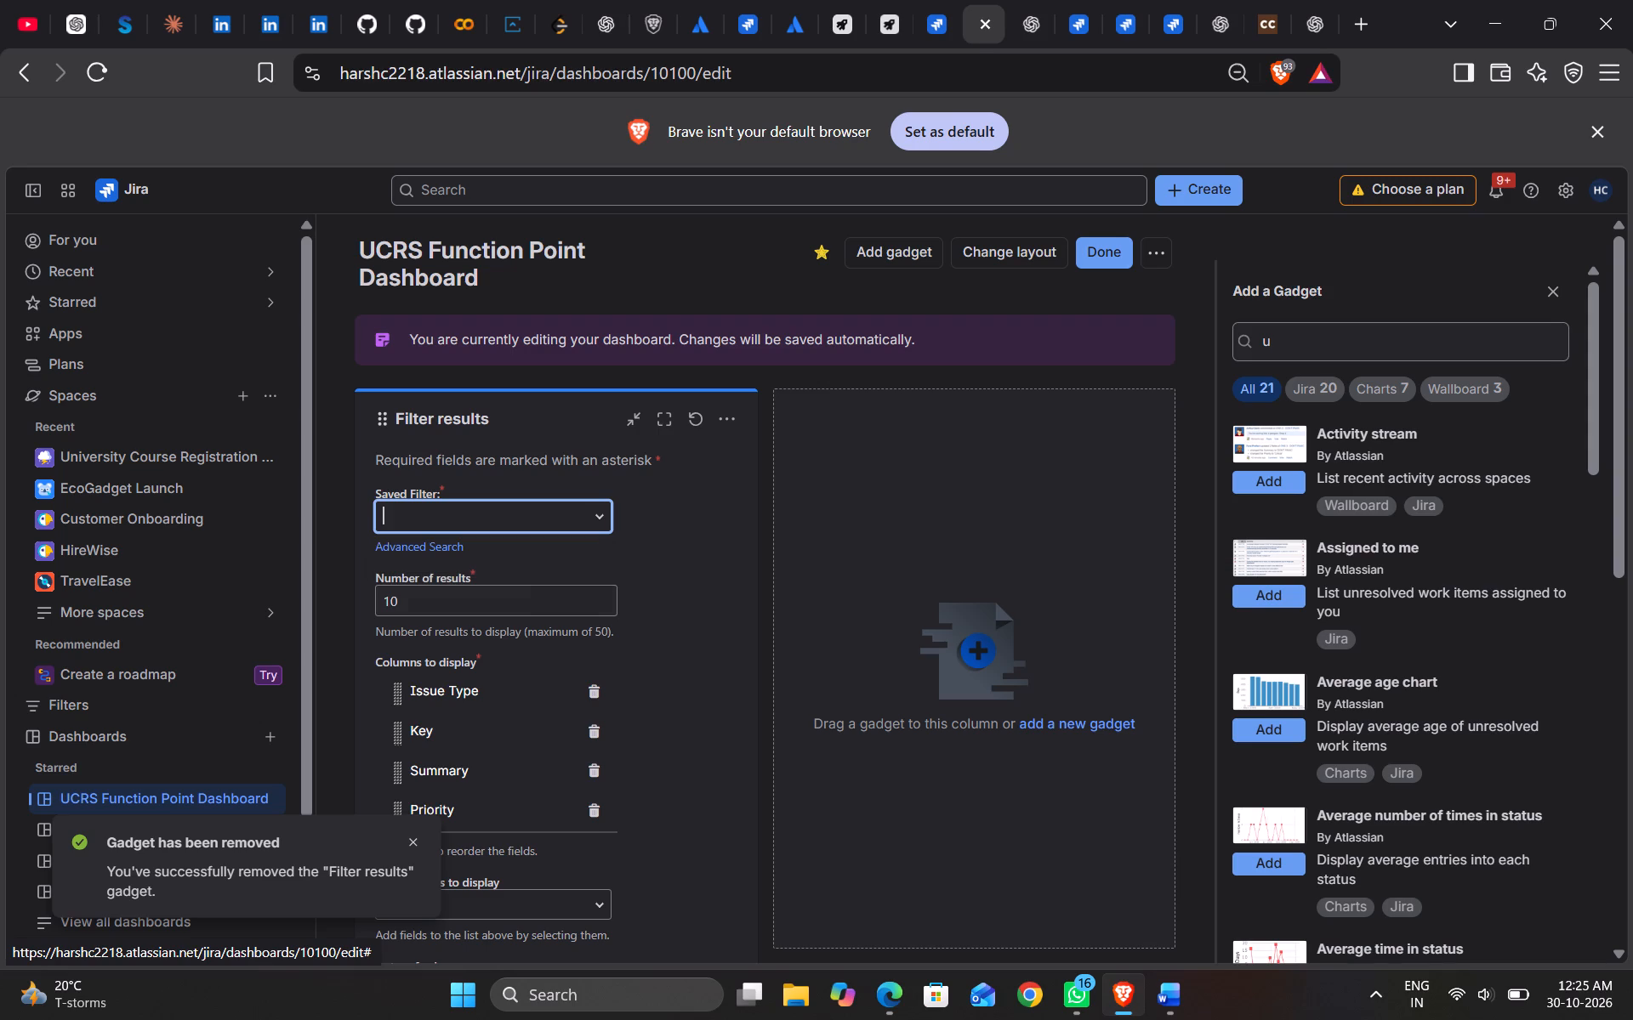
Open the list of additional columns to display in the Filter results gadget.
{"action": "scroll", "coordinate": [552, 686], "scroll_direction": "down", "scroll_amount": 4}
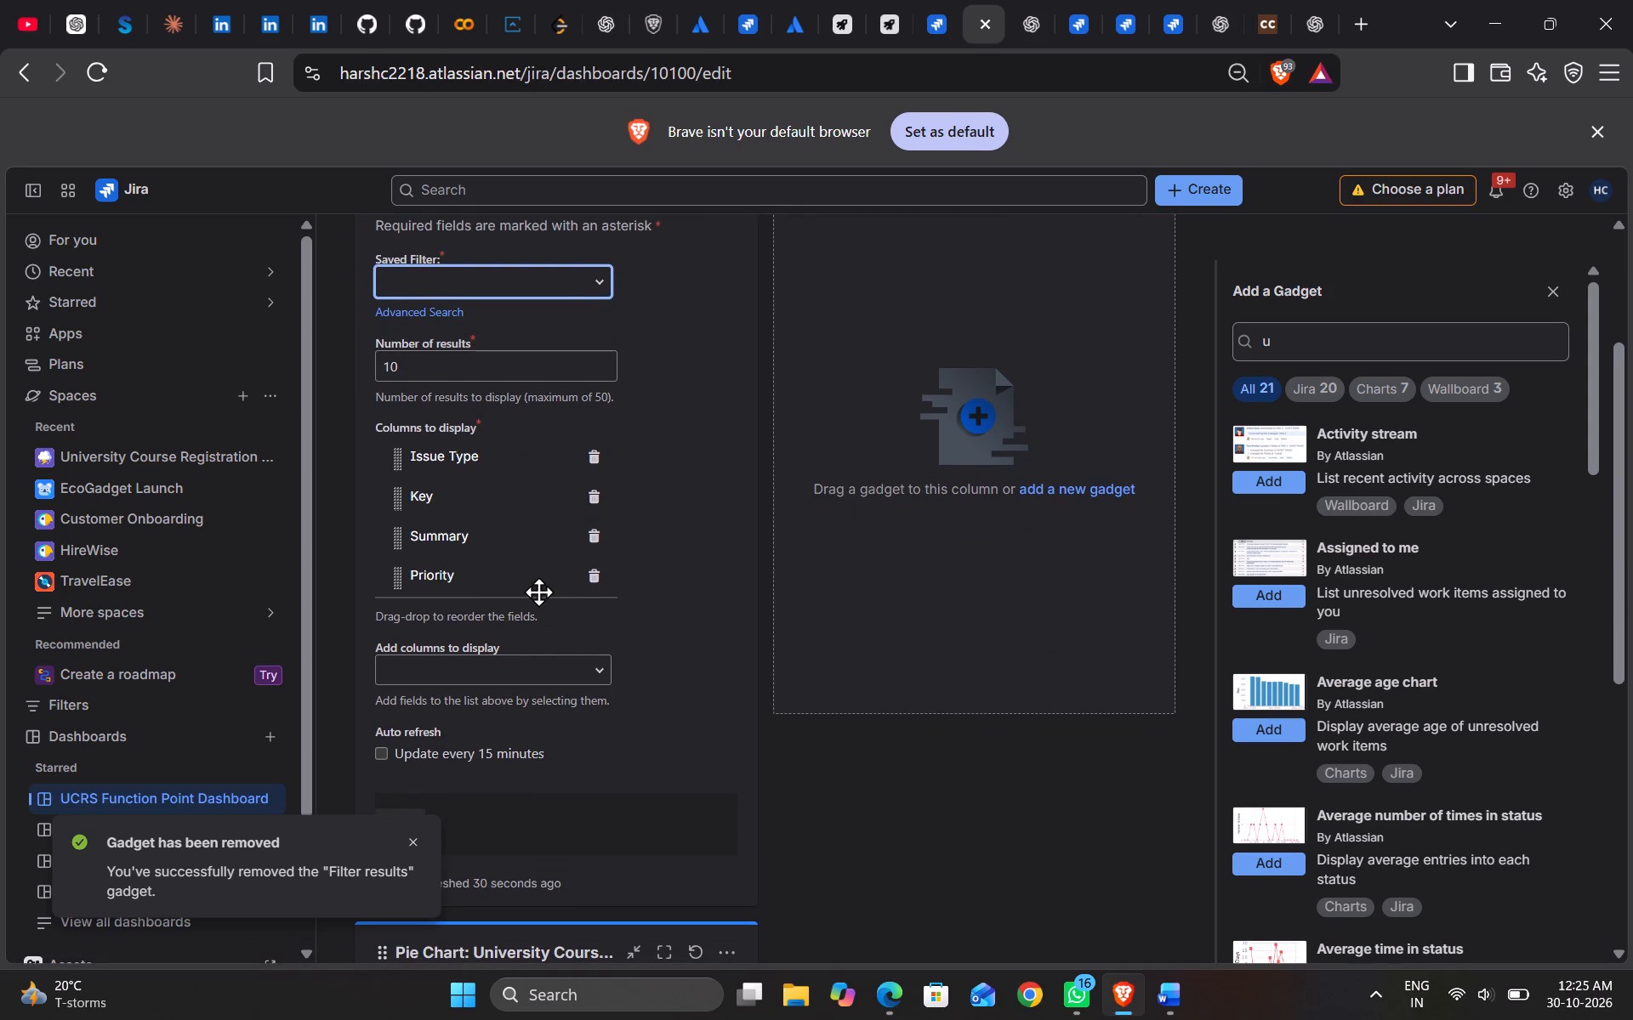
{"action": "scroll", "coordinate": [522, 564], "scroll_direction": "down", "scroll_amount": 1}
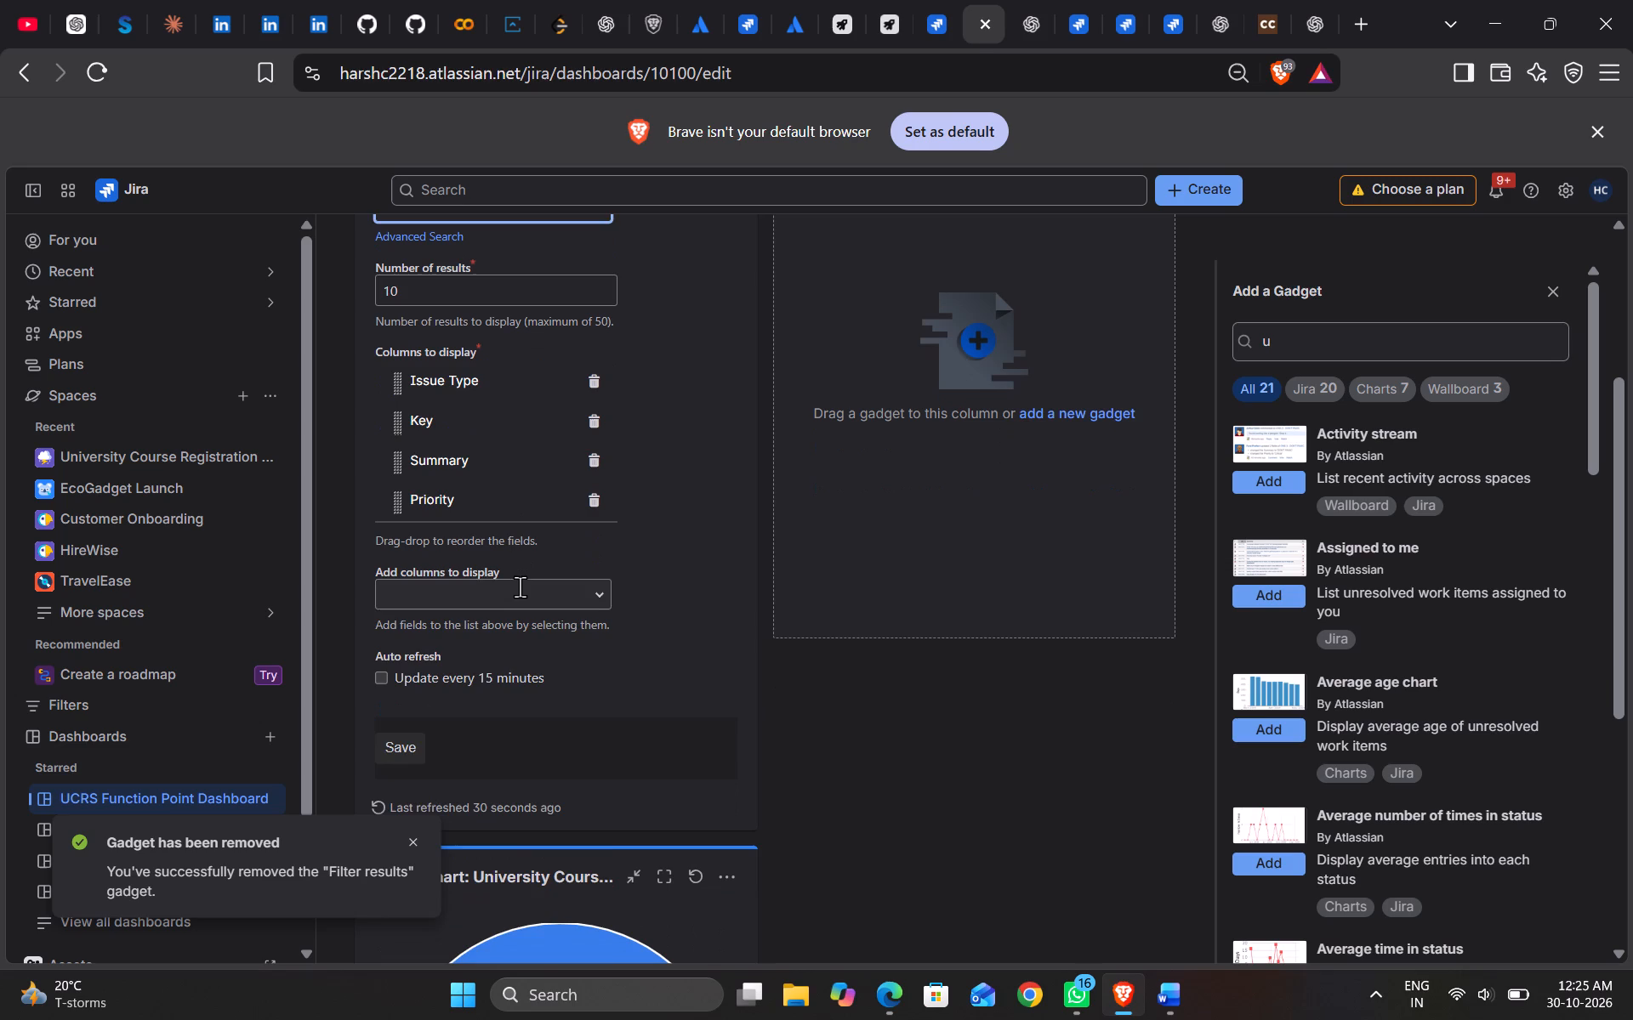
{"action": "left_click", "coordinate": [520, 586]}
{"action": "left_click", "coordinate": [520, 586]}
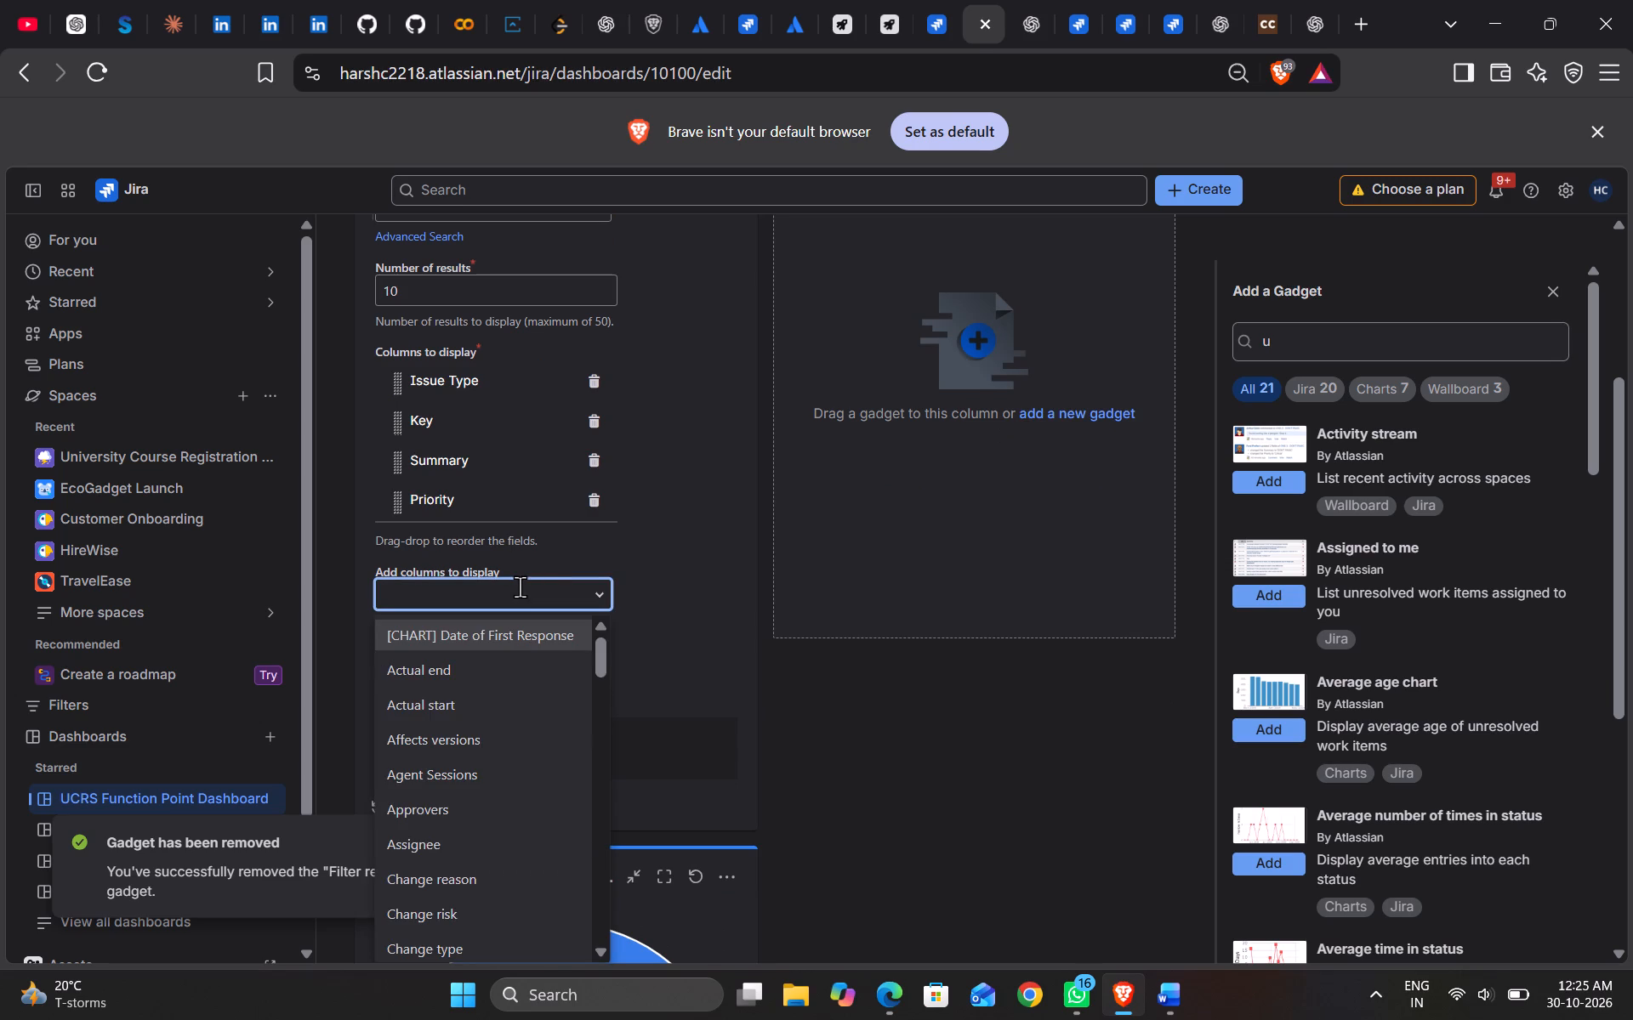
Check the Number gadget guidance in ChatGPT, search the dashboard gadgets for "number ga", and close the gadget search.
{"action": "left_click", "coordinate": [1022, 37]}
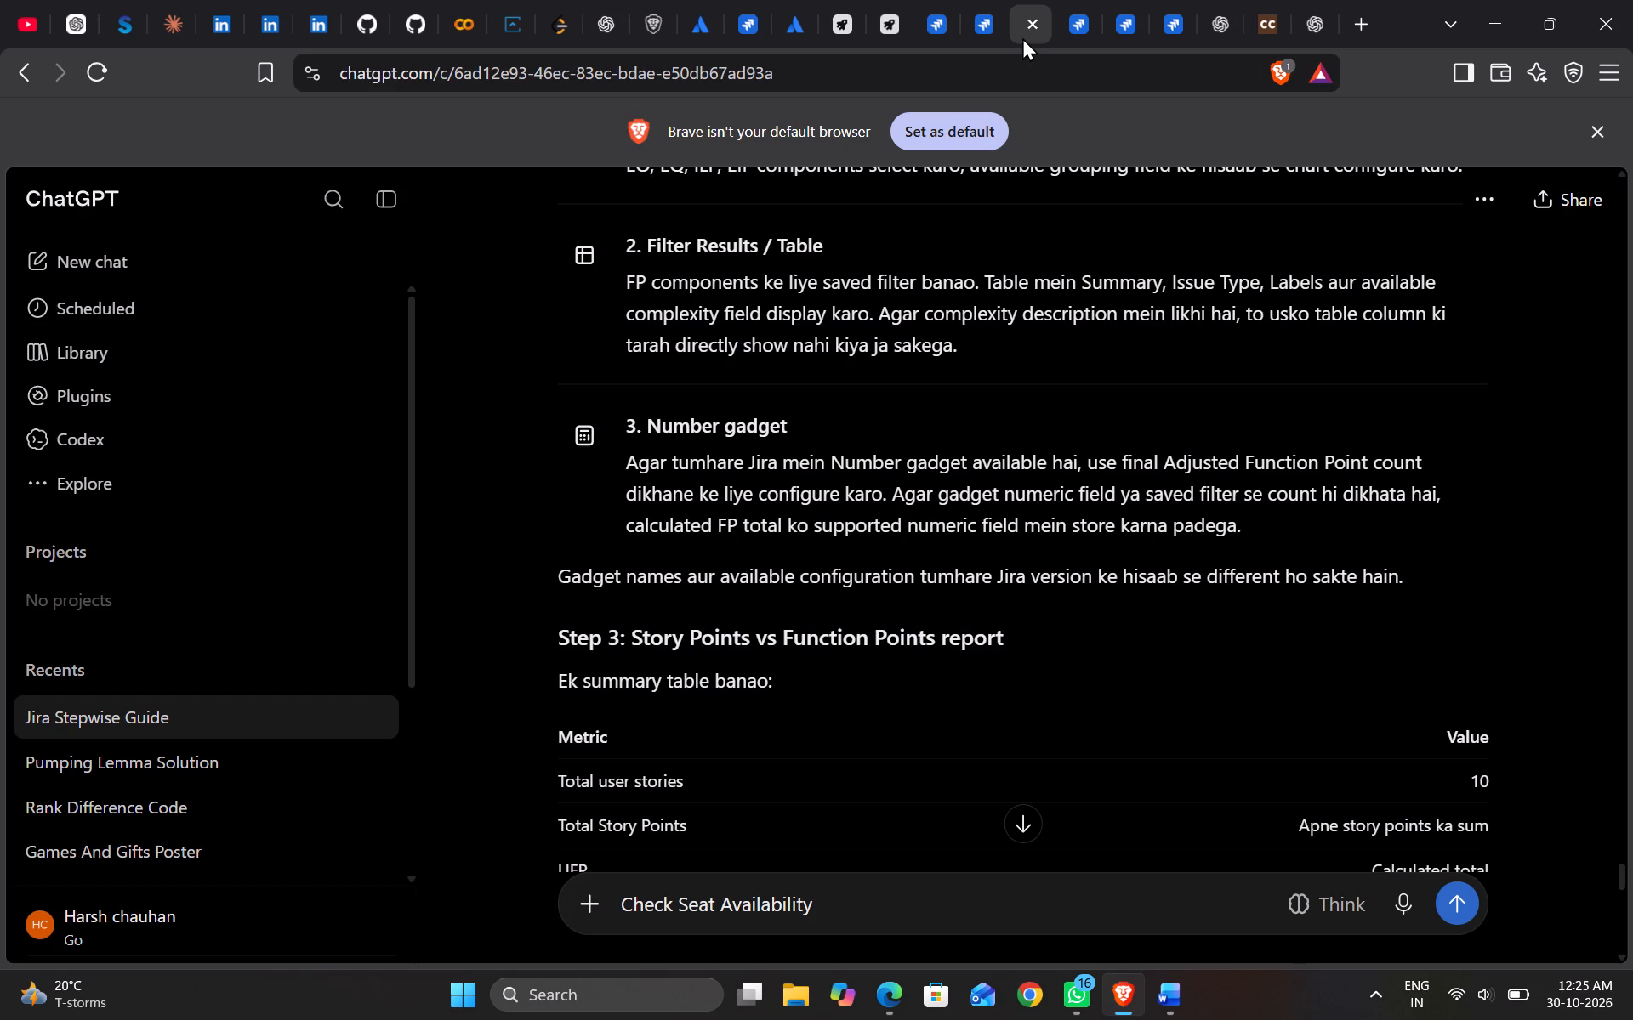
{"action": "left_click", "coordinate": [984, 21]}
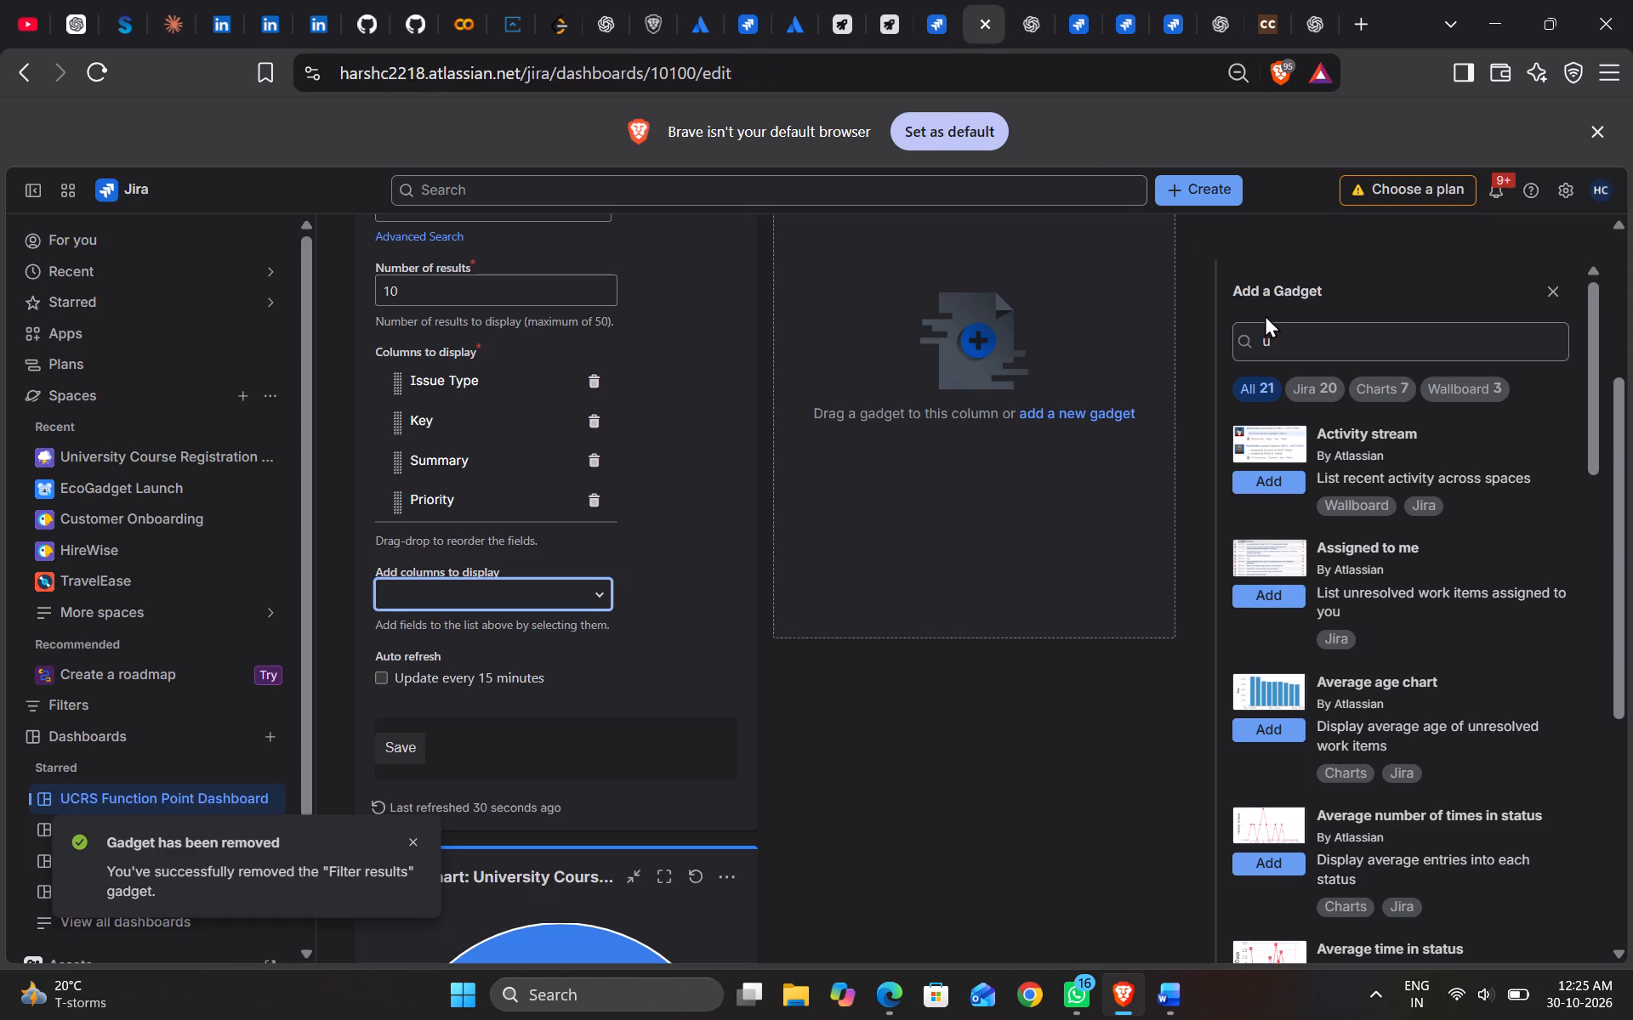
{"action": "left_click", "coordinate": [1286, 333]}
{"action": "key", "text": "BackSpace"}
{"action": "key", "text": "BackSpace"}
{"action": "type", "text": "number"}
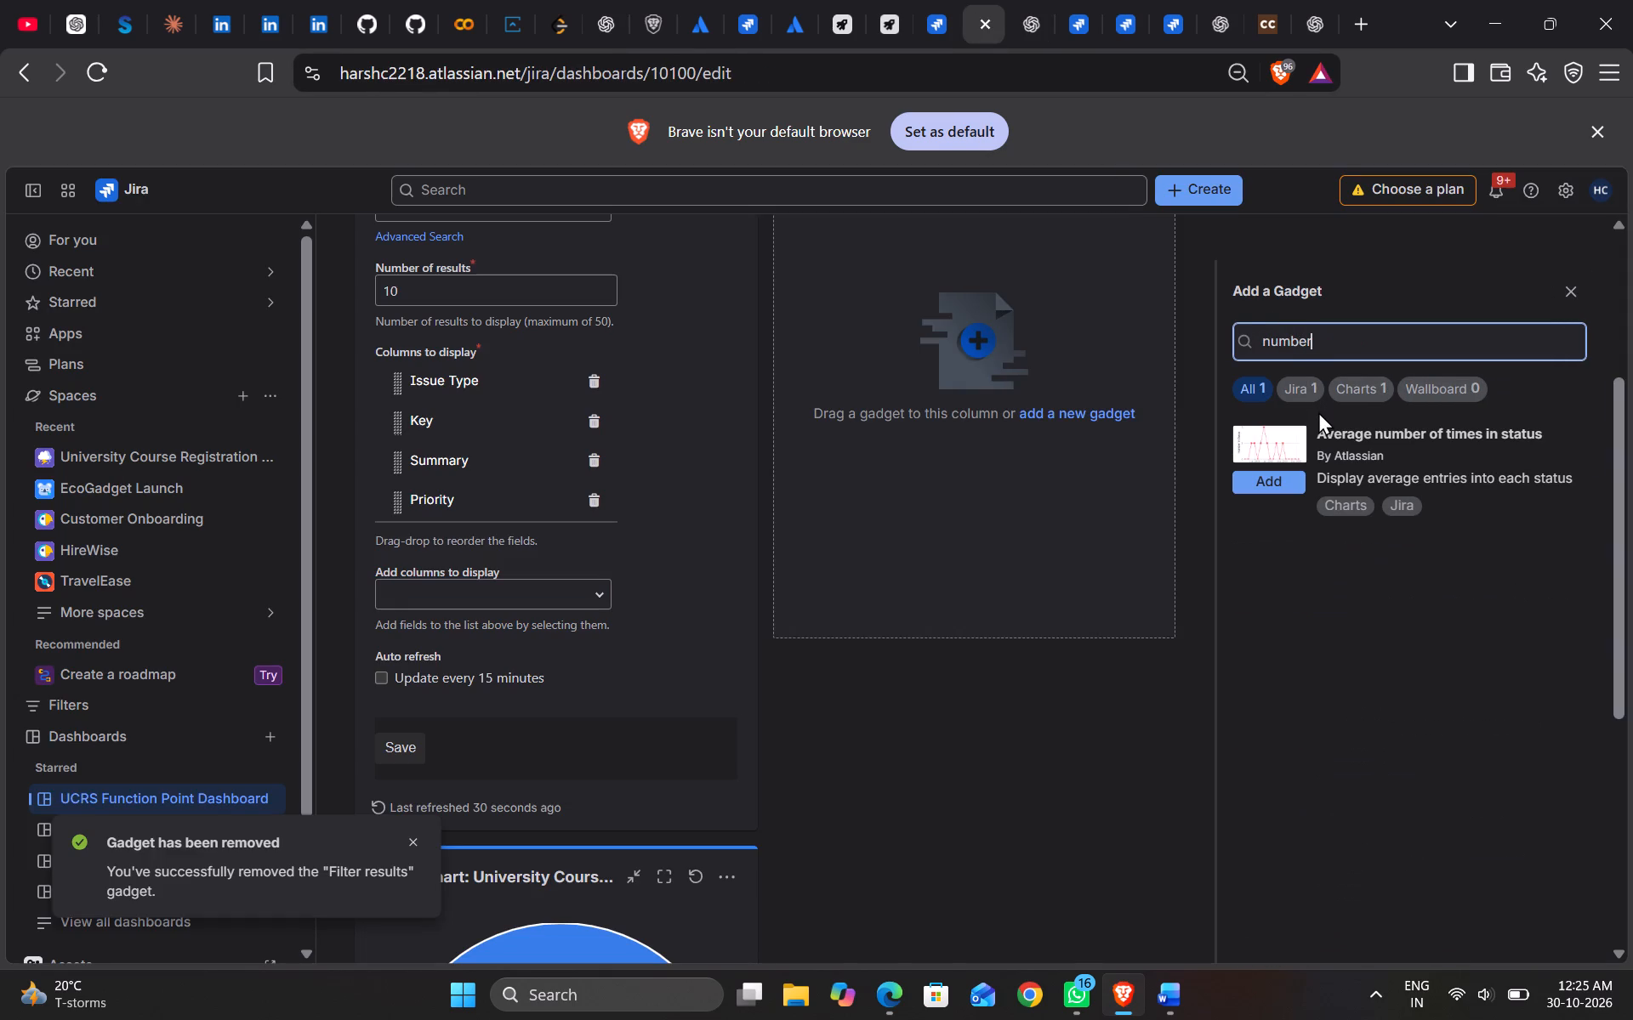
{"action": "key", "text": "space"}
{"action": "type", "text": "ga"}
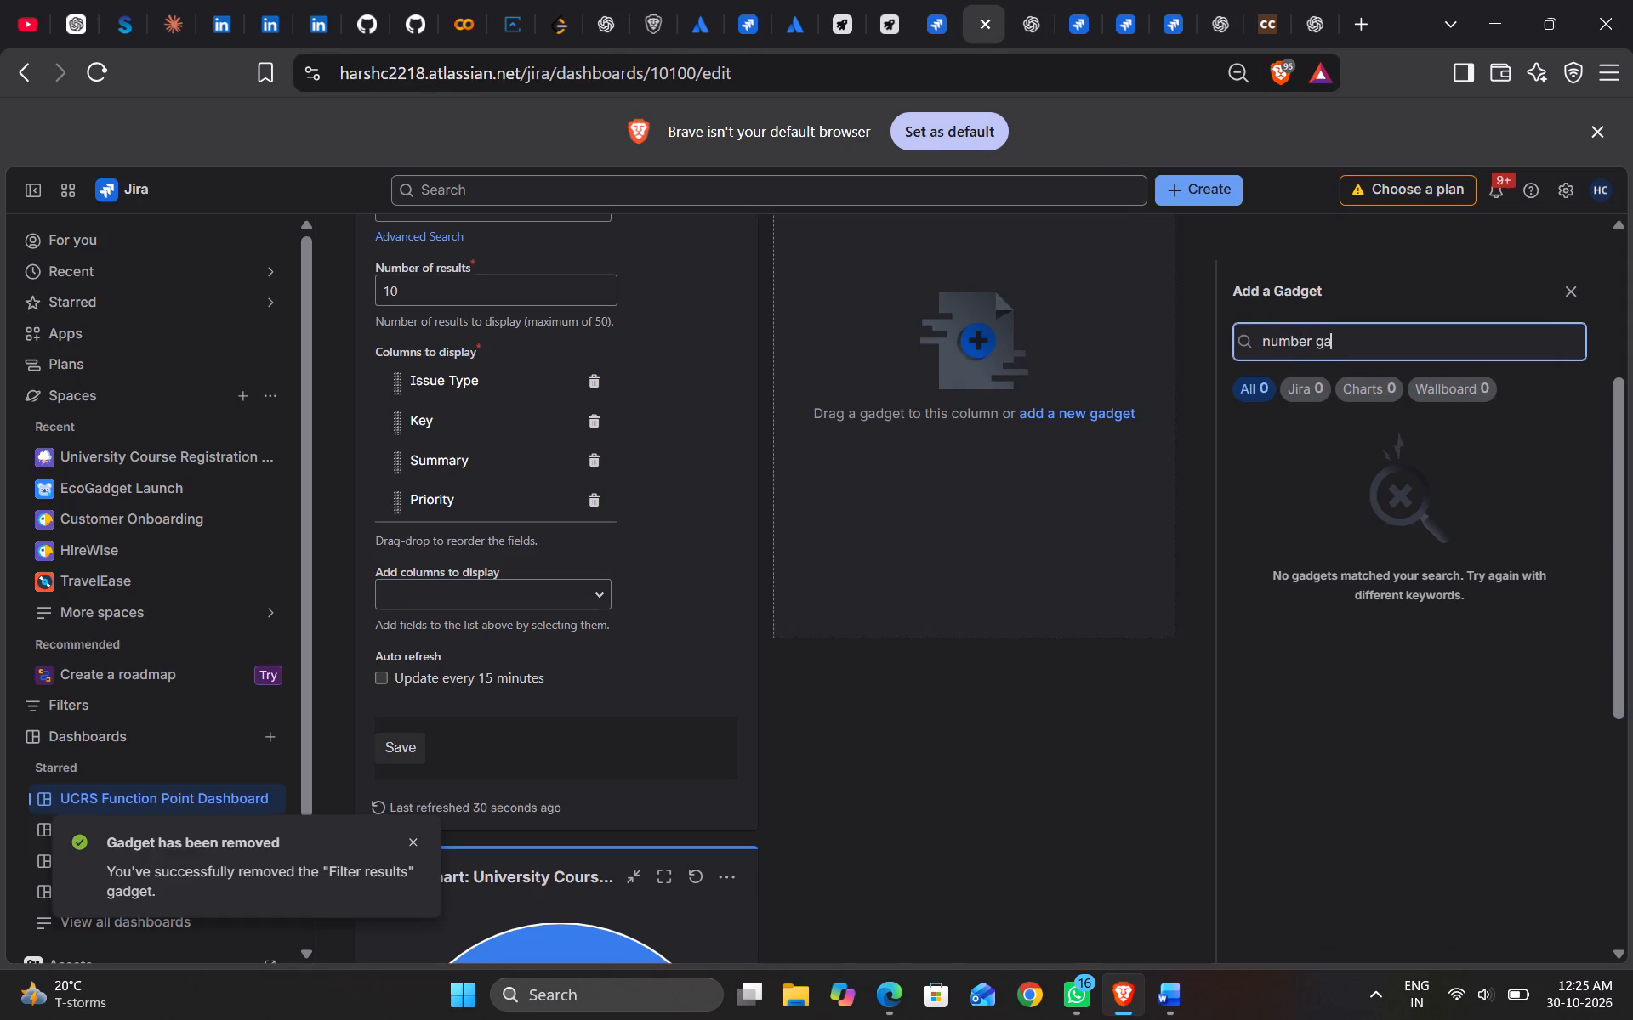
{"action": "scroll", "coordinate": [1111, 354], "scroll_direction": "up", "scroll_amount": 3}
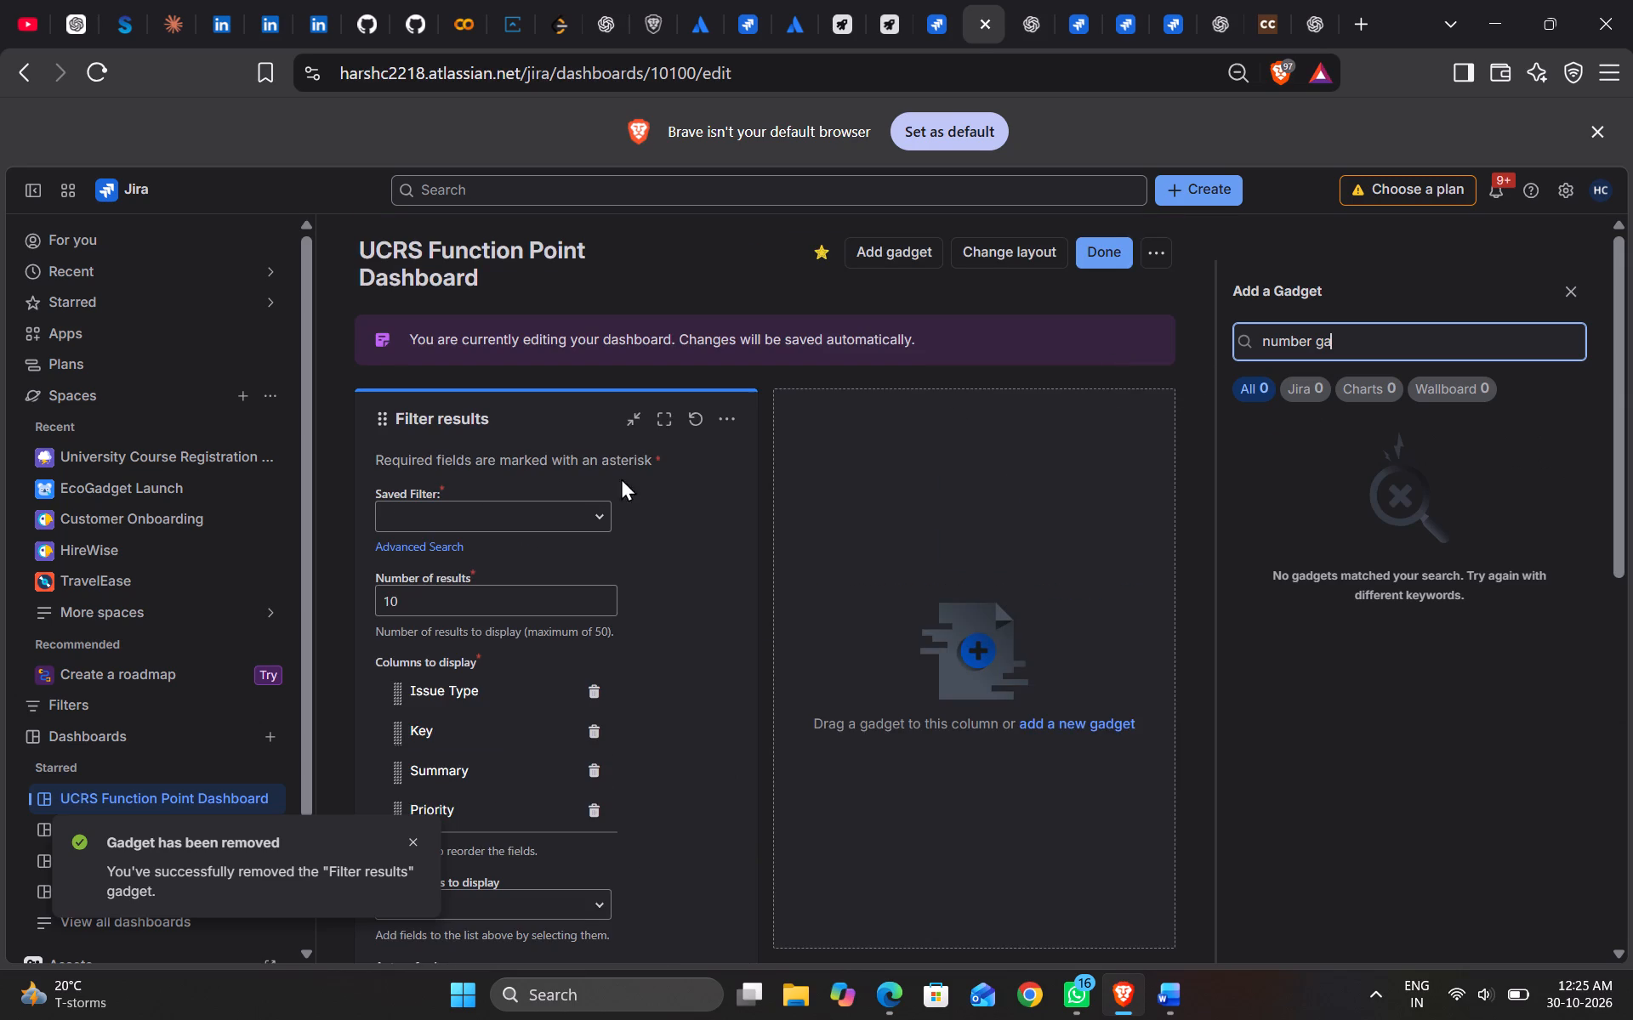
{"action": "left_click", "coordinate": [1575, 290]}
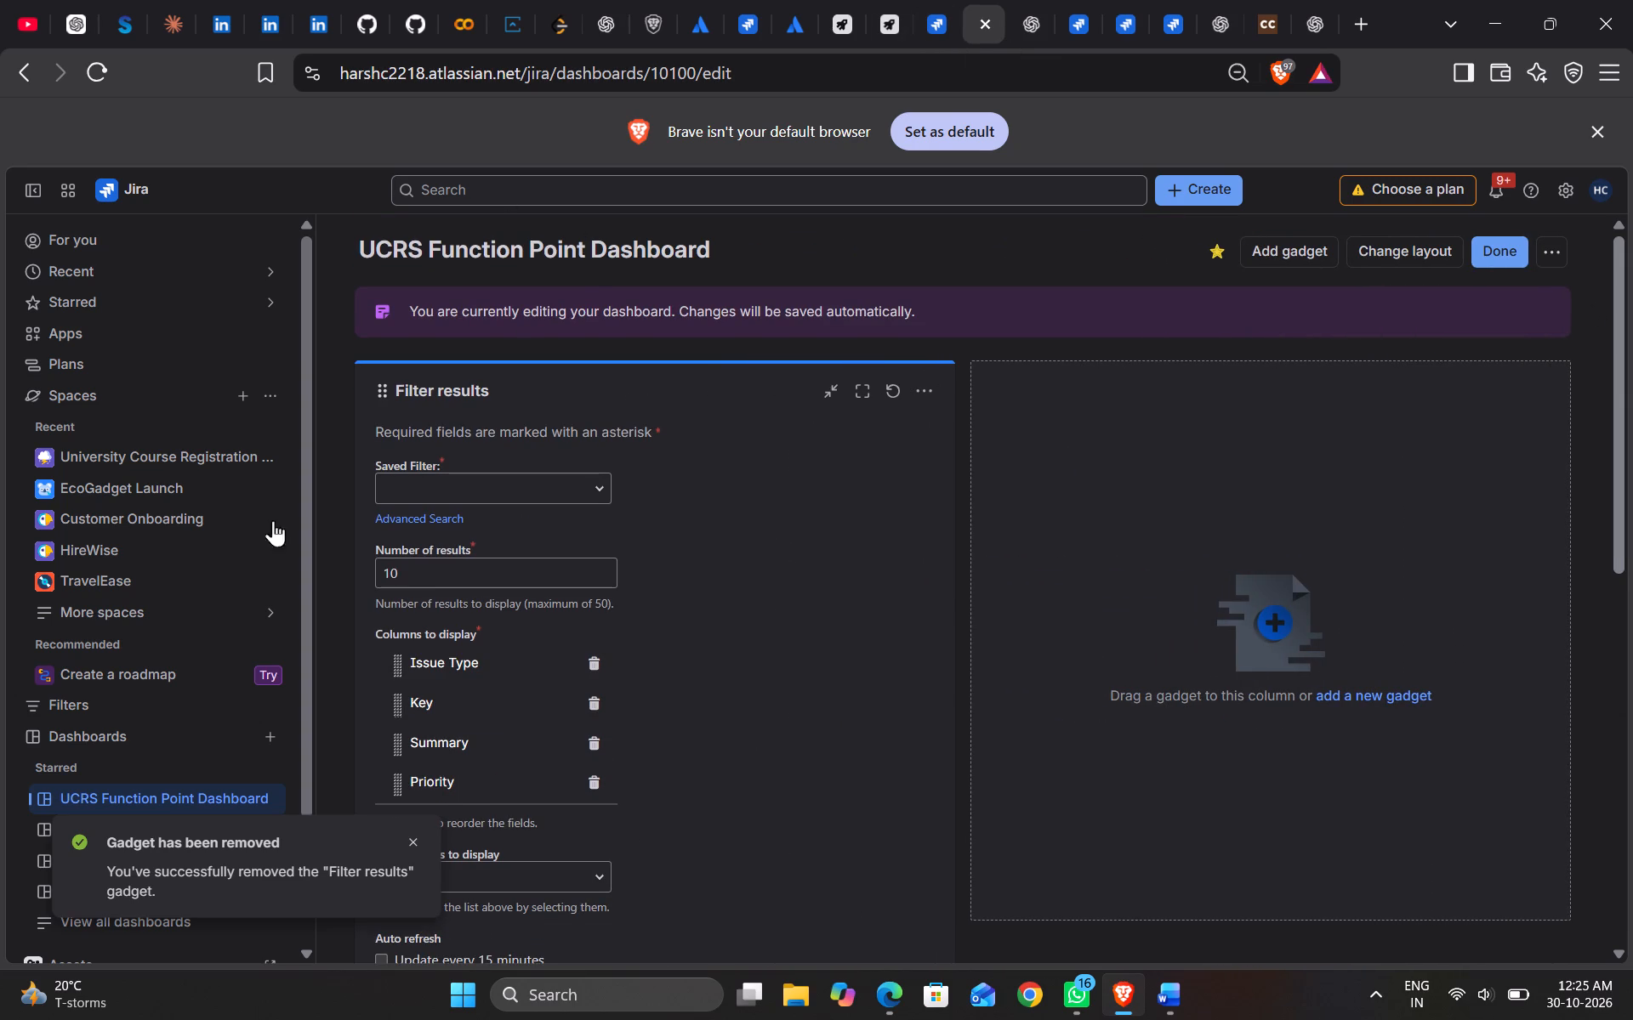
Open the University Course Registration System space's summary and examine its status, priority and work type breakdowns.
{"action": "left_click", "coordinate": [124, 191]}
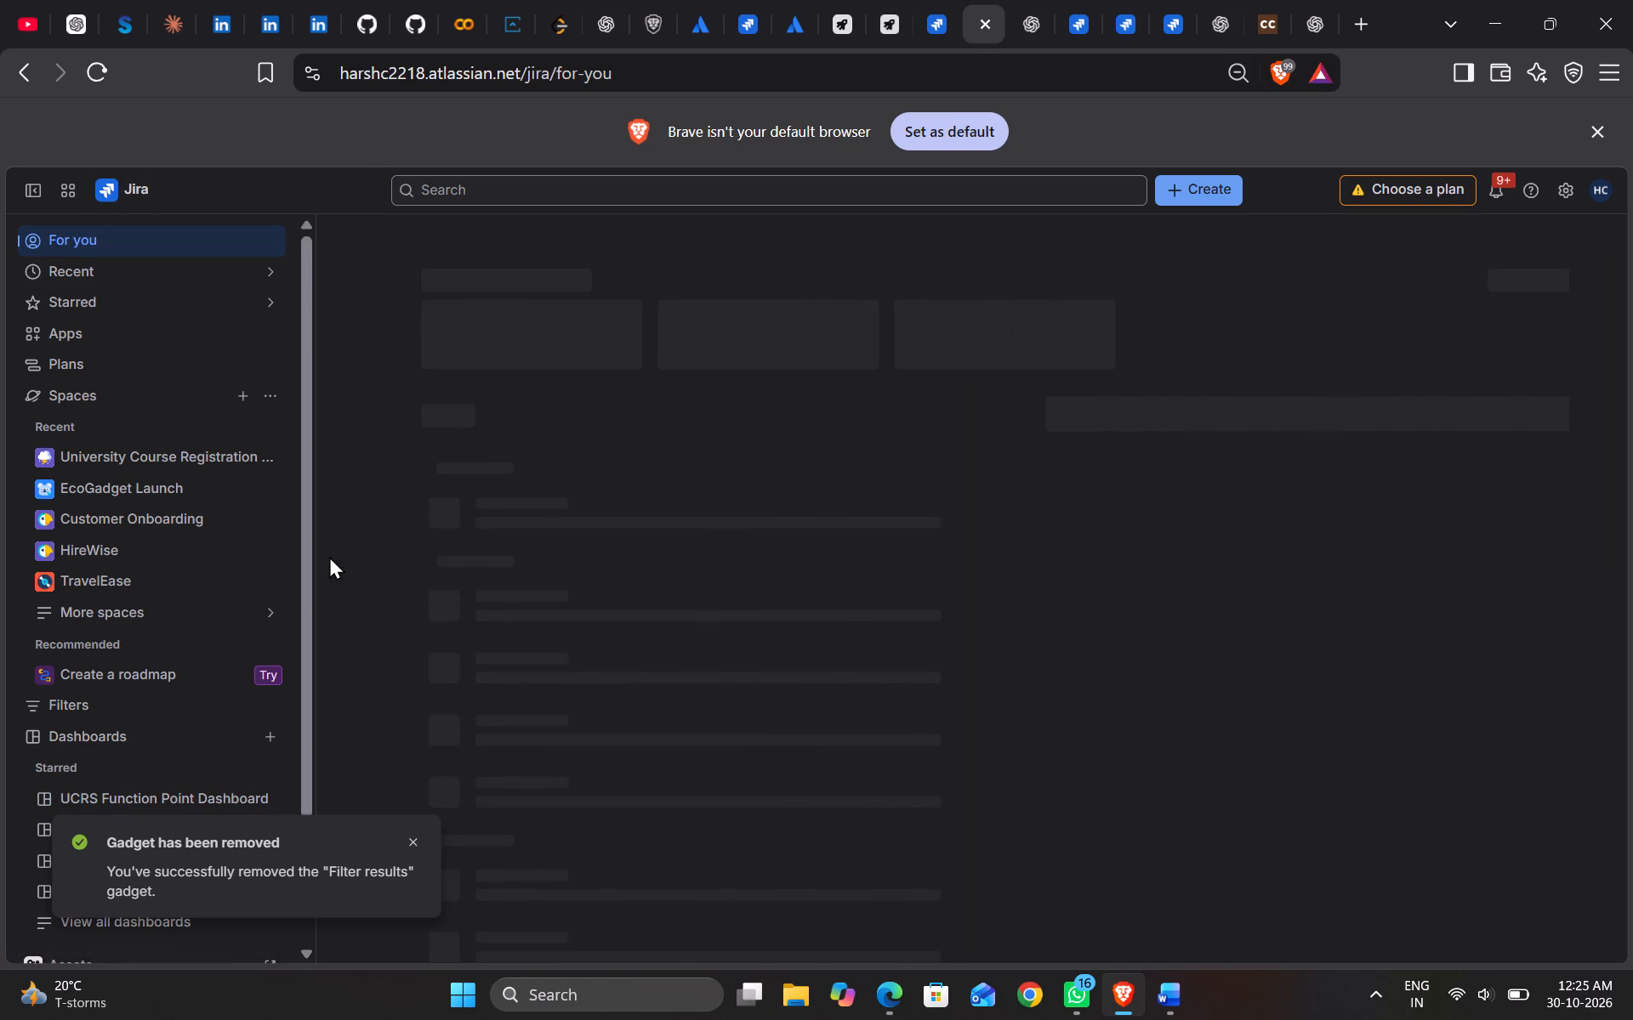
{"action": "key", "text": "ctrl+r"}
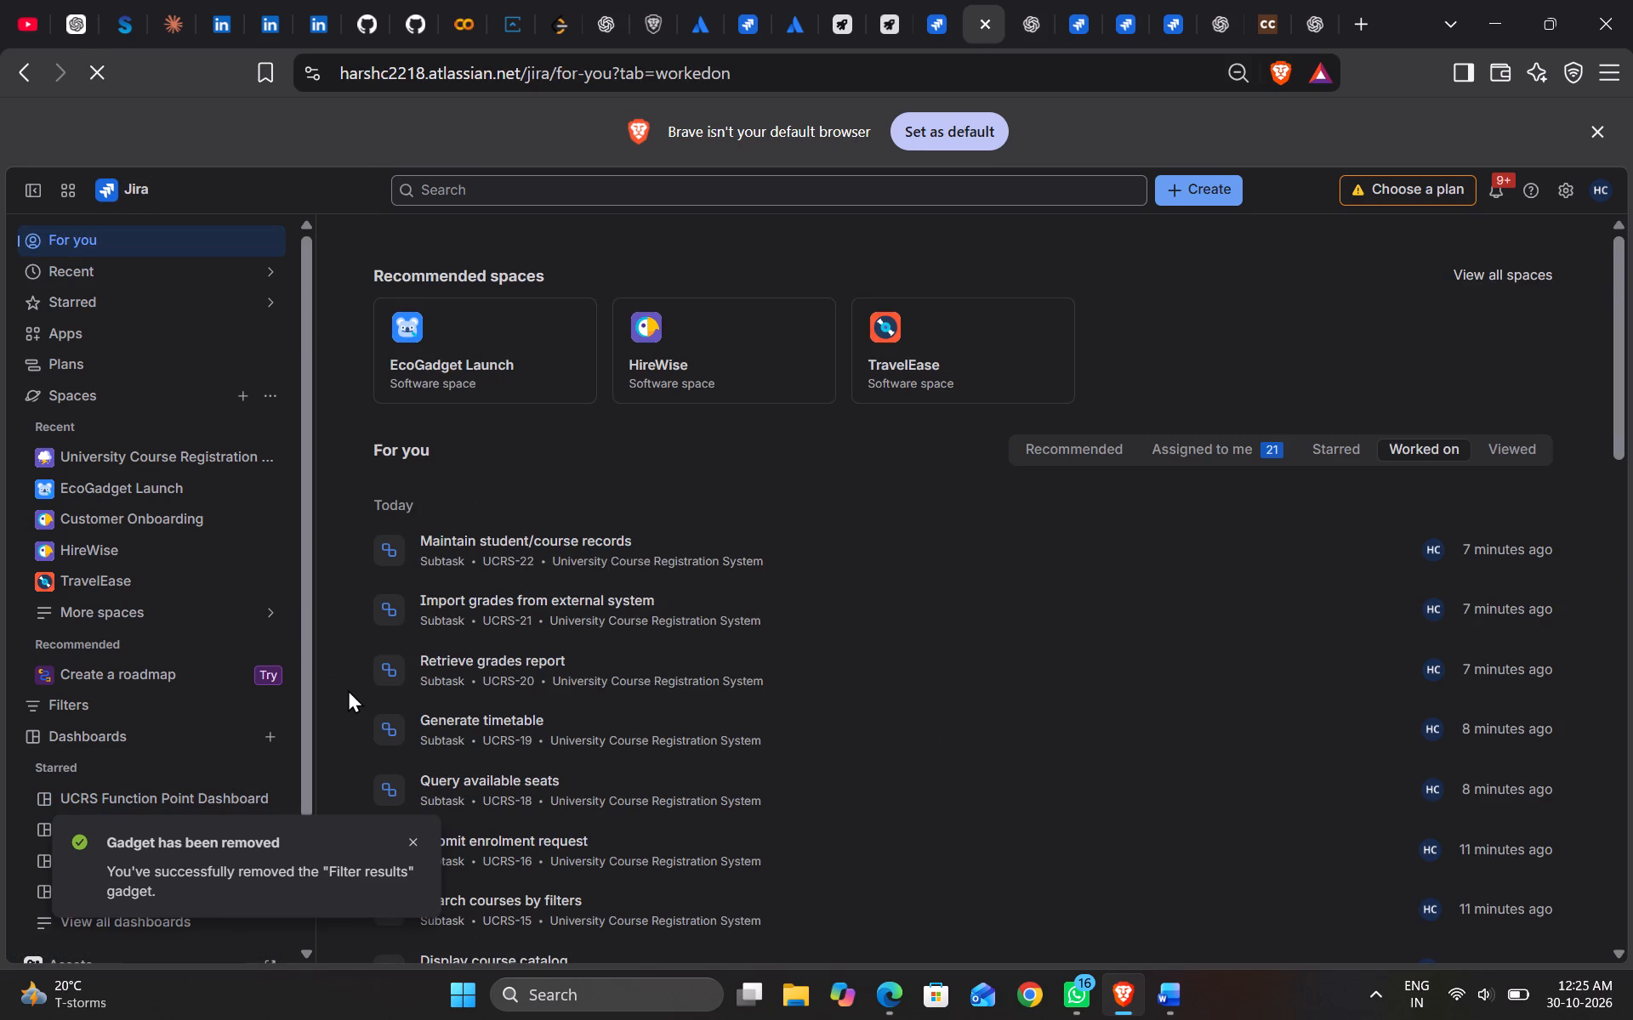
{"action": "left_click", "coordinate": [163, 449]}
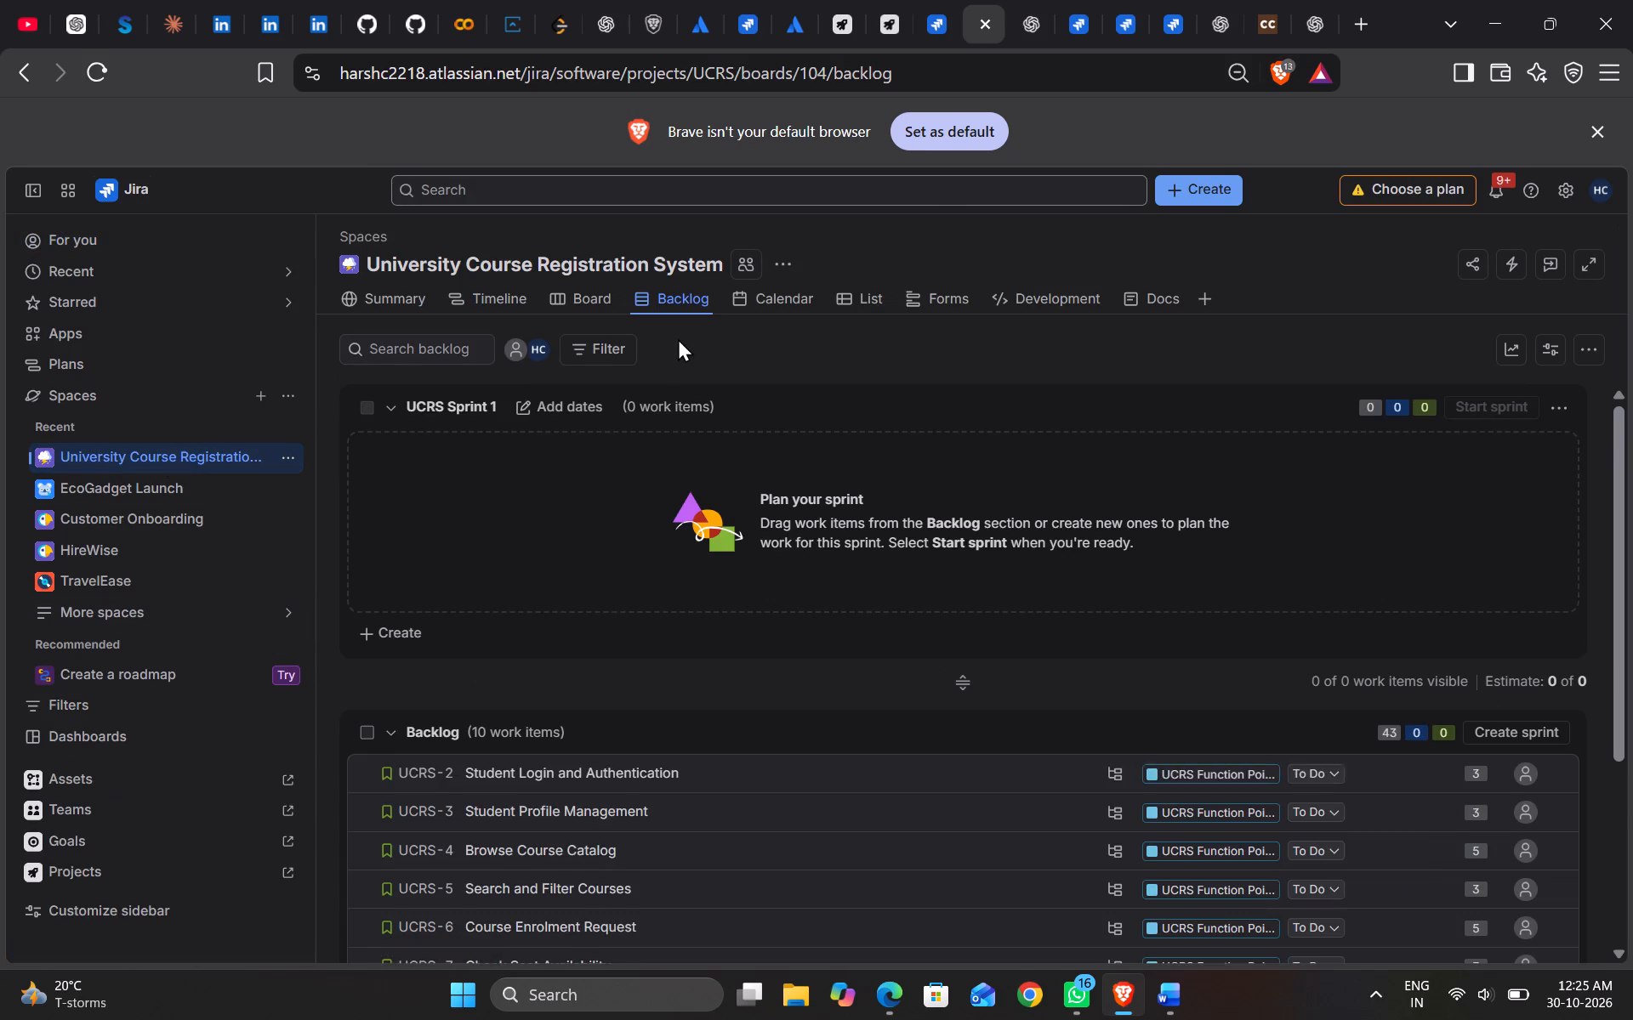
{"action": "left_click", "coordinate": [407, 298]}
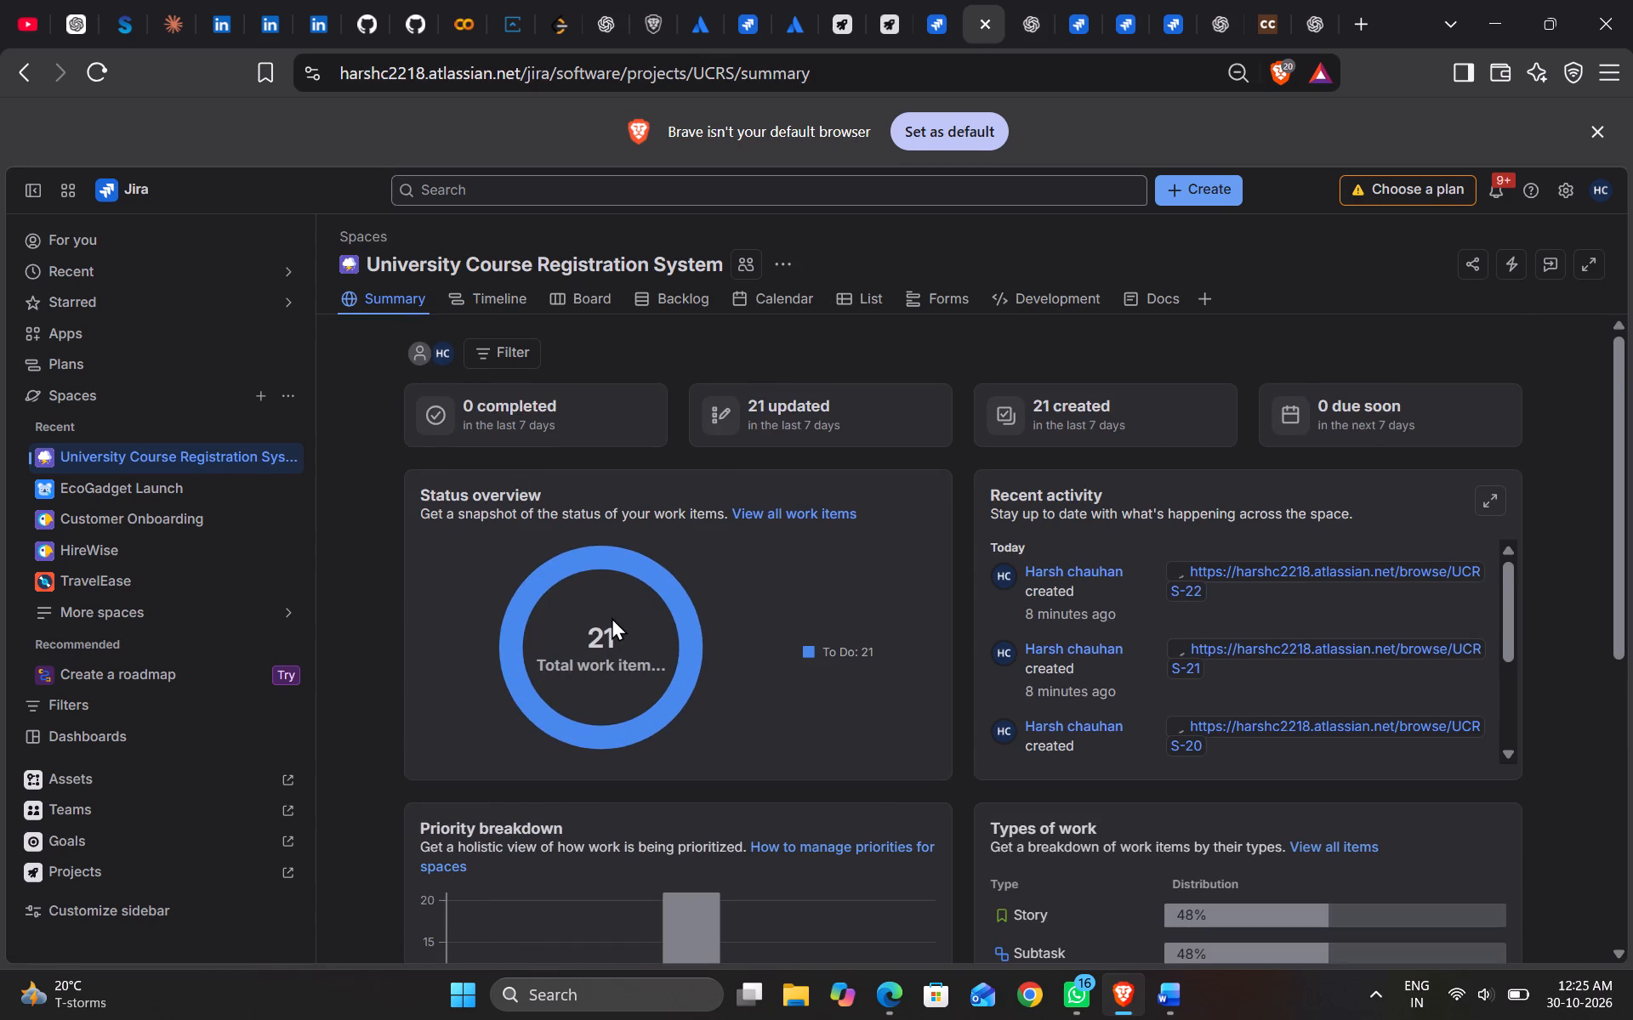
{"action": "scroll", "coordinate": [612, 617], "scroll_direction": "right", "scroll_amount": 1}
{"action": "scroll", "coordinate": [612, 617], "scroll_direction": "down", "scroll_amount": 1}
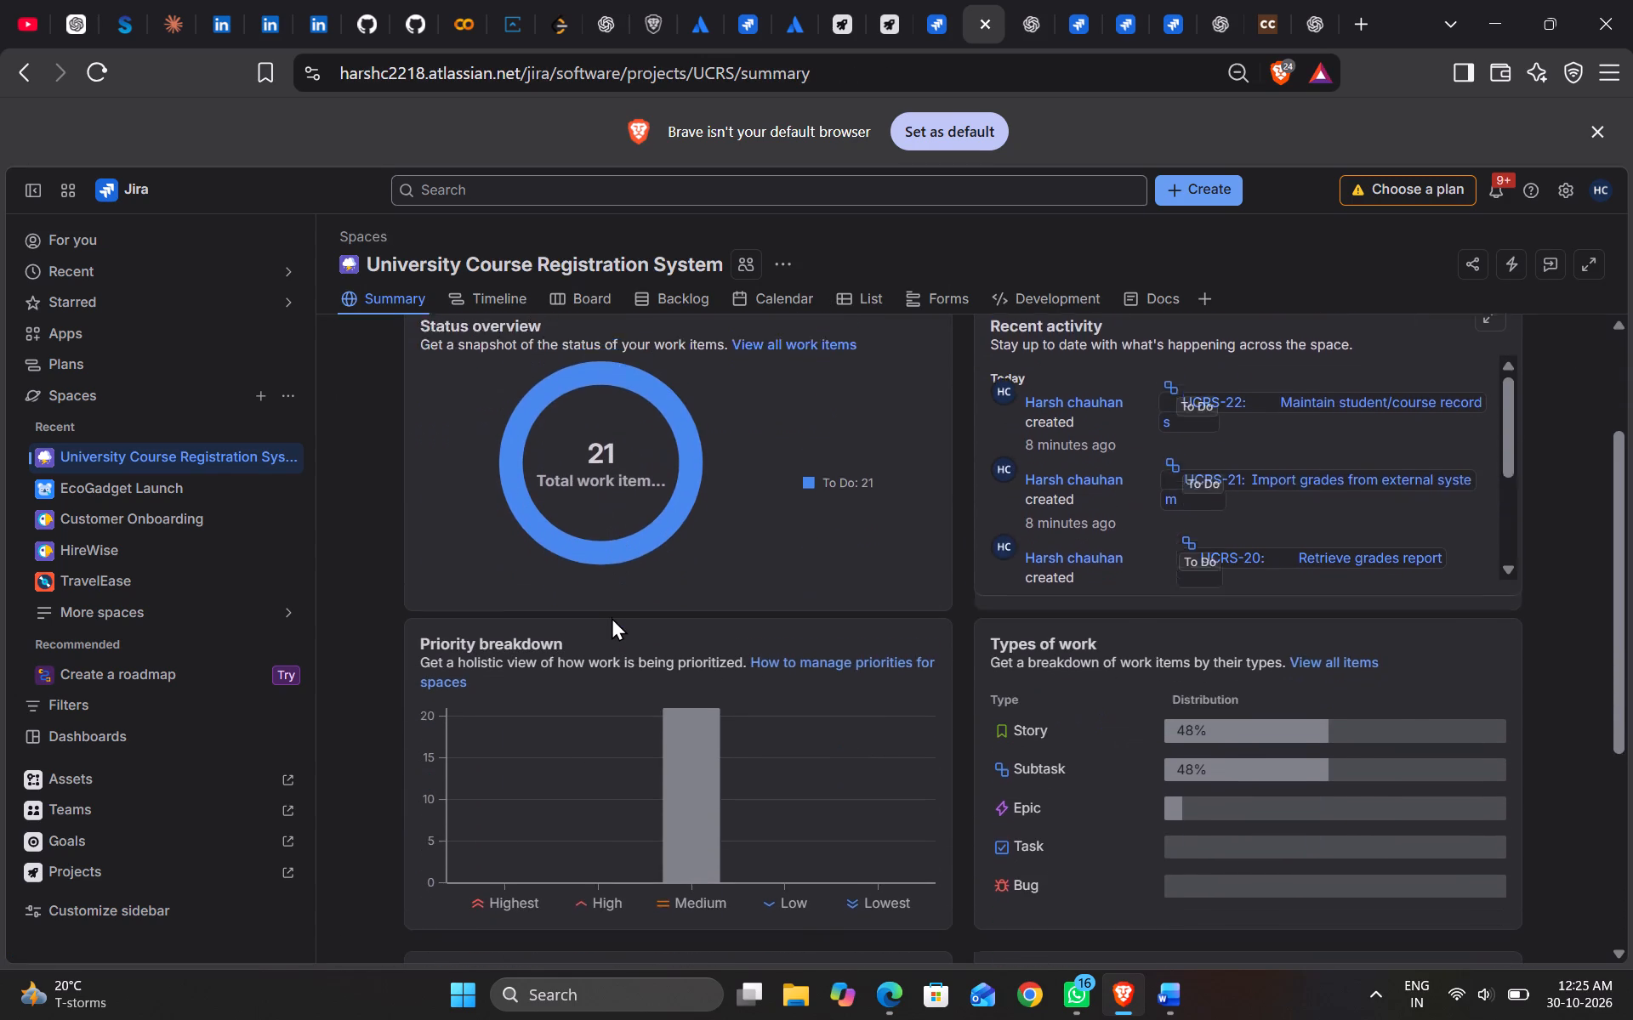
{"action": "scroll", "coordinate": [612, 617], "scroll_direction": "down", "scroll_amount": 1}
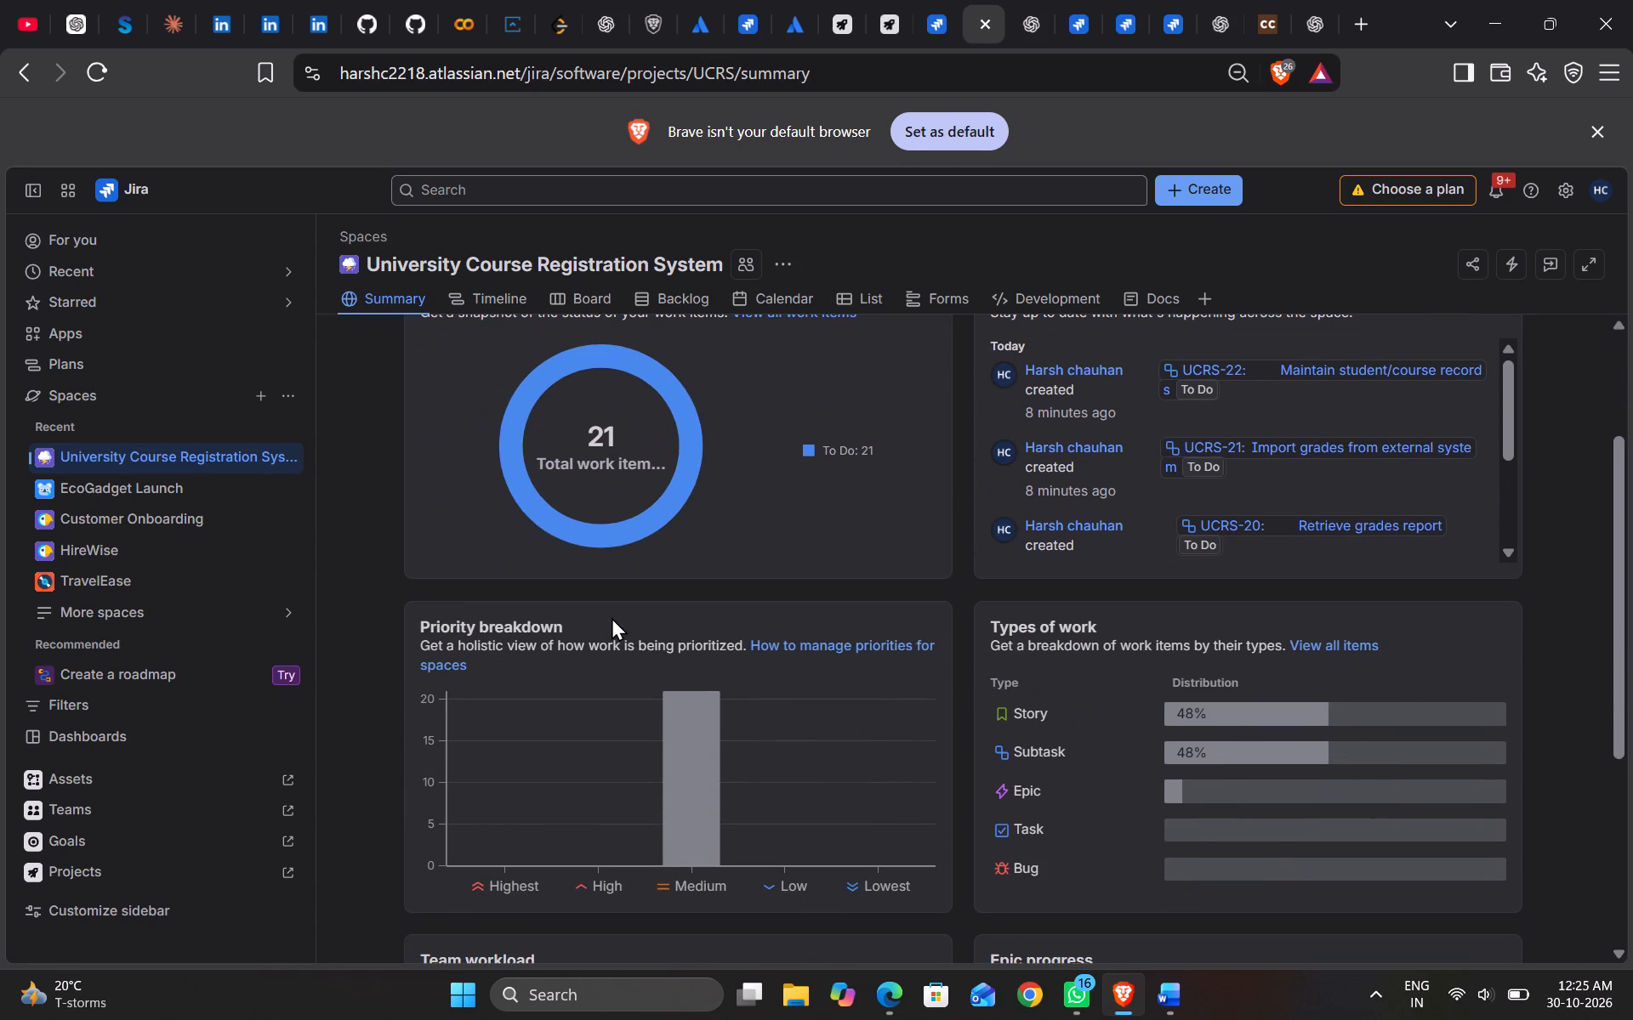